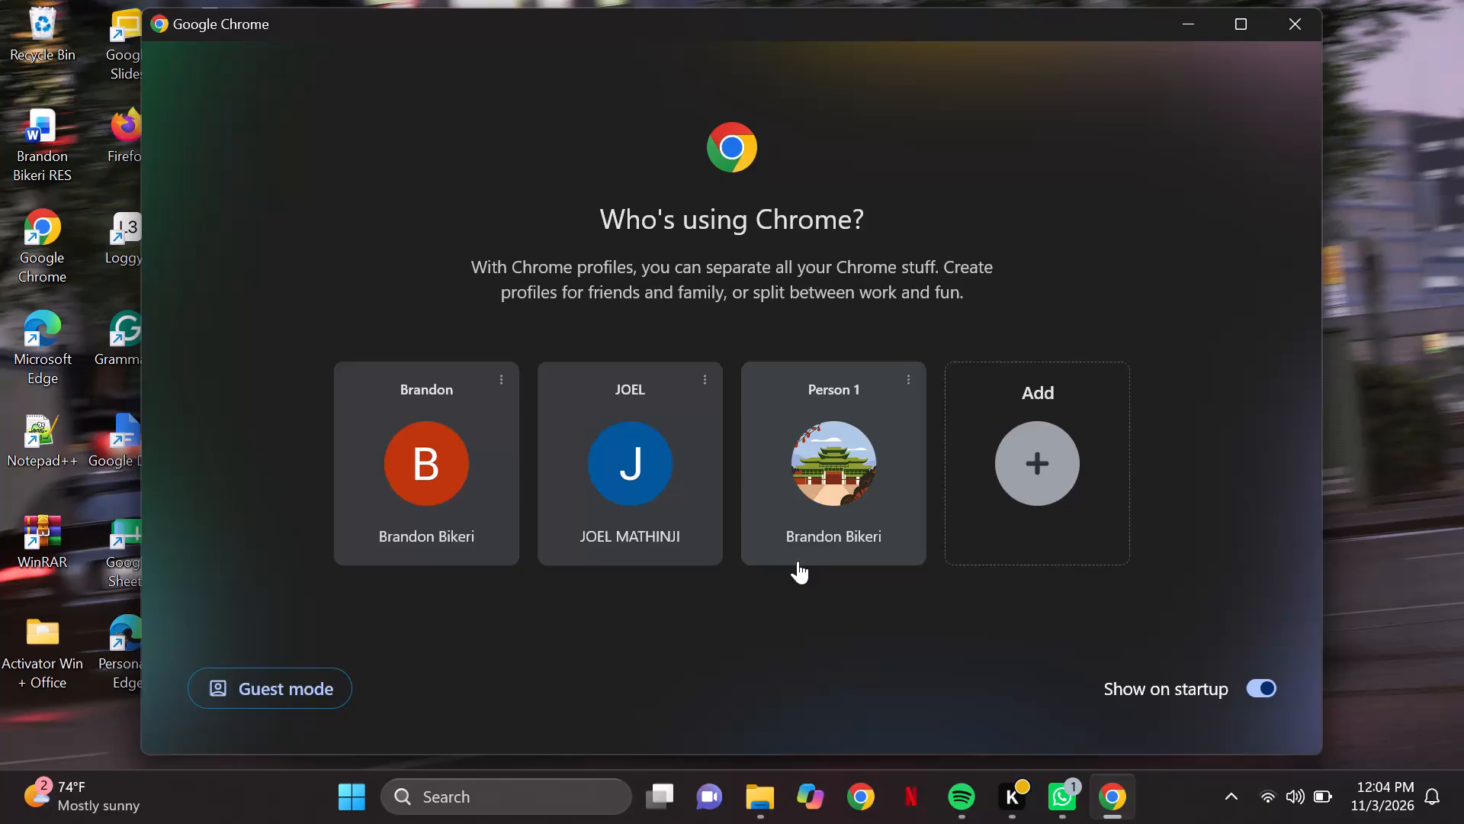
Open the browser with the Person 1 profile and maximize its window.
left_click(798, 478)
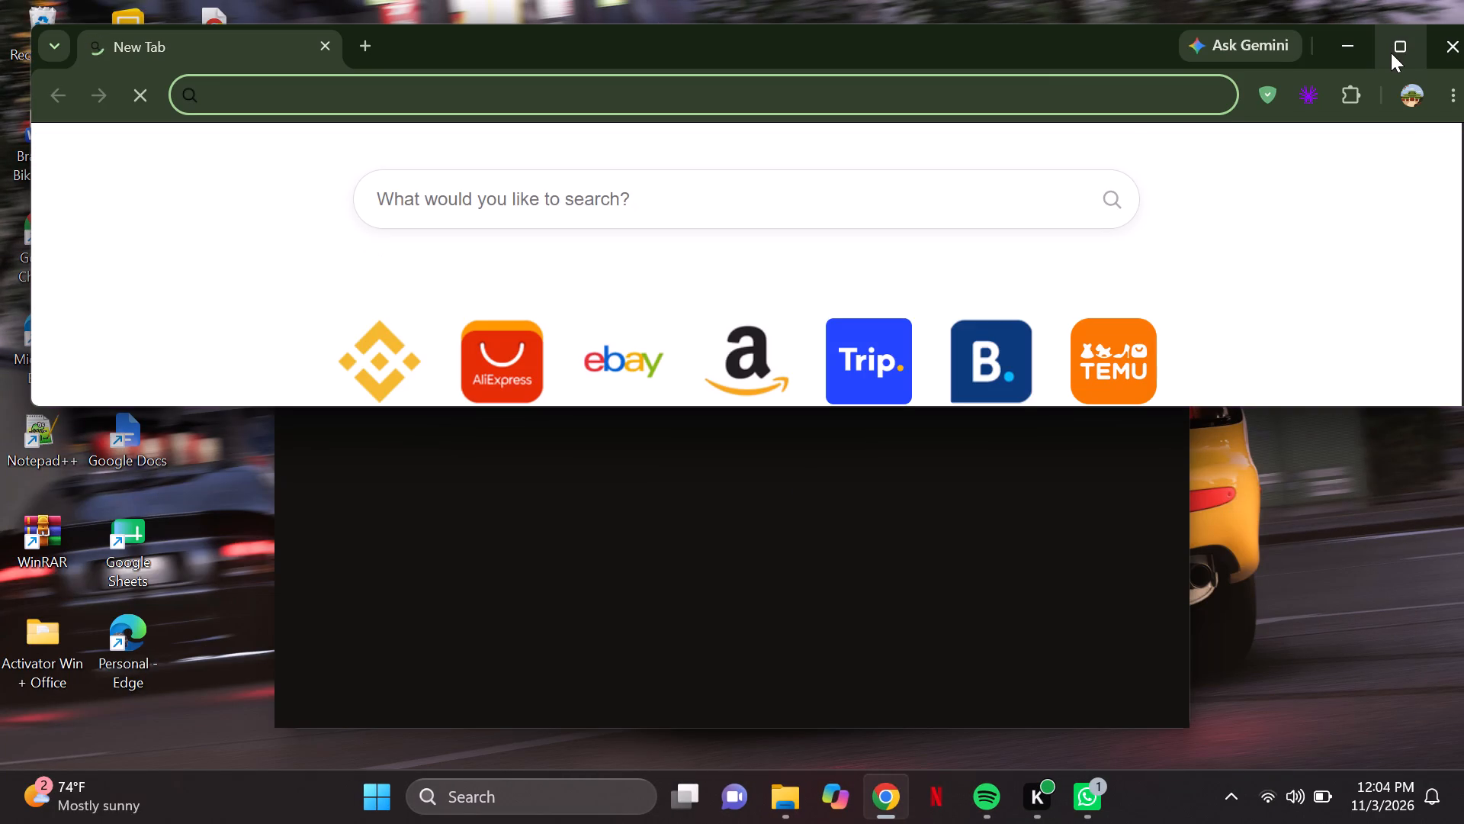
left_click(1391, 53)
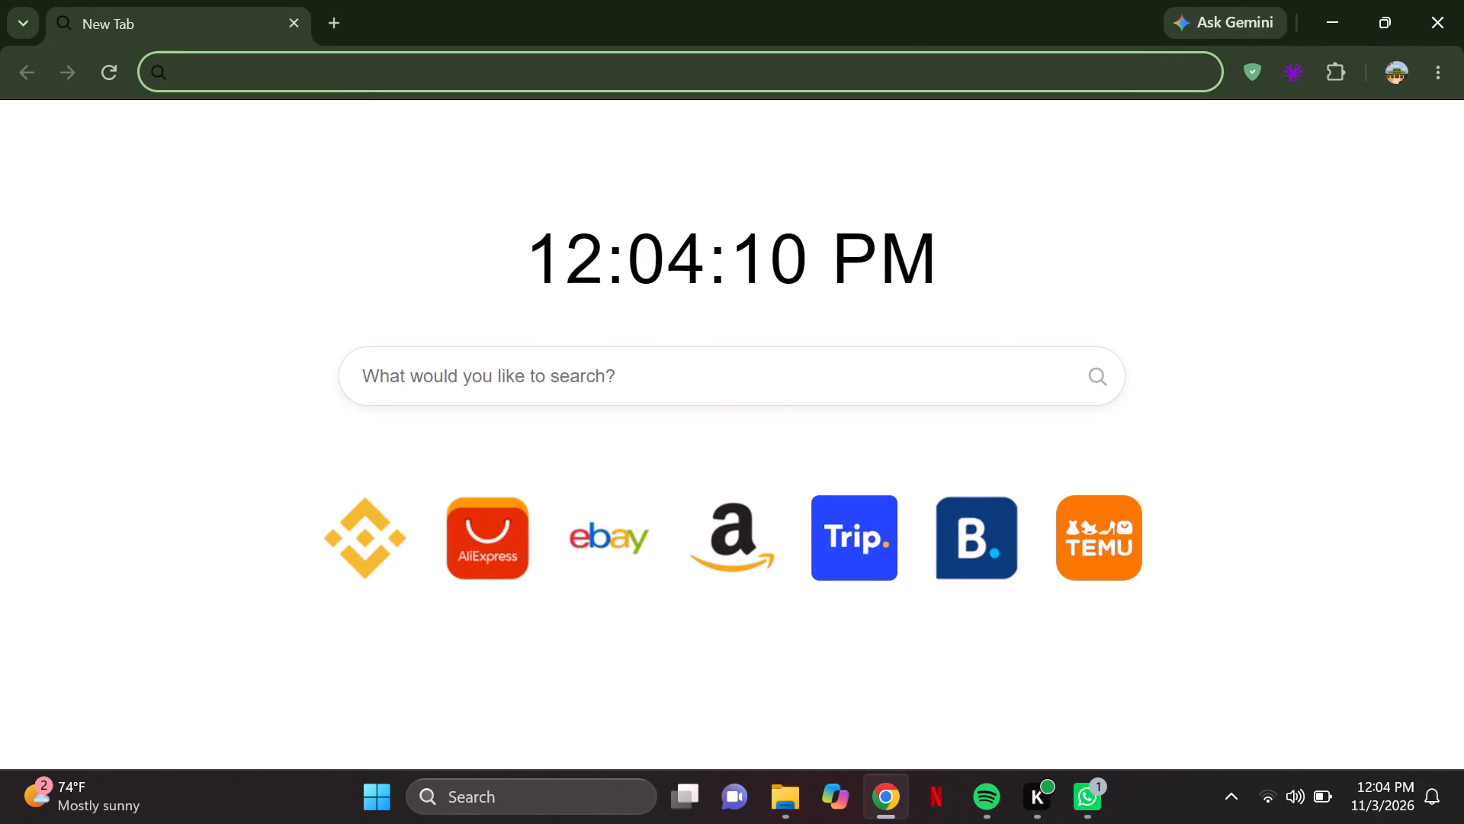
Search the web for smartdraw and open the official SmartDraw website from the results.
key("s")
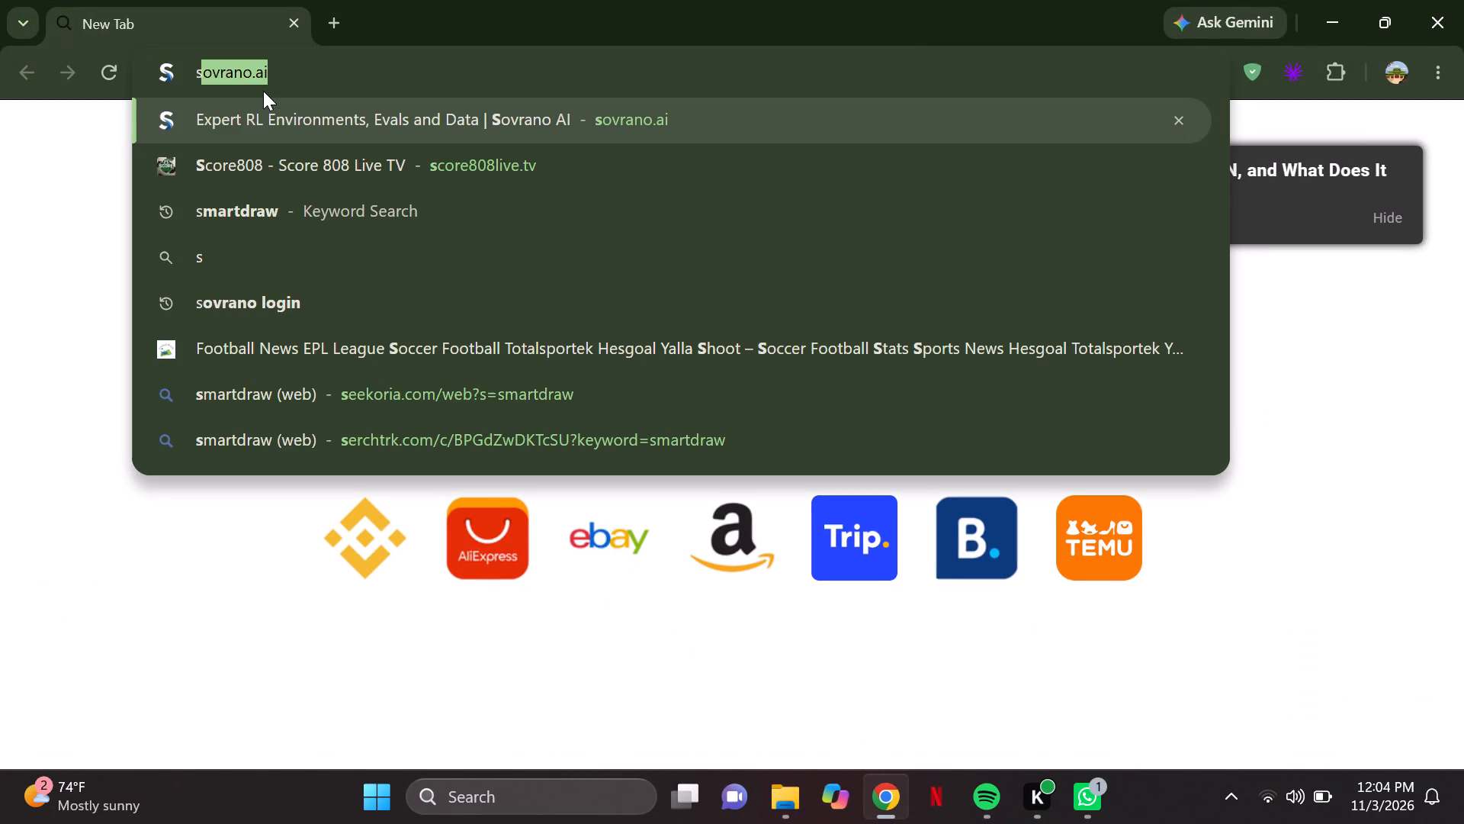
left_click(247, 208)
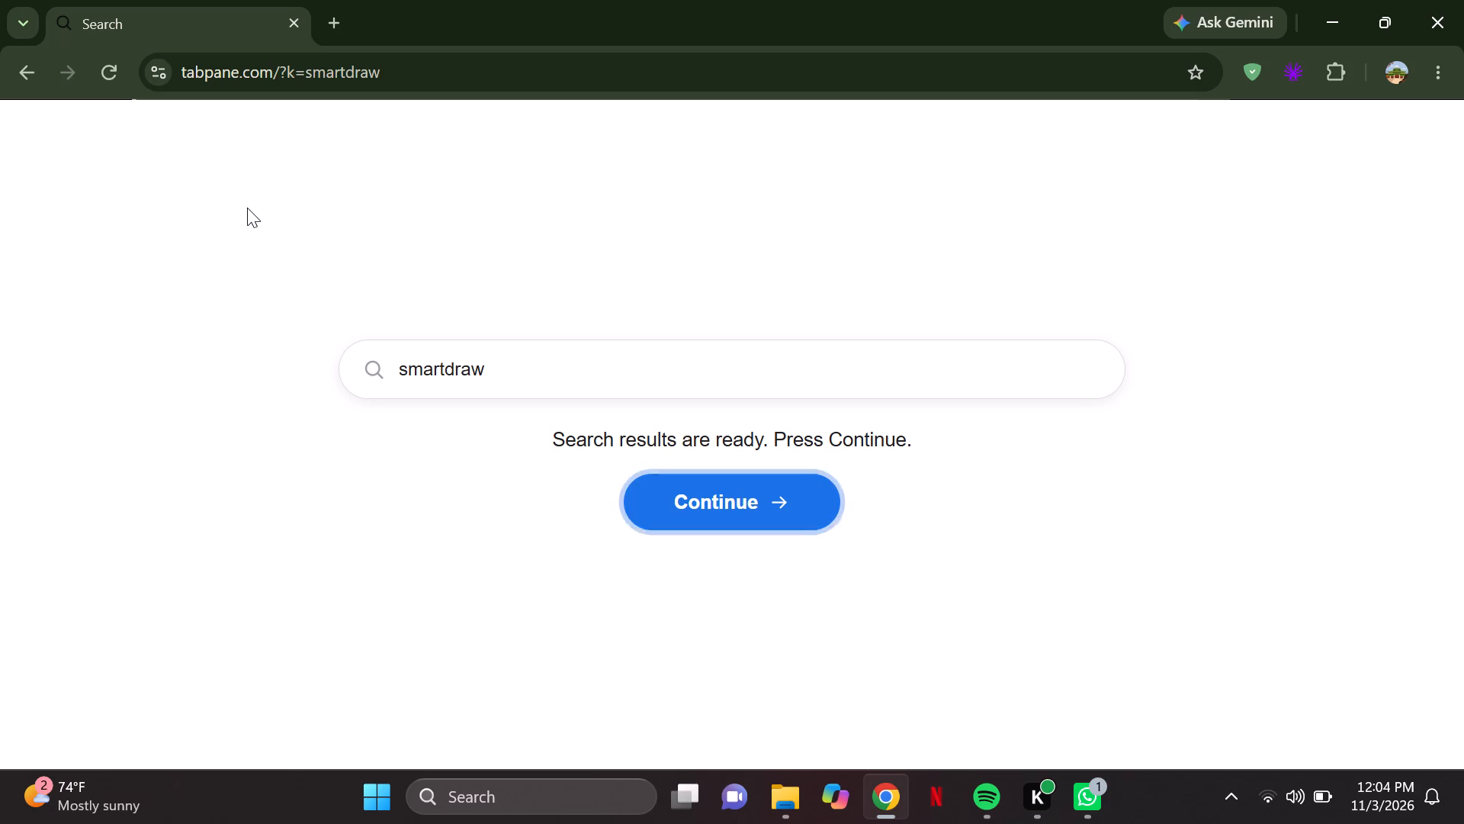
key("Return")
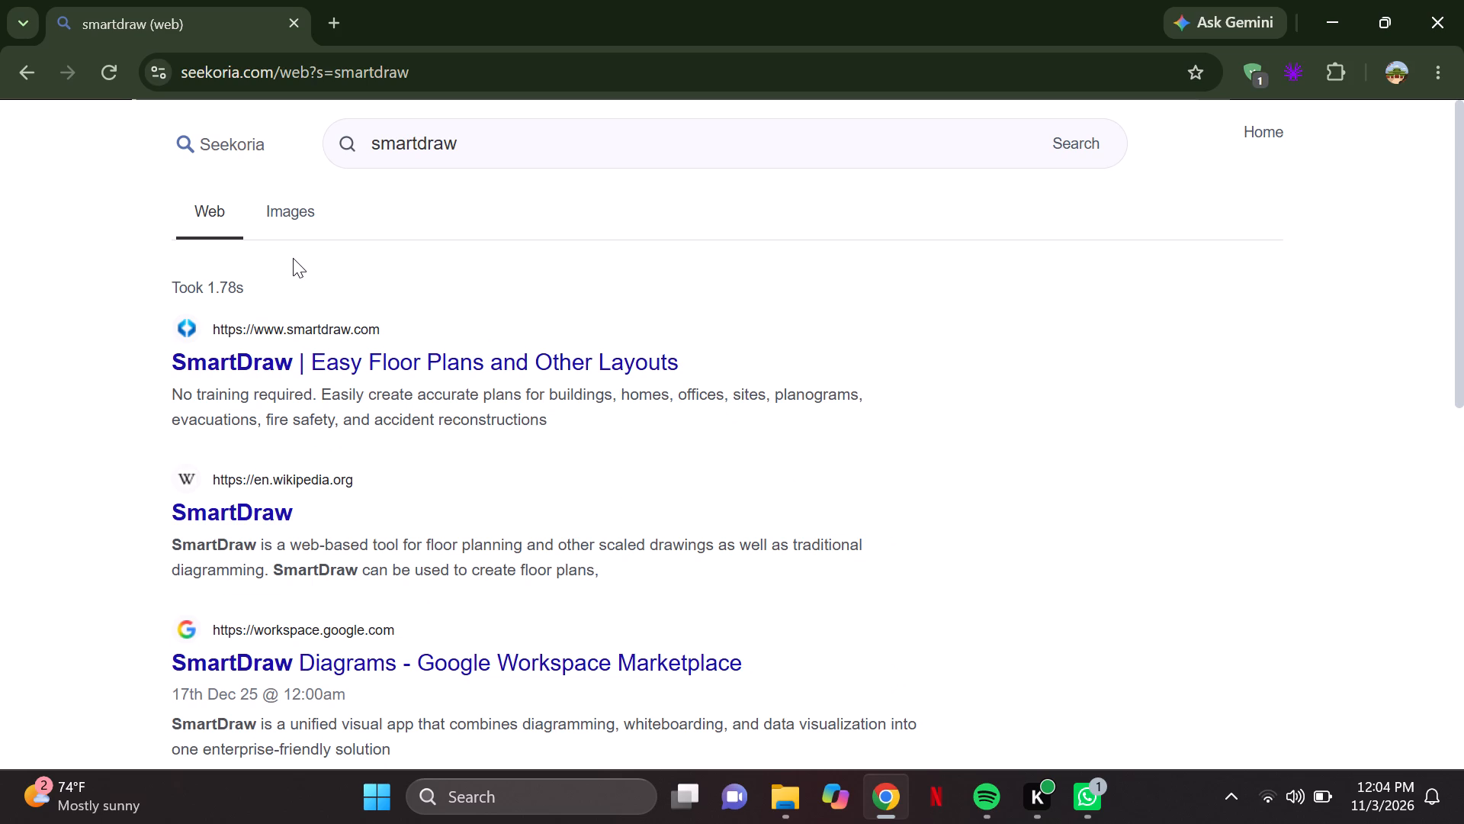
left_click(207, 365)
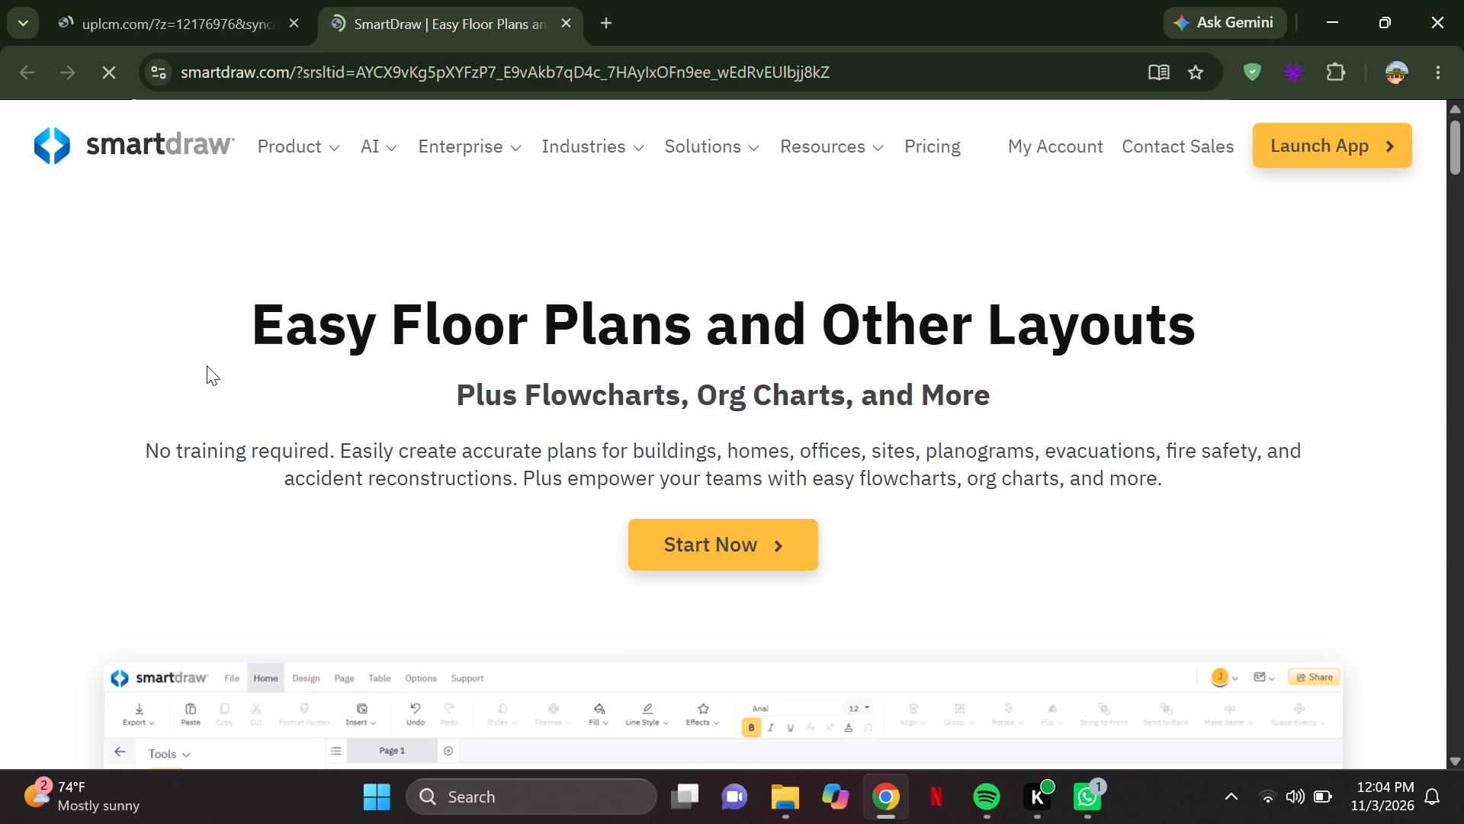
Start the SmartDraw web app from its home page and dismiss the trial welcome message.
scroll(443, 452, "down", 4)
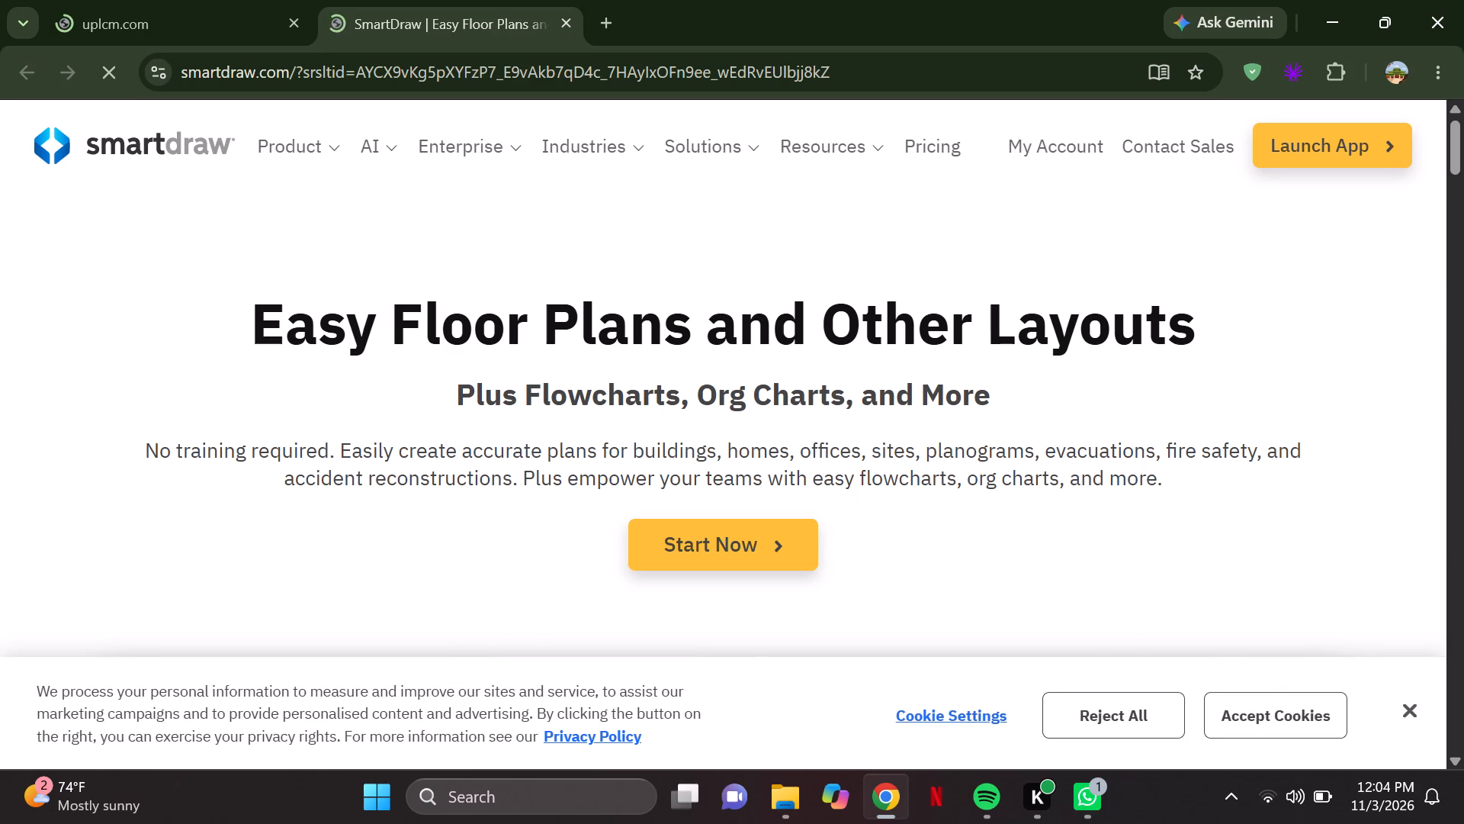
scroll(443, 452, "down", 5)
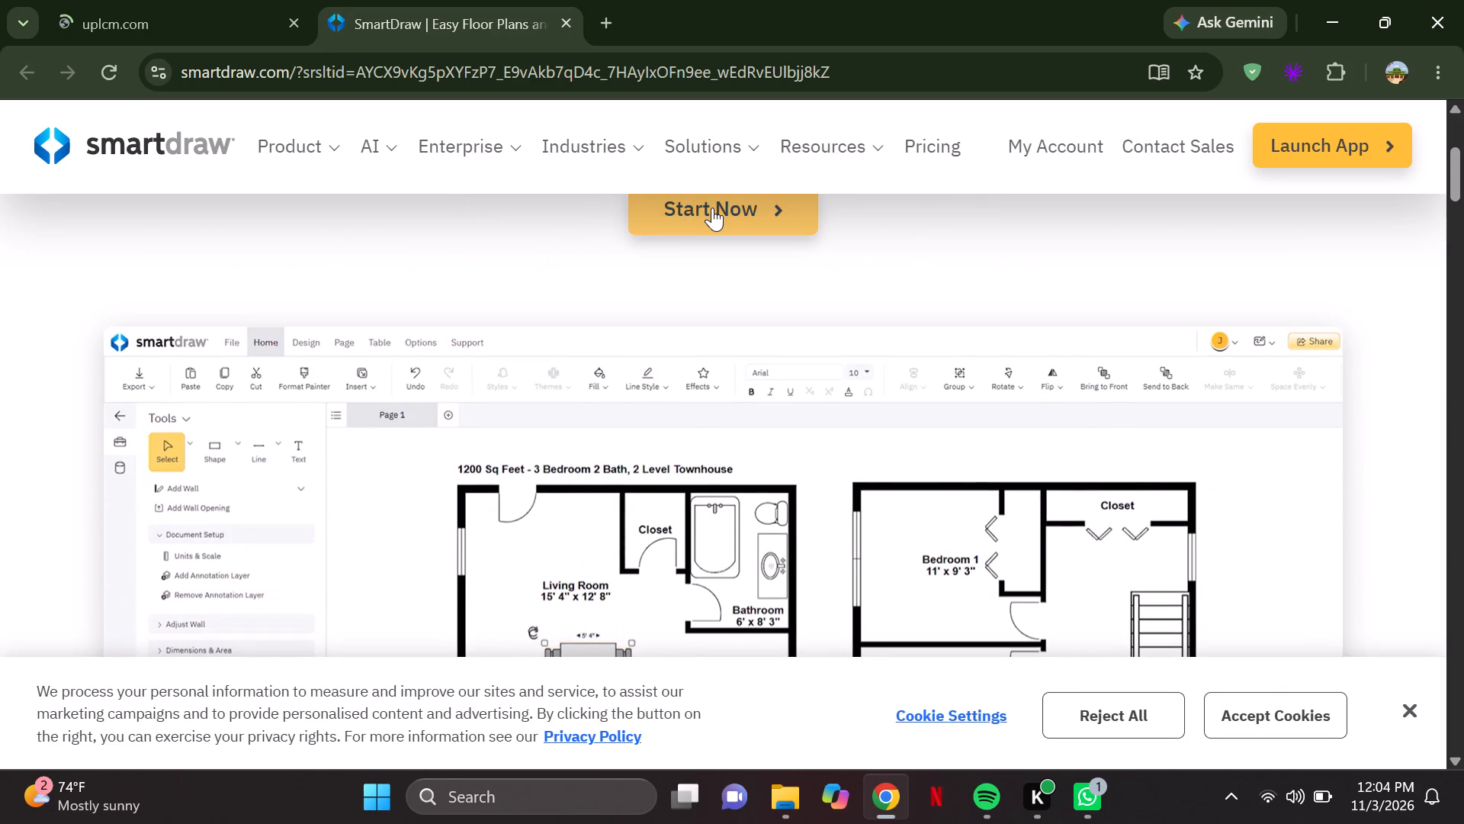
left_click(712, 208)
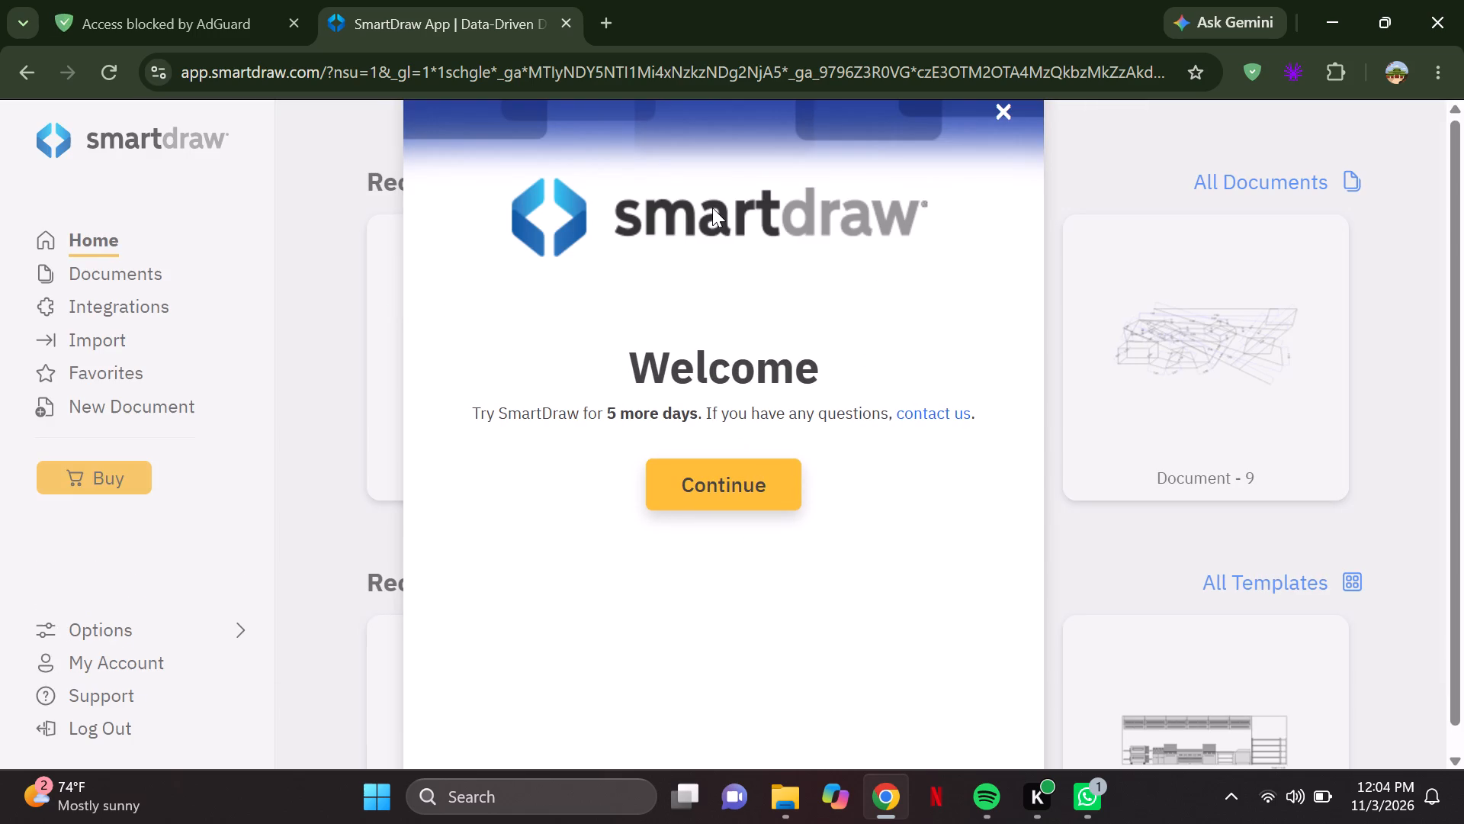
left_click(663, 476)
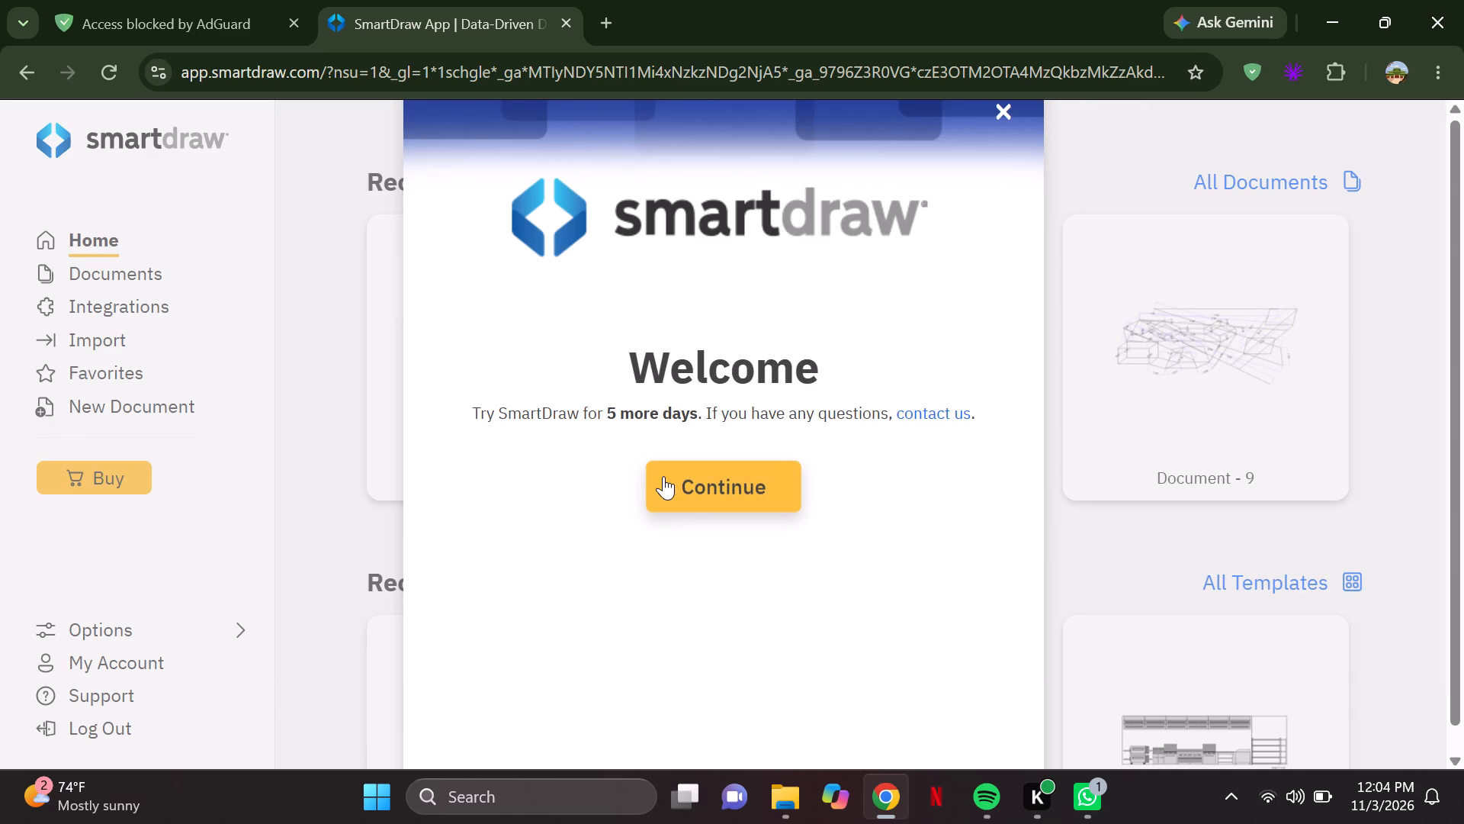
Create a new document from the recent Electrical Plan template.
scroll(750, 497, "down", 5)
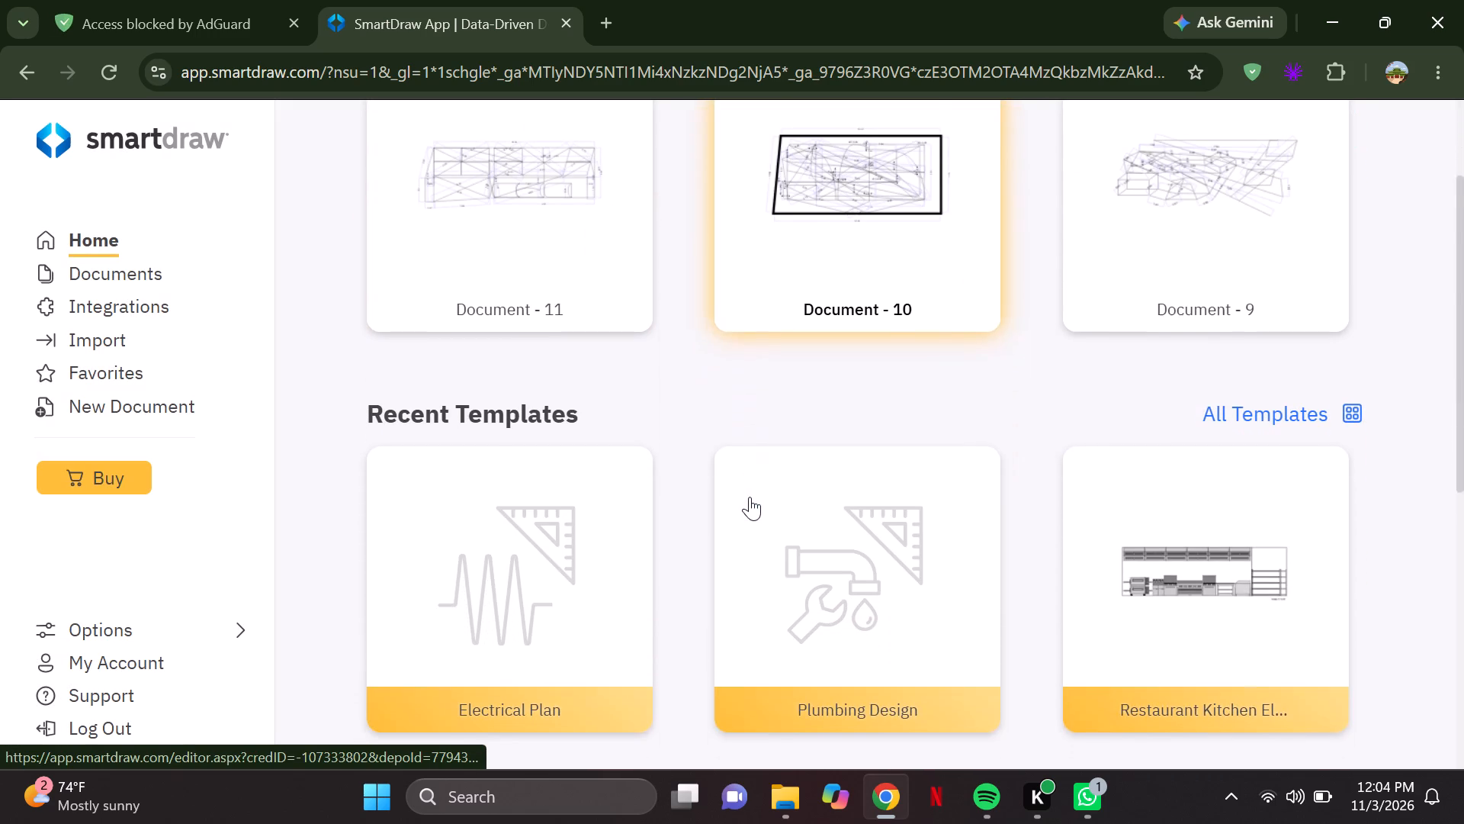
scroll(750, 497, "down", 3)
scroll(750, 497, "up", 2)
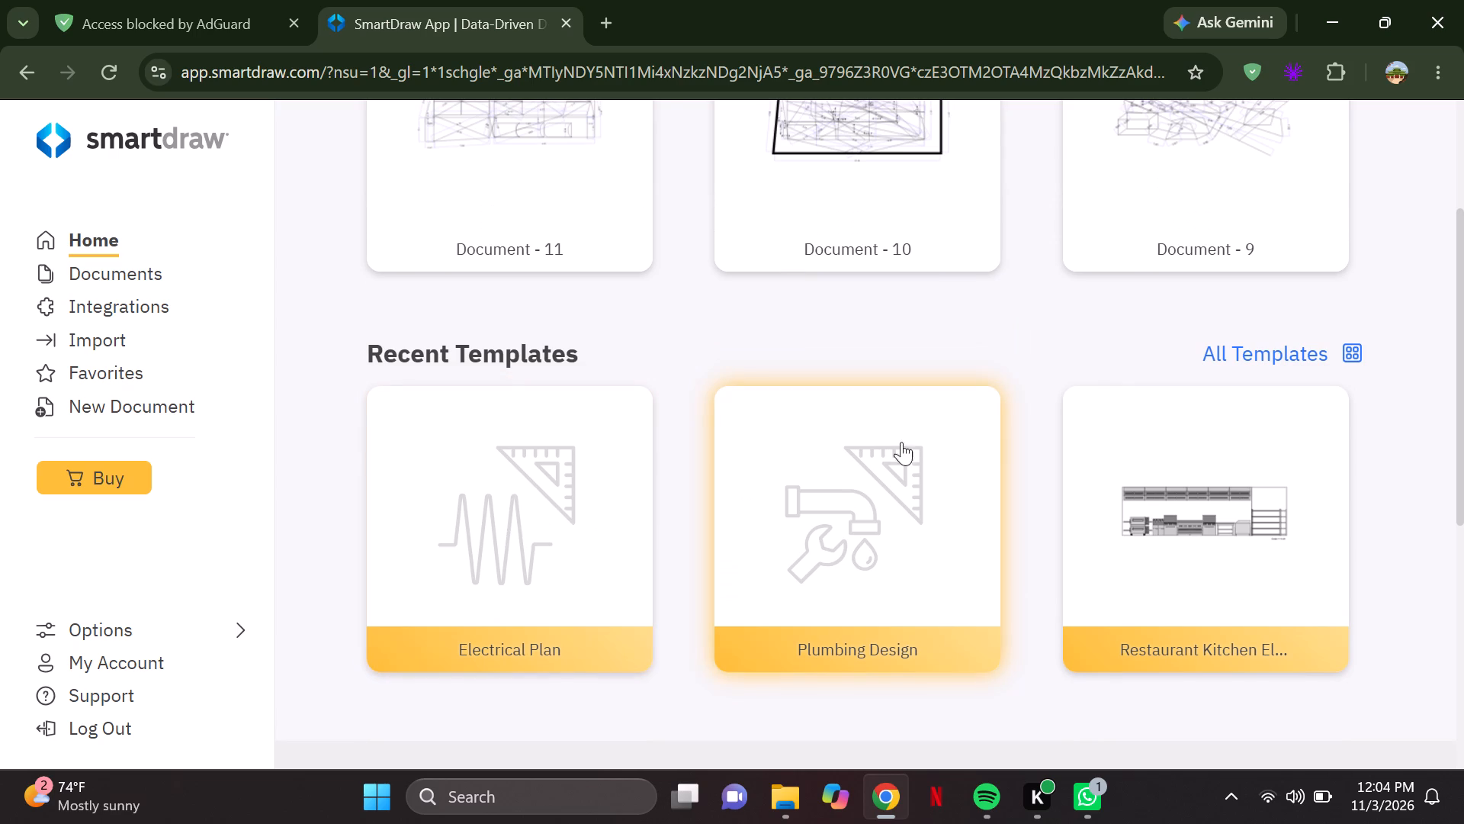
left_click(634, 483)
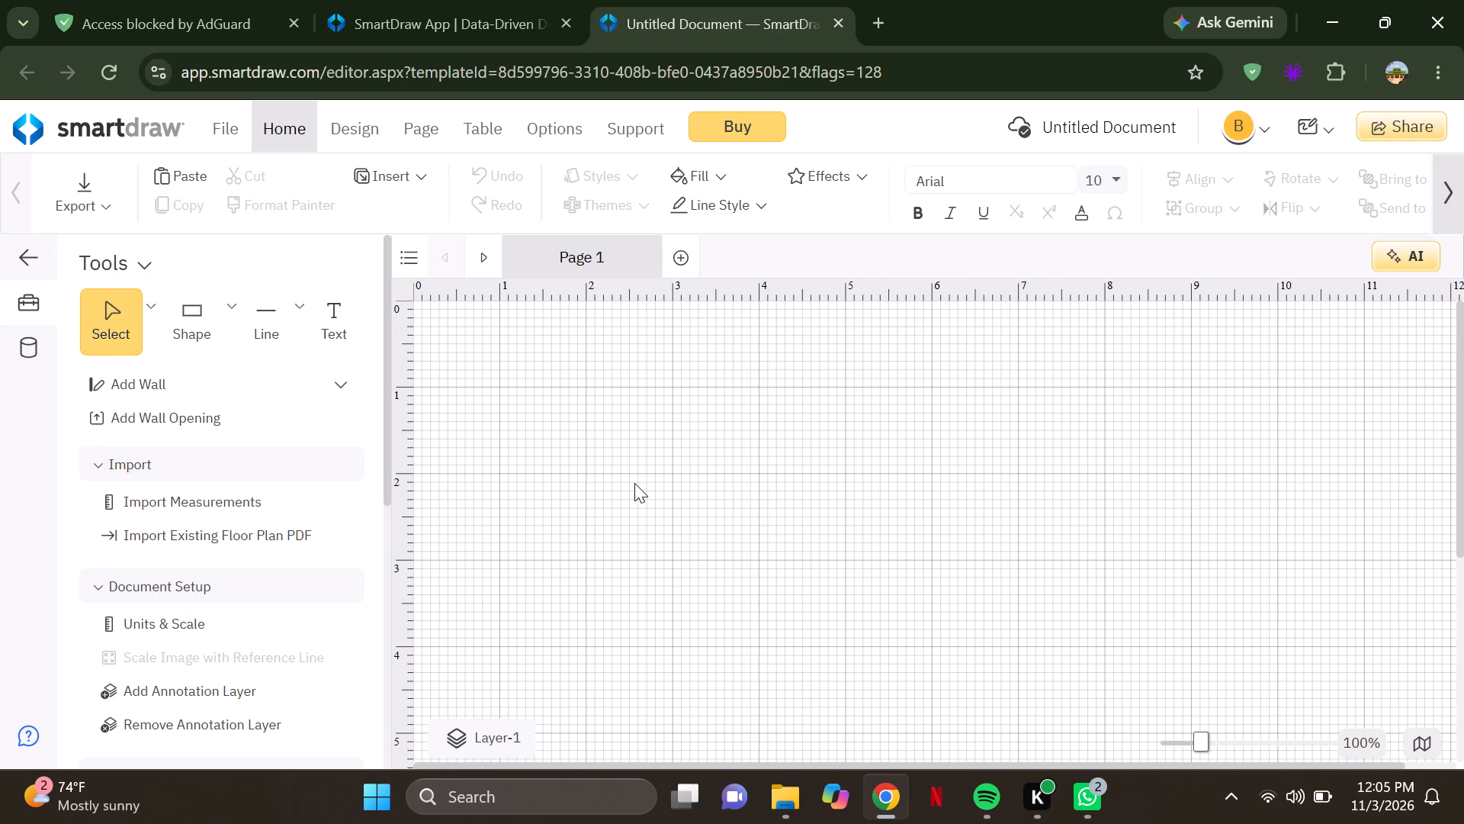
Place a rectangle at about 1.37, 0.47 on the blank page and enlarge it to about 2.98 wide by 1.39 high.
left_click(218, 311)
left_click(236, 307)
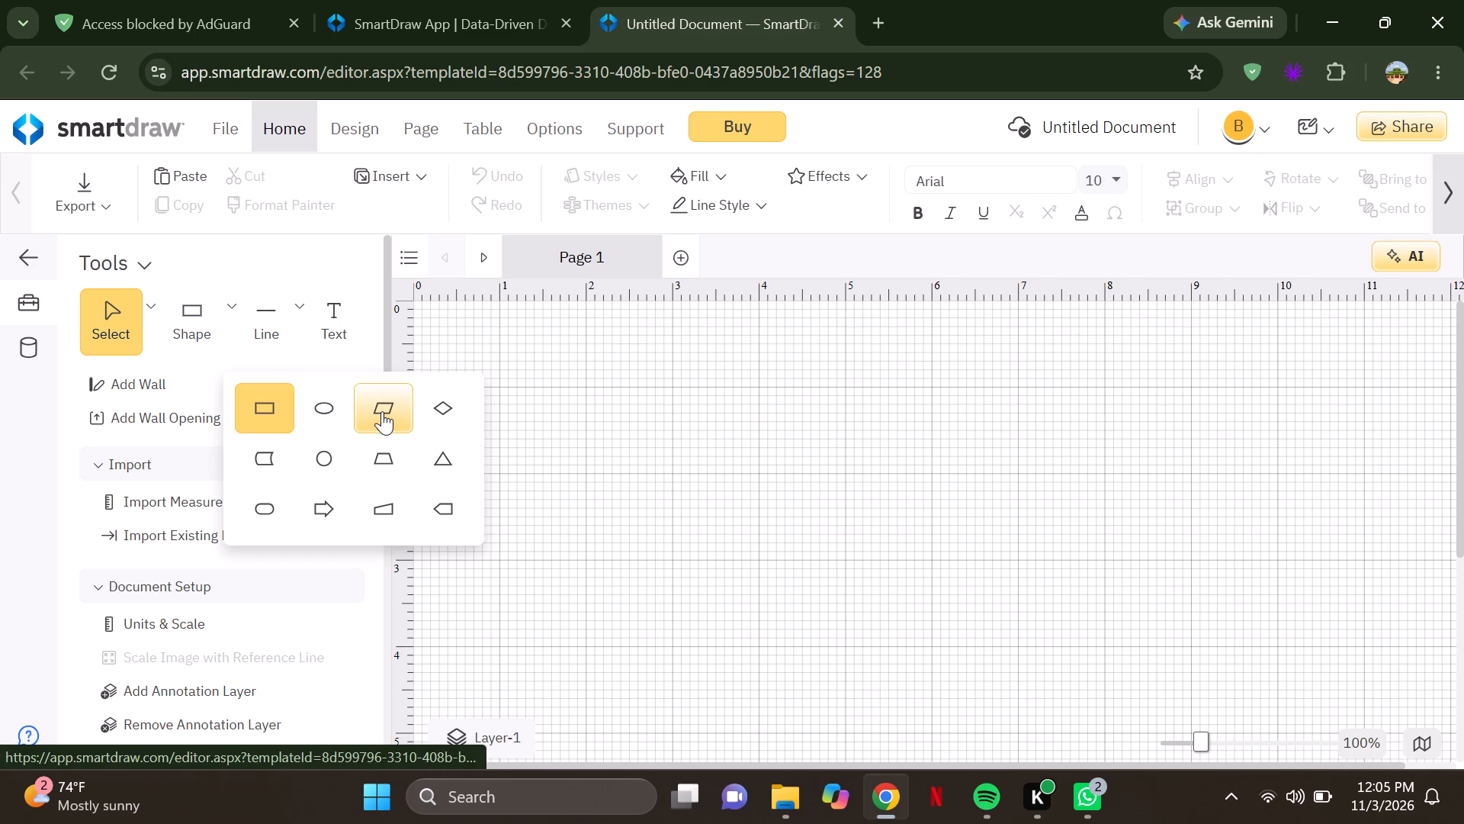
left_click(258, 396)
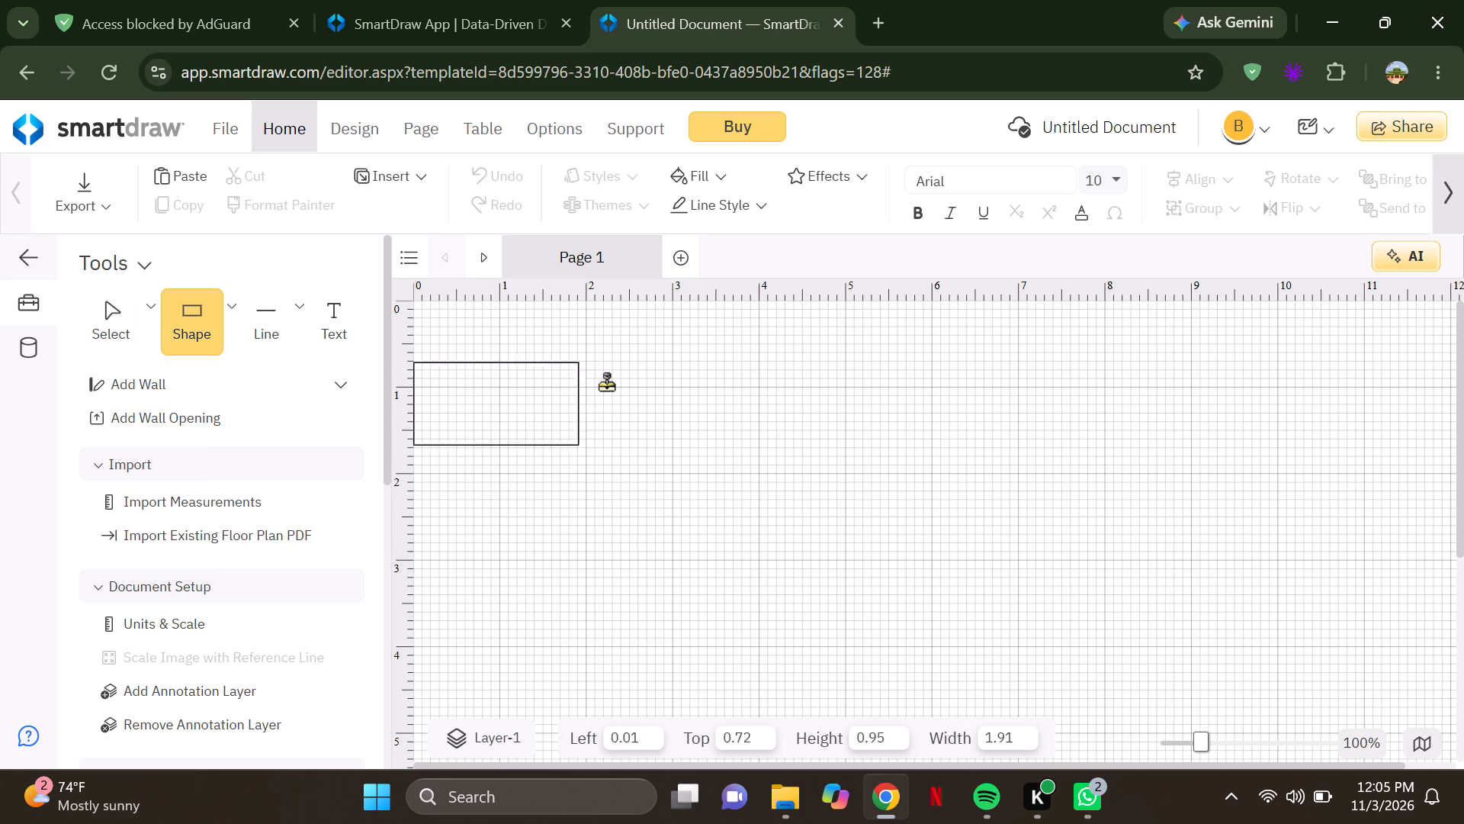
left_click_drag(615, 382, 669, 421)
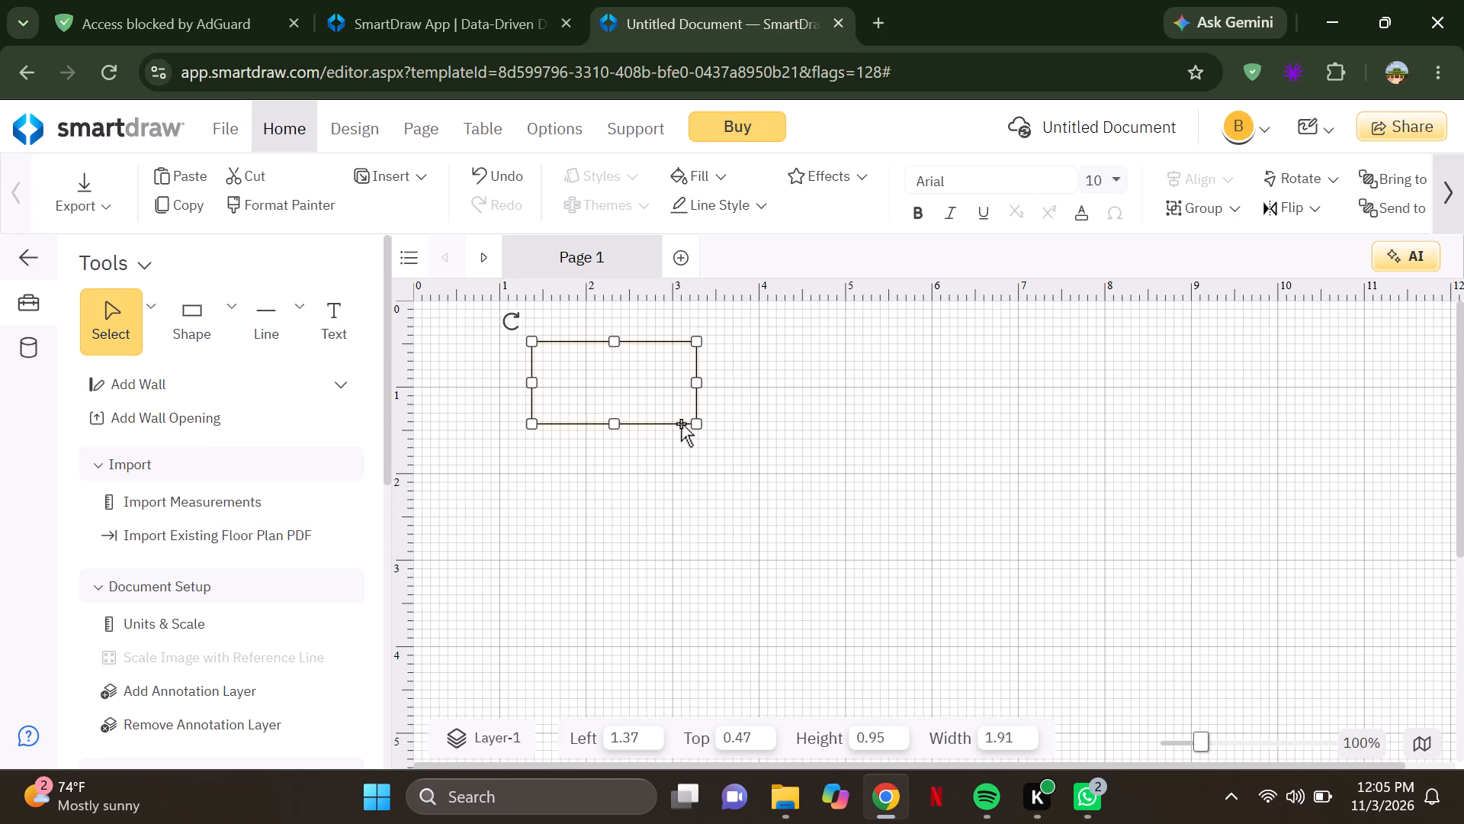
left_click_drag(696, 426, 741, 467)
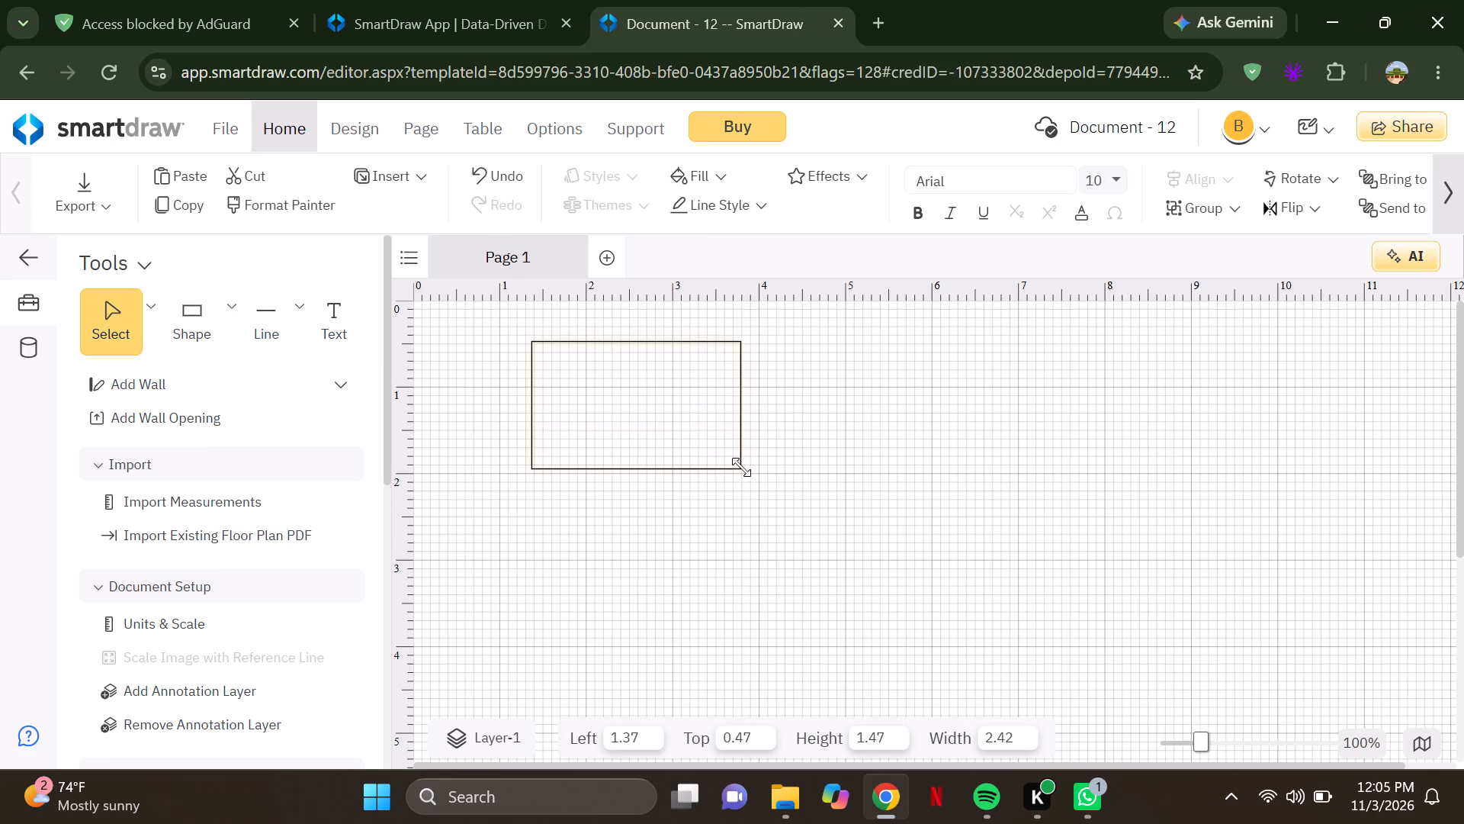
left_click_drag(741, 467, 786, 463)
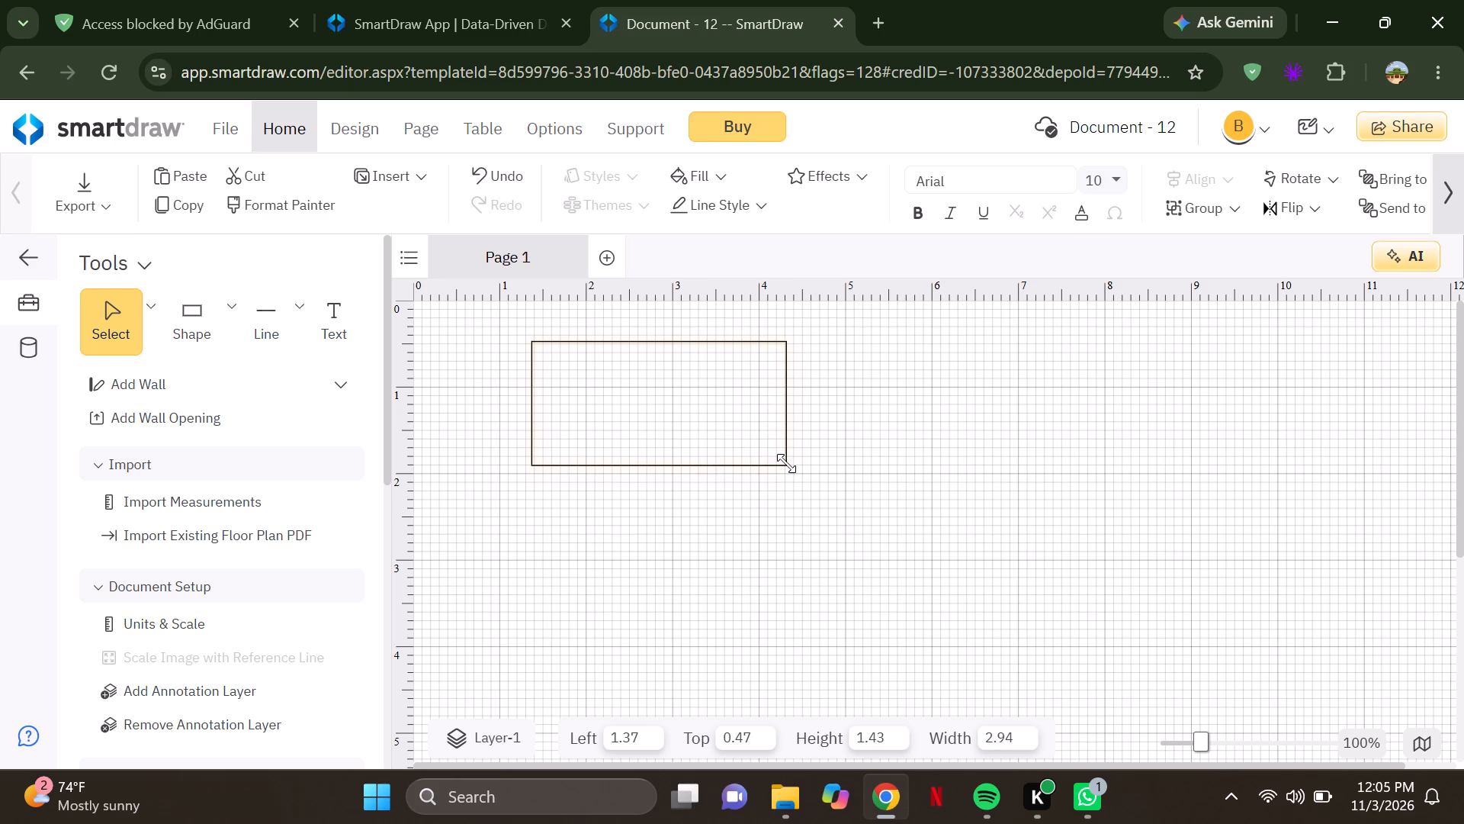
left_click_drag(786, 463, 788, 463)
left_click_drag(788, 463, 788, 461)
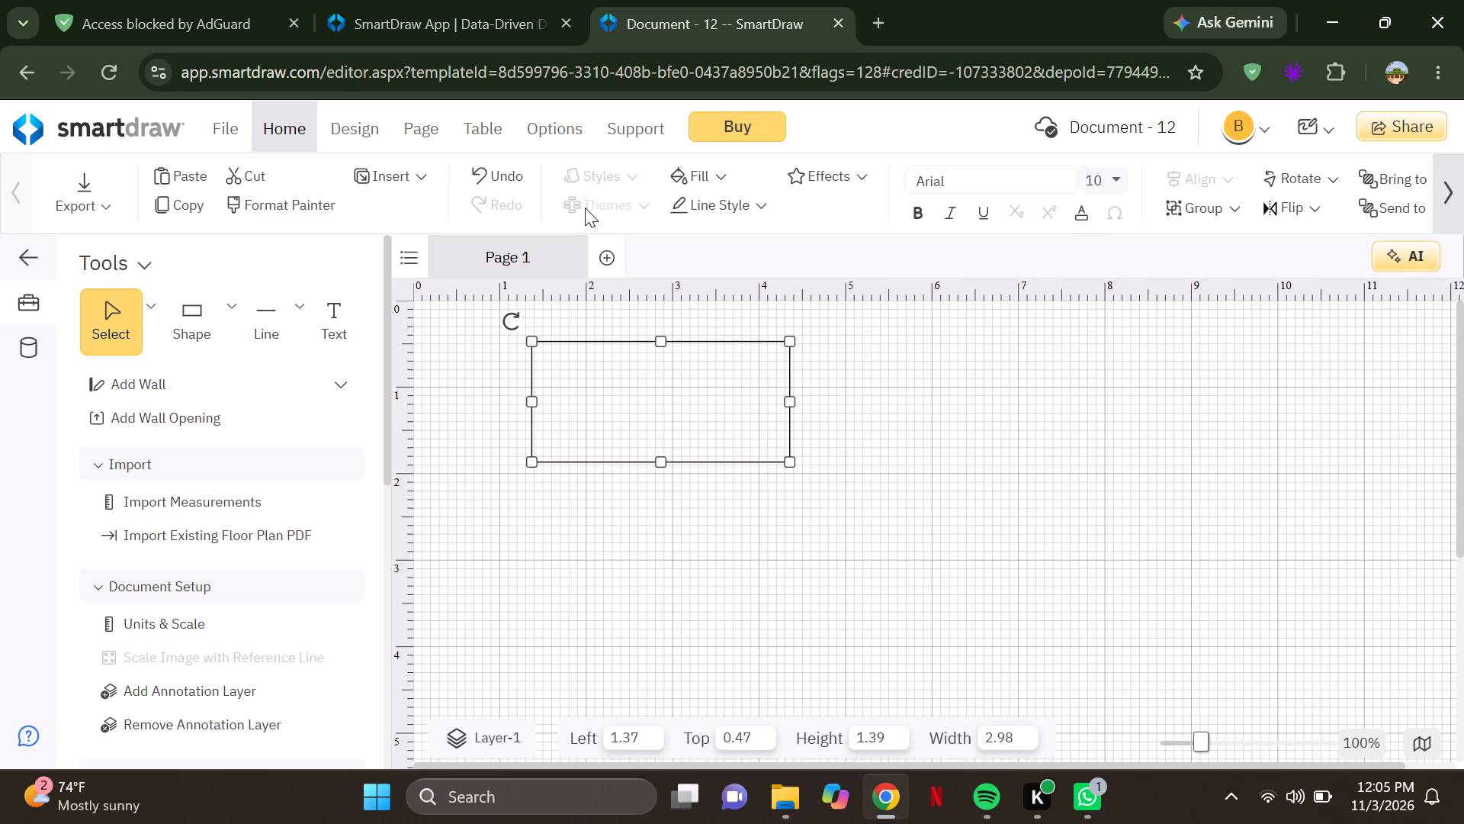
Reduce the rectangle's height to about 0.84 by moving its bottom edge up.
left_click(295, 318)
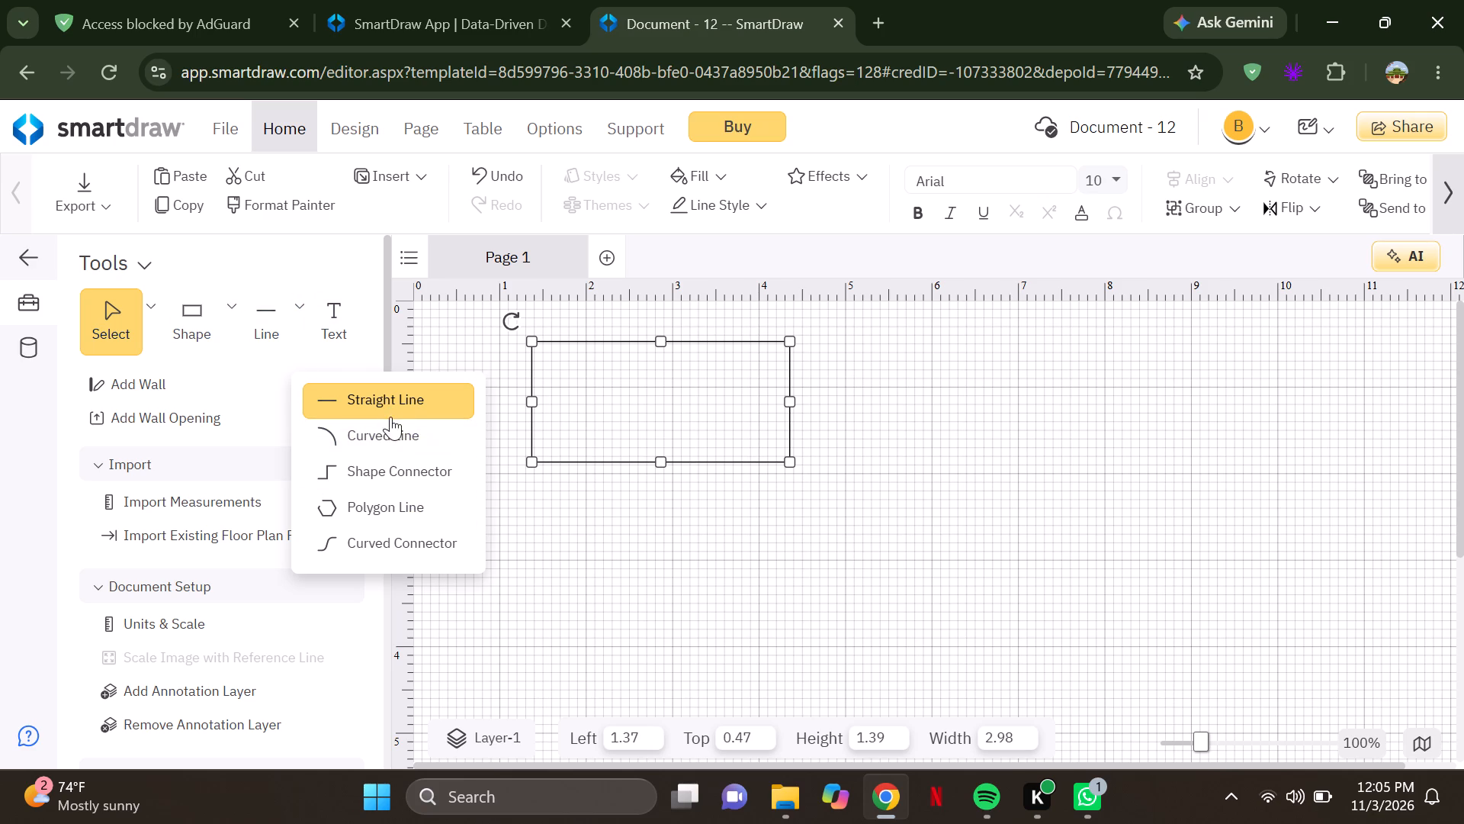
left_click(605, 482)
left_click(659, 463)
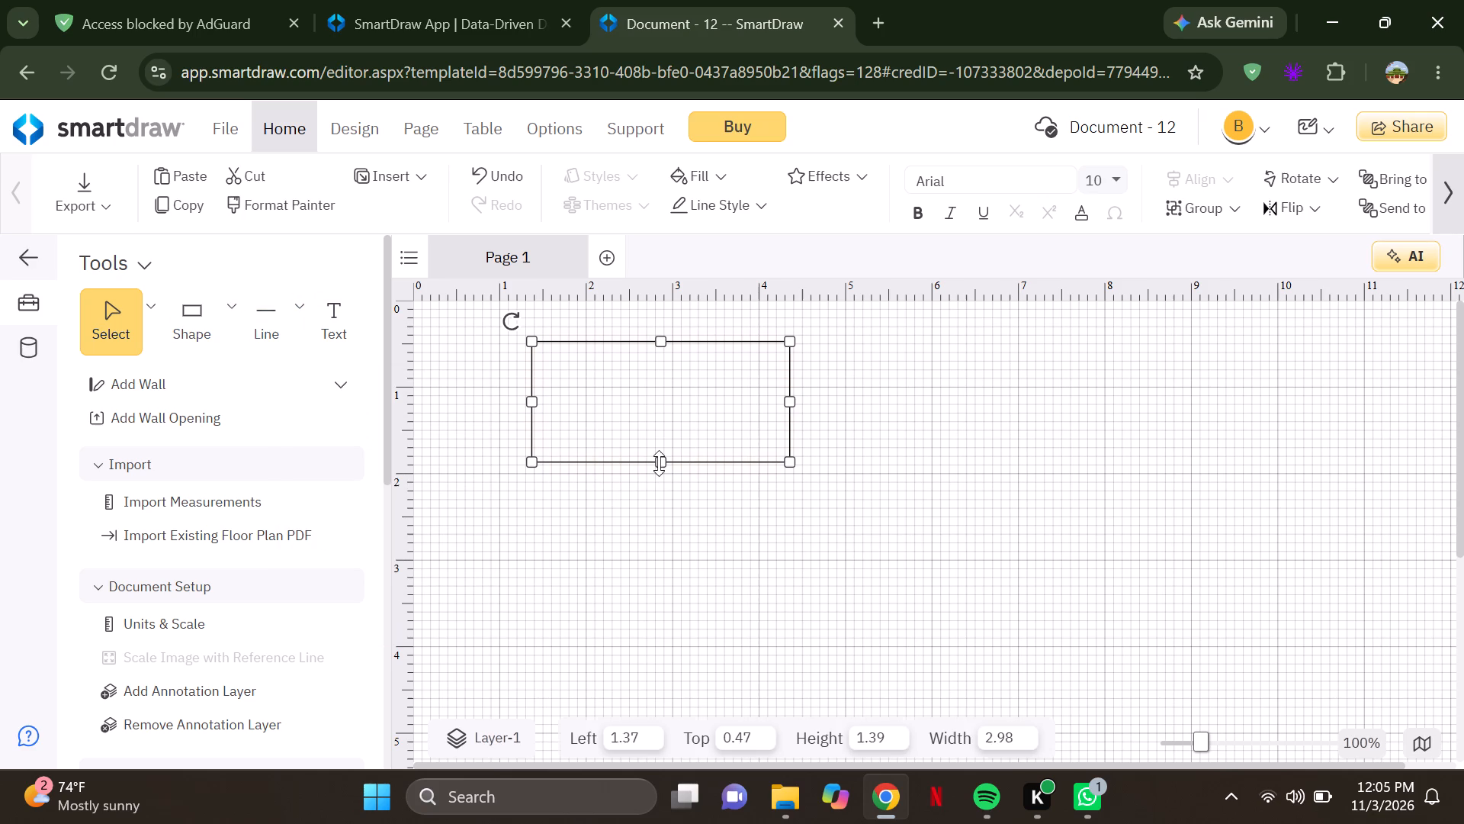
left_click_drag(659, 462, 663, 441)
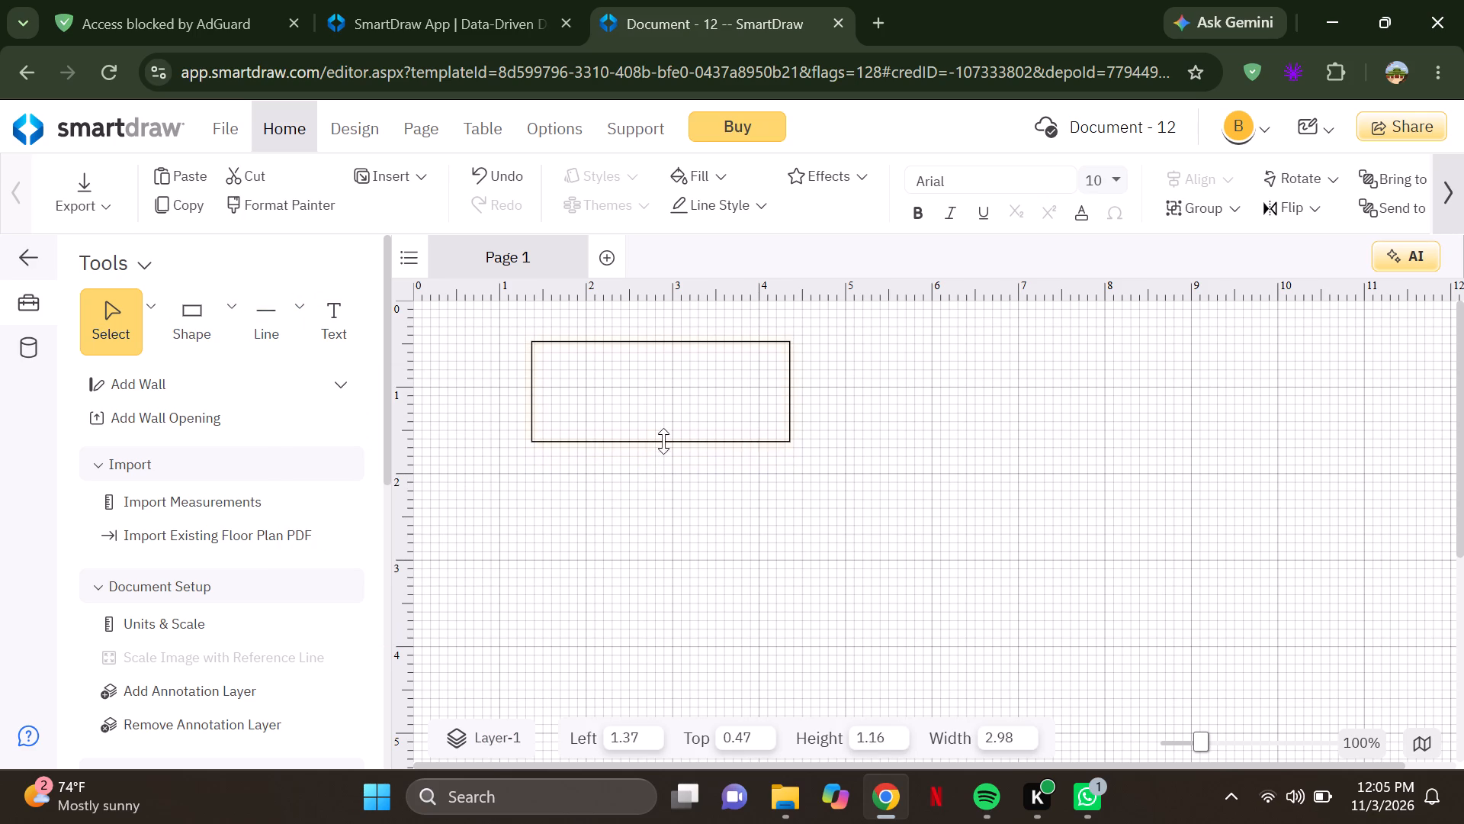
left_click_drag(663, 441, 664, 420)
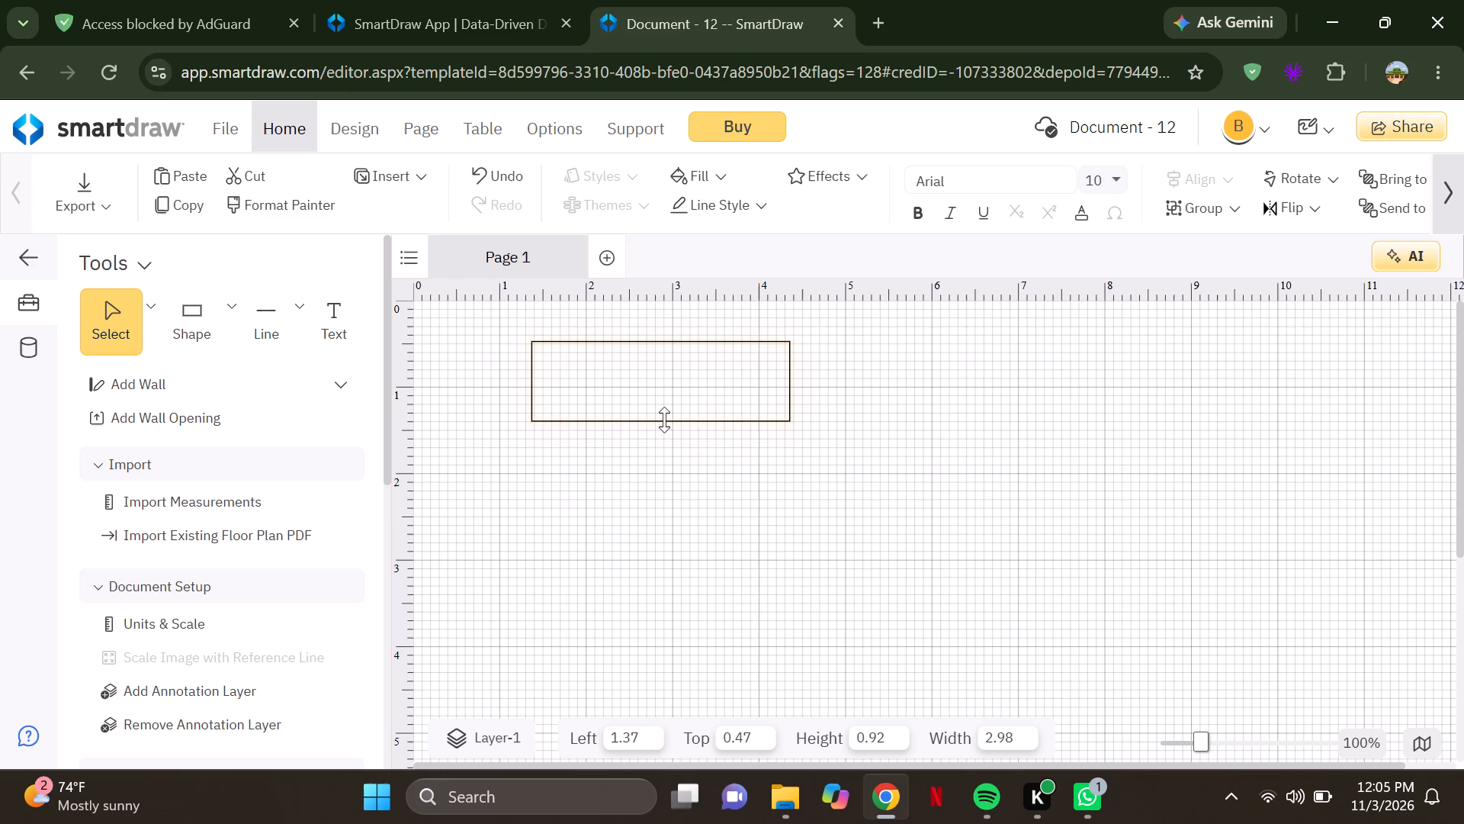
left_click_drag(664, 420, 671, 430)
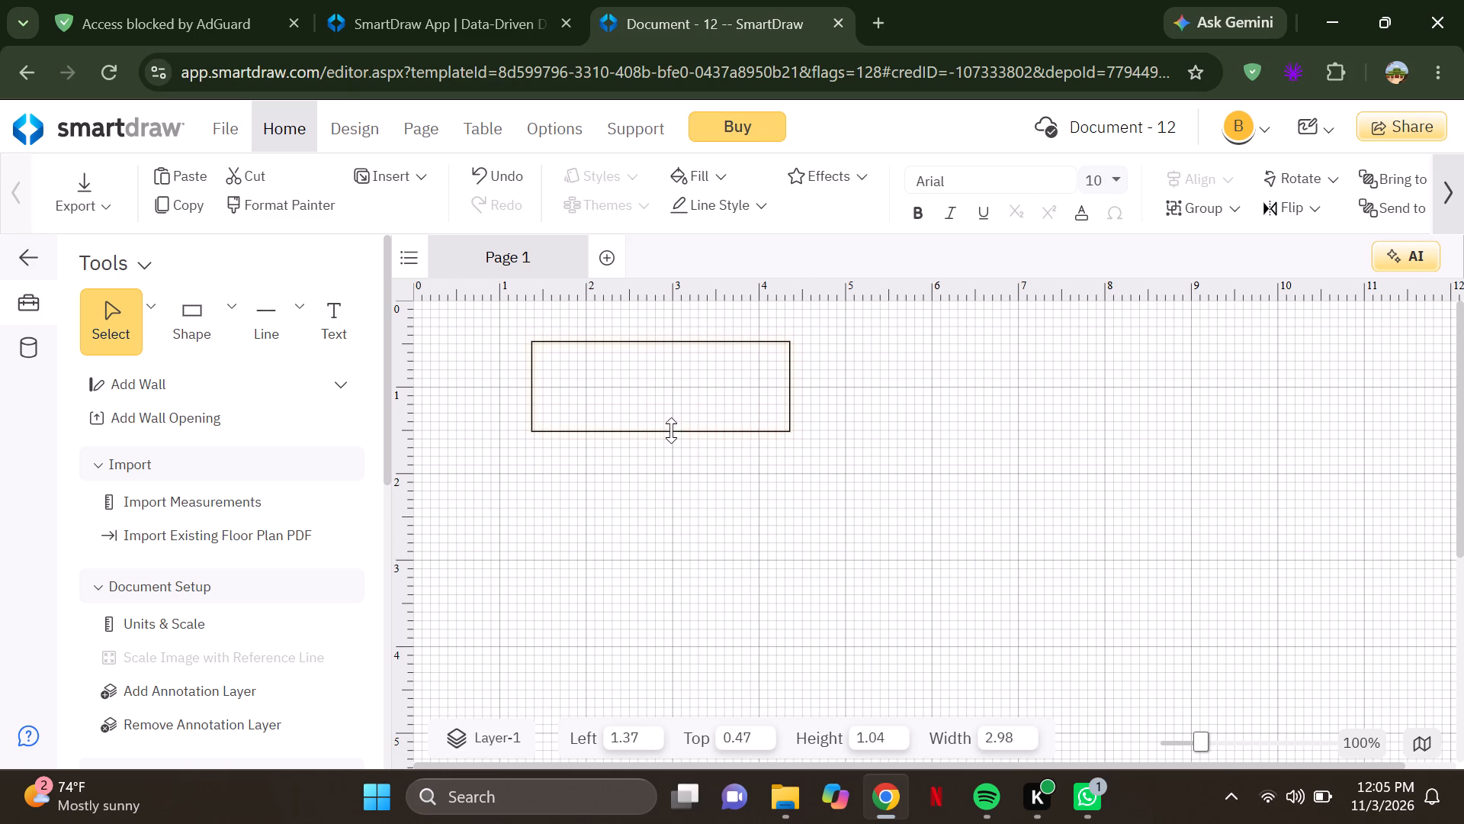
left_click_drag(671, 430, 671, 412)
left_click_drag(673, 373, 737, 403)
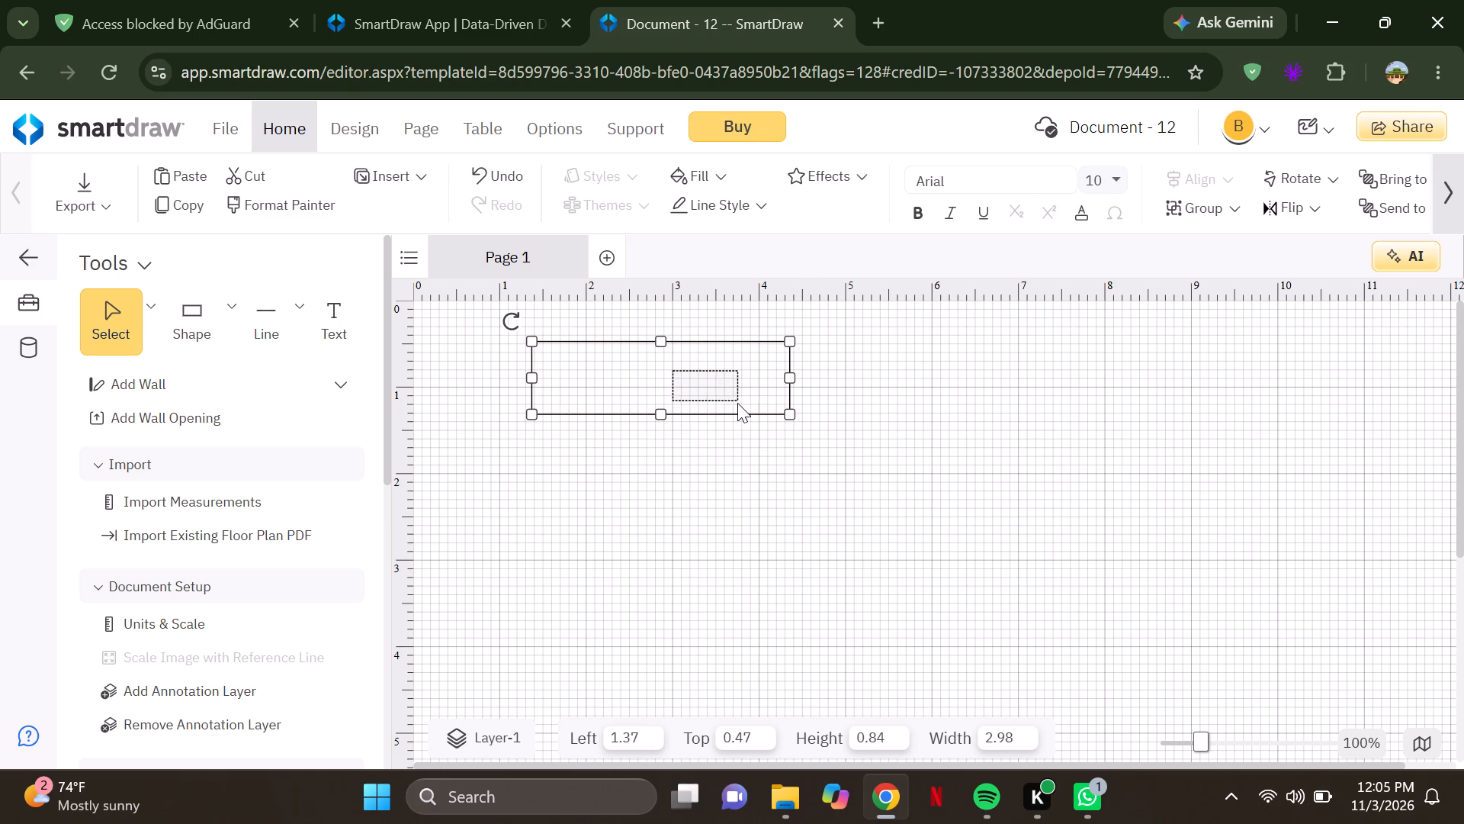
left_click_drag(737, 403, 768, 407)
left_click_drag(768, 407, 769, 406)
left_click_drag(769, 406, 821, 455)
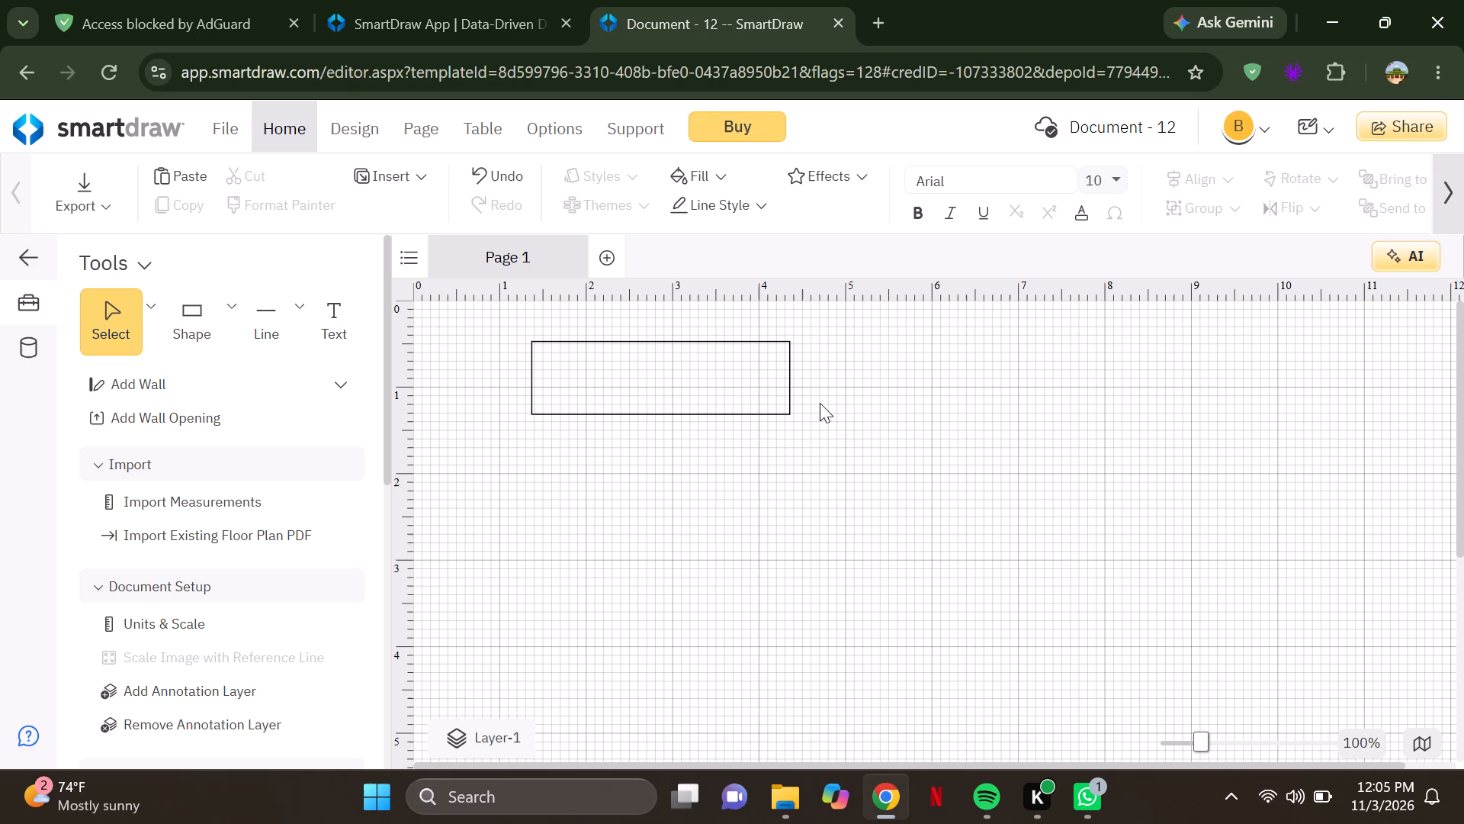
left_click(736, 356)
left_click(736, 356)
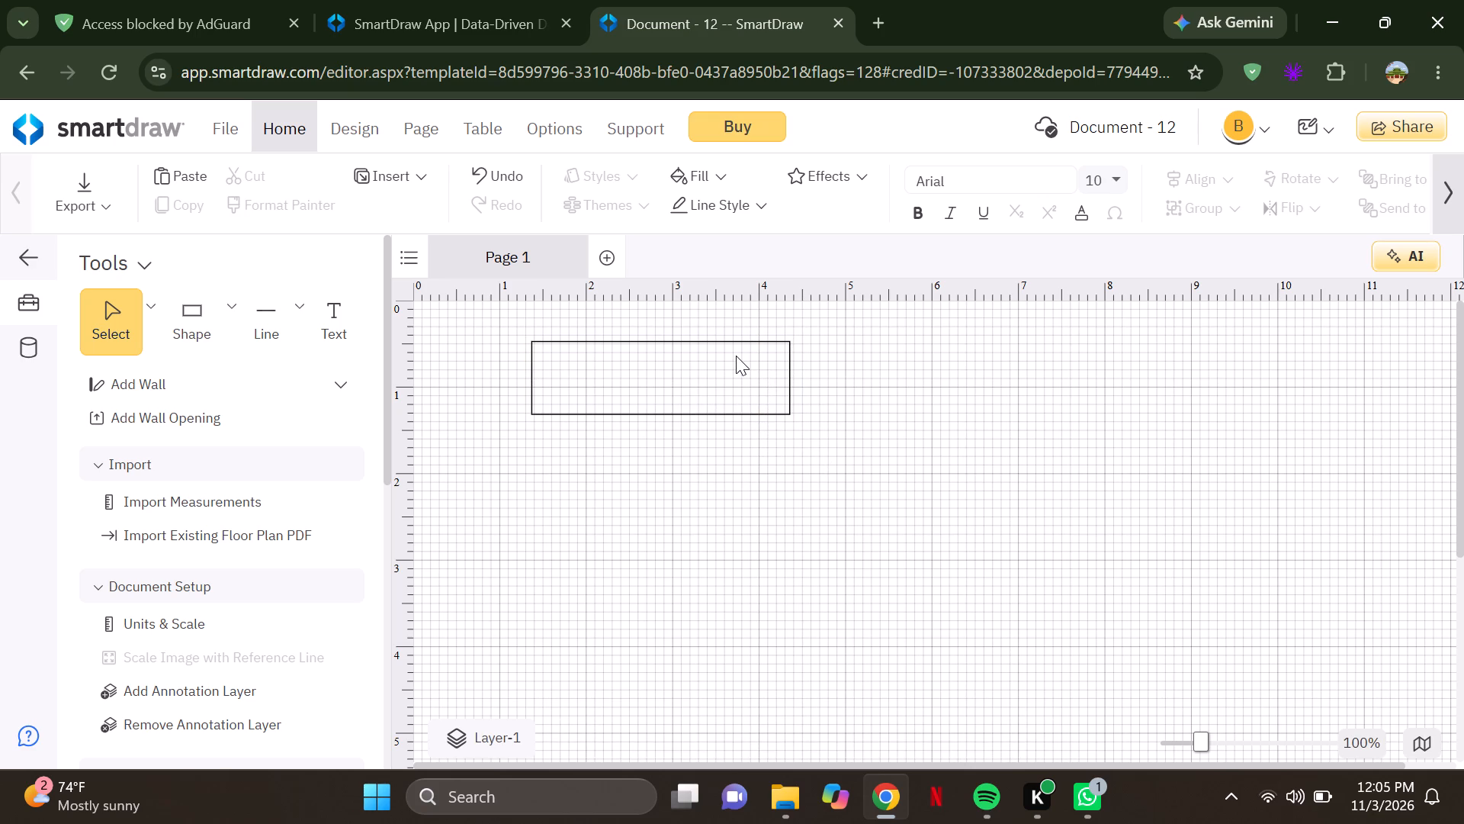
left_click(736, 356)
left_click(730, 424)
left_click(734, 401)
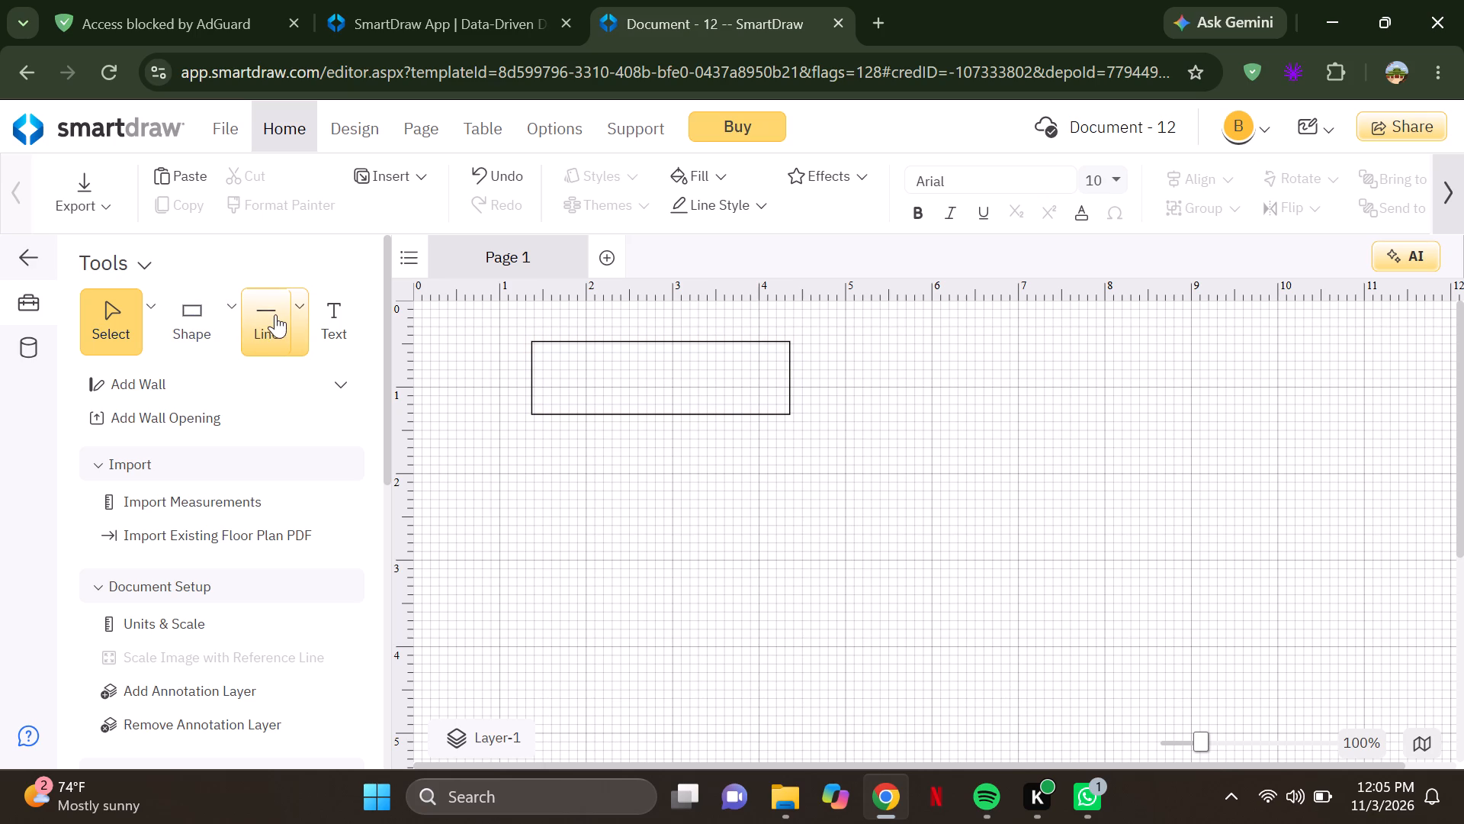
Draw a shape connector from the rectangle's right edge, about 2.88 wide with a drop of about 0.32.
left_click(298, 314)
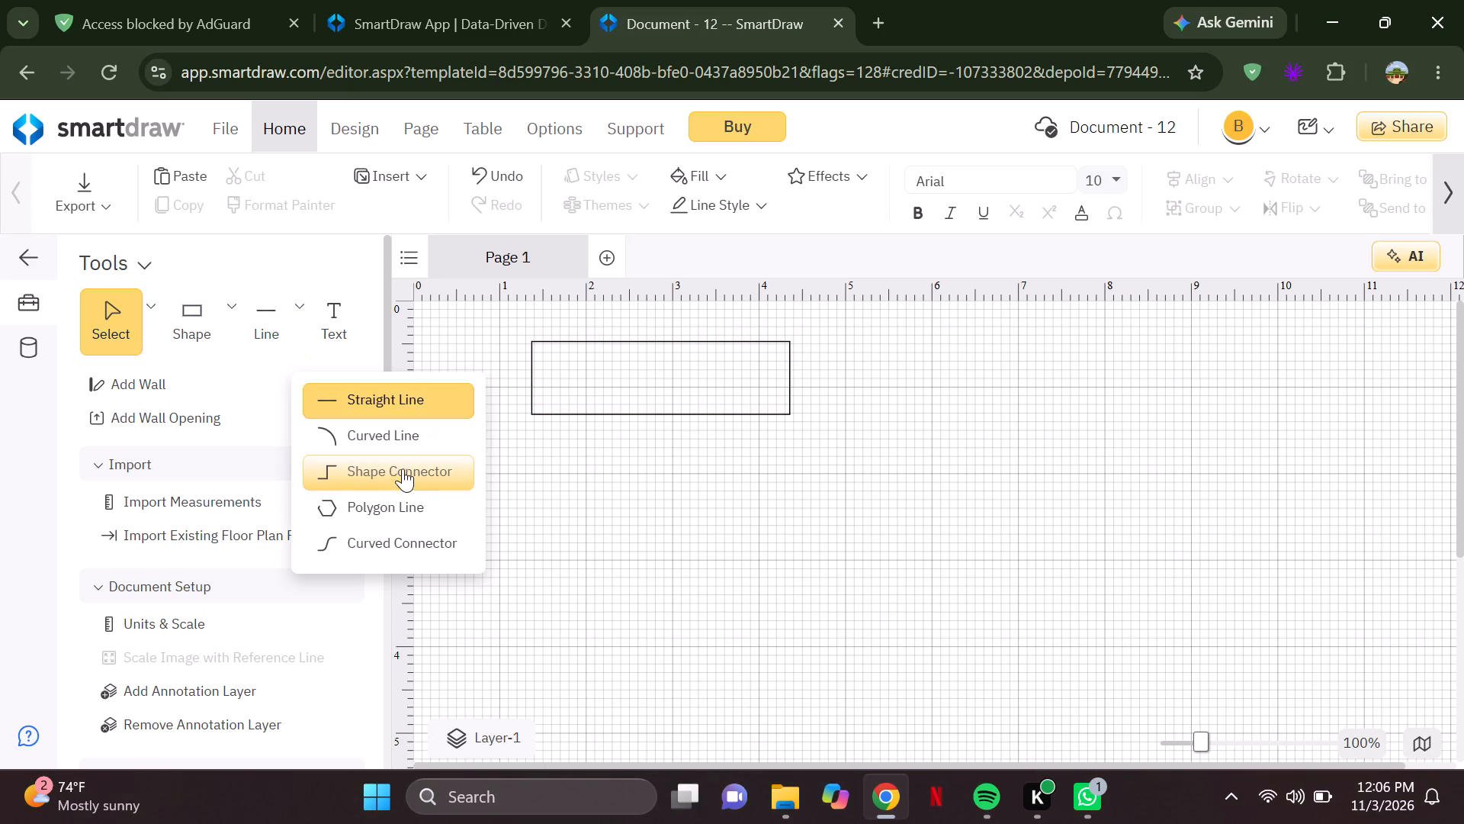
left_click(407, 468)
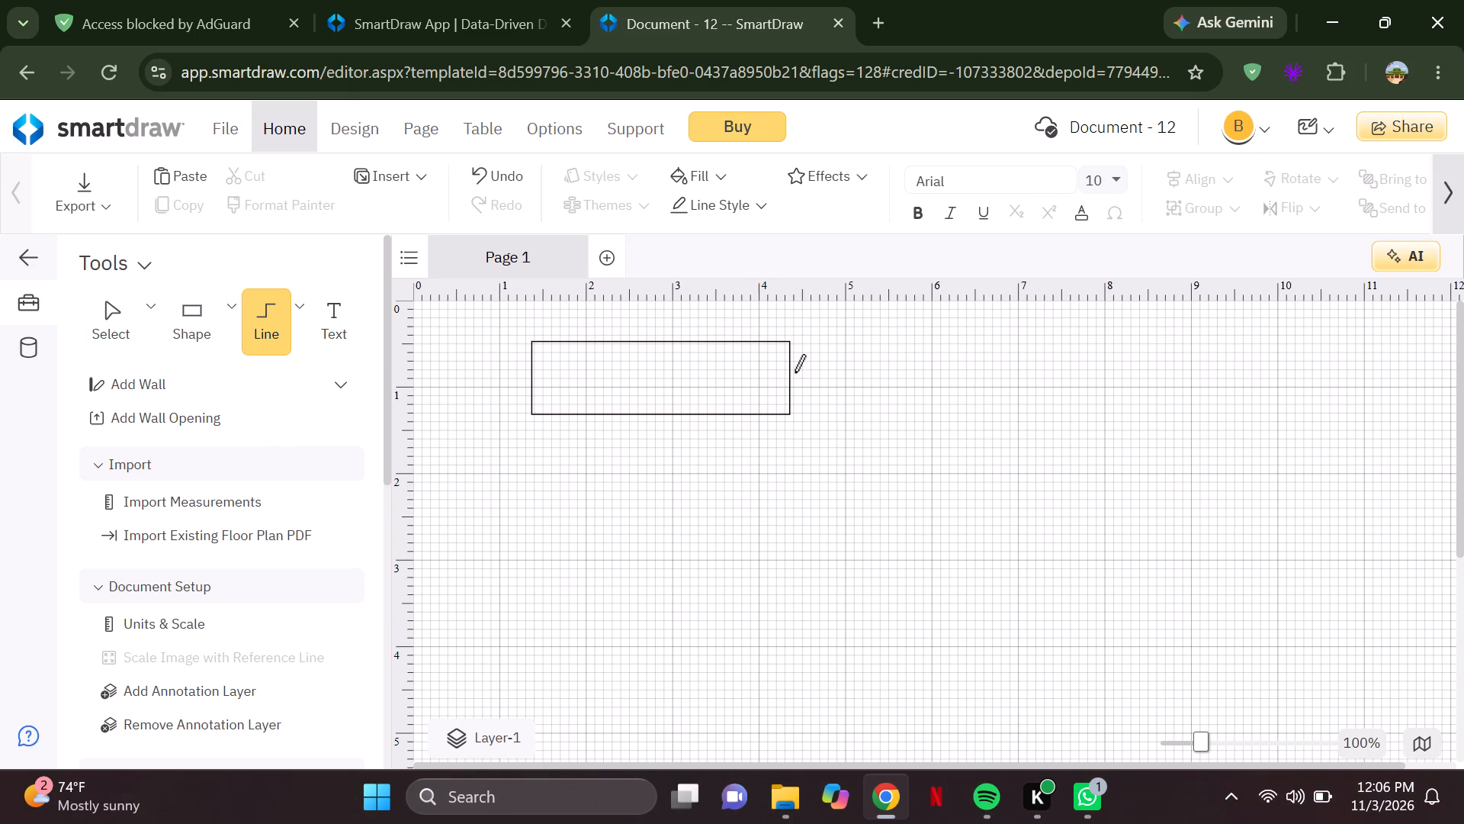
left_click_drag(790, 372, 846, 376)
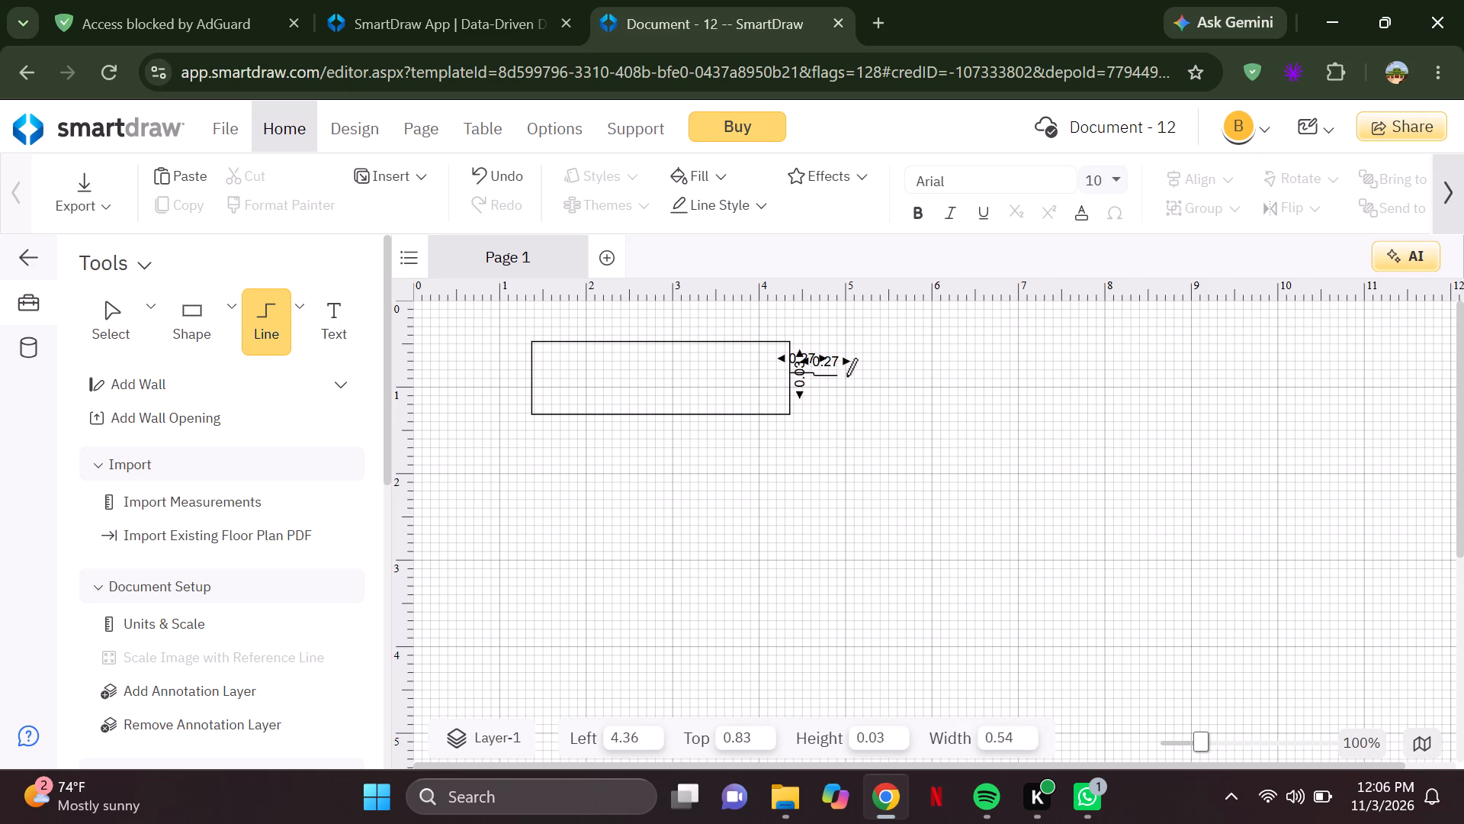
left_click_drag(846, 376, 903, 388)
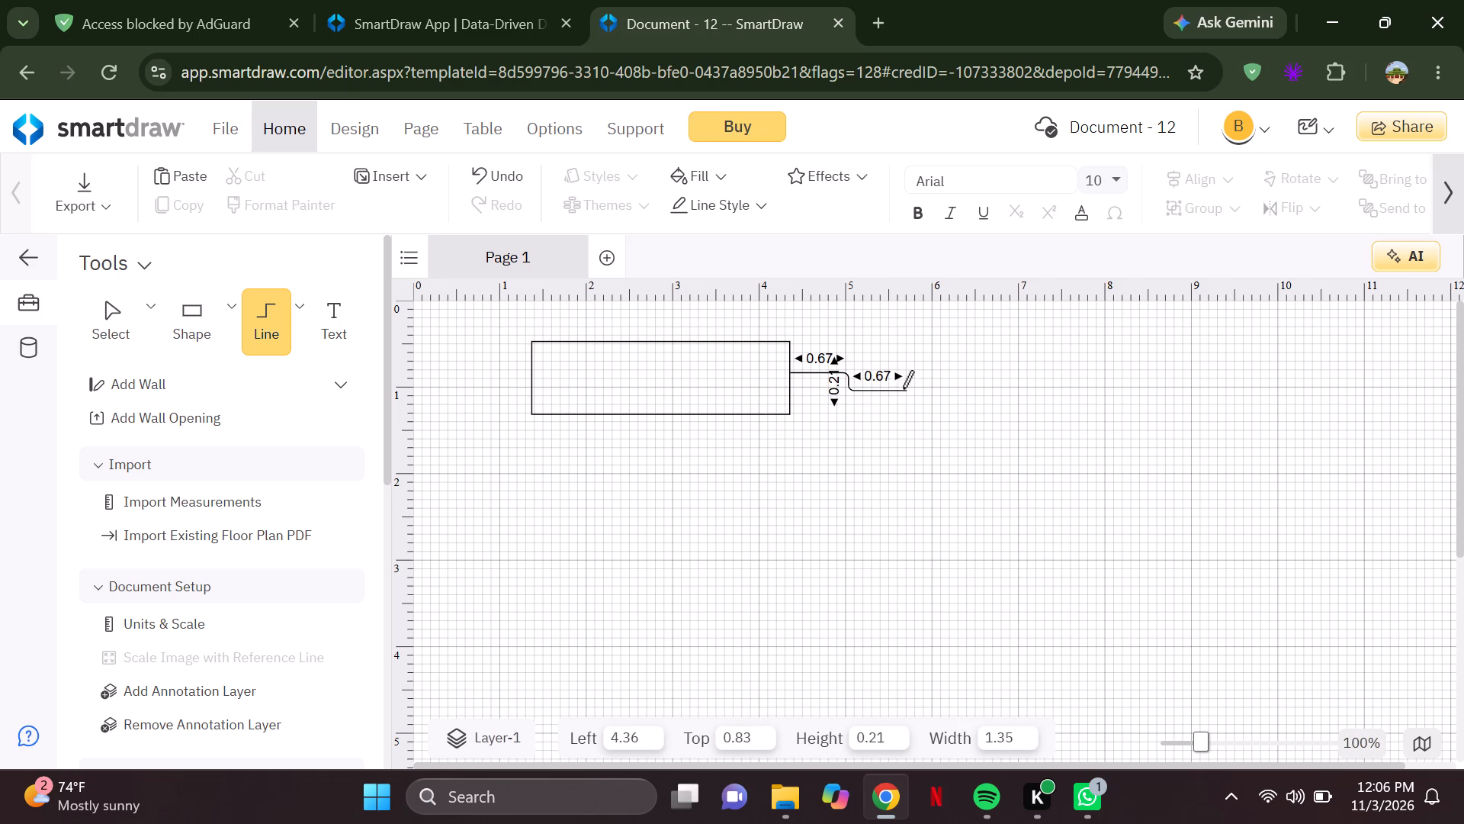
left_click_drag(903, 388, 994, 403)
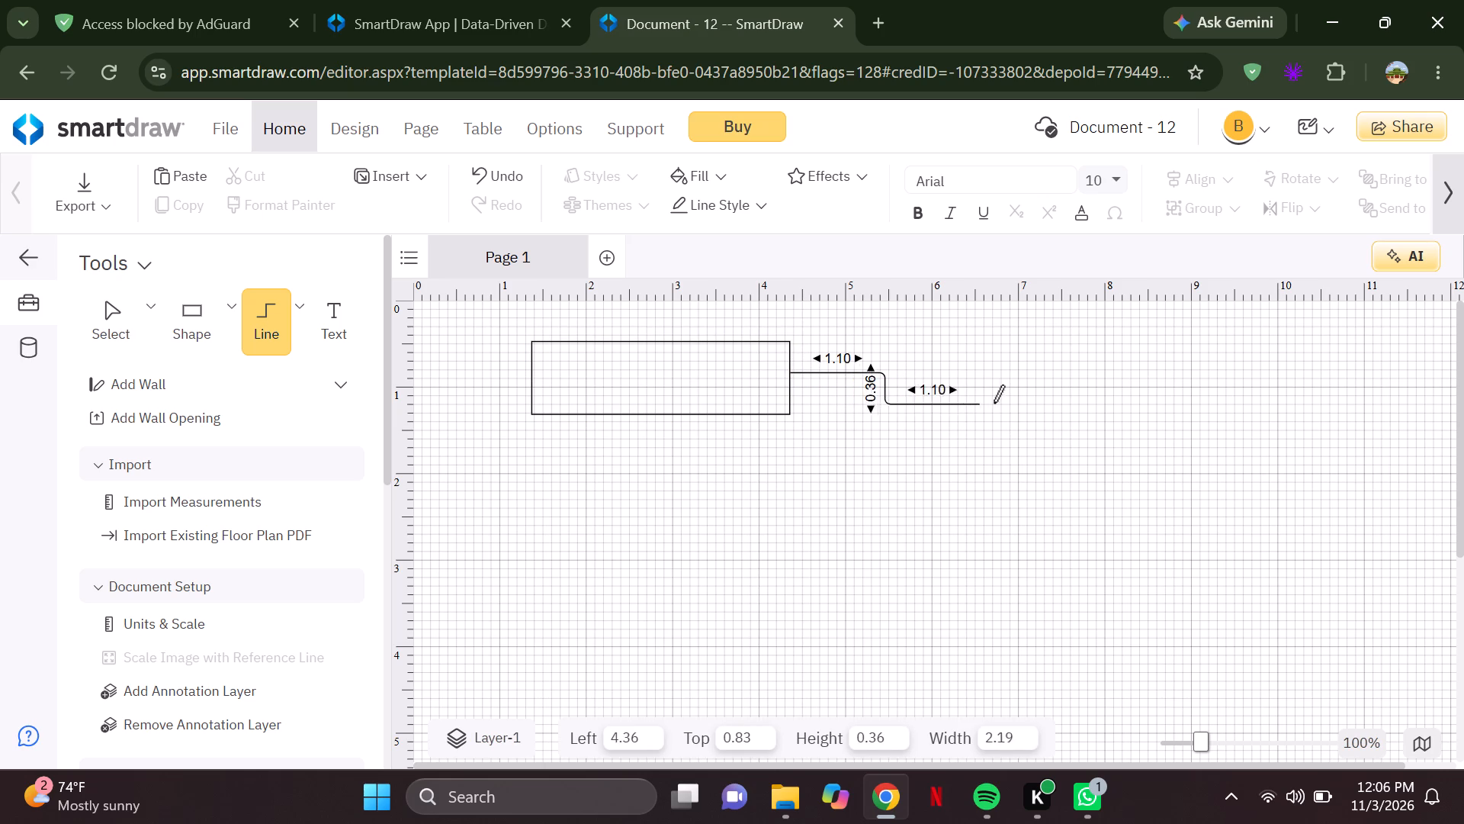
left_click_drag(994, 403, 1029, 401)
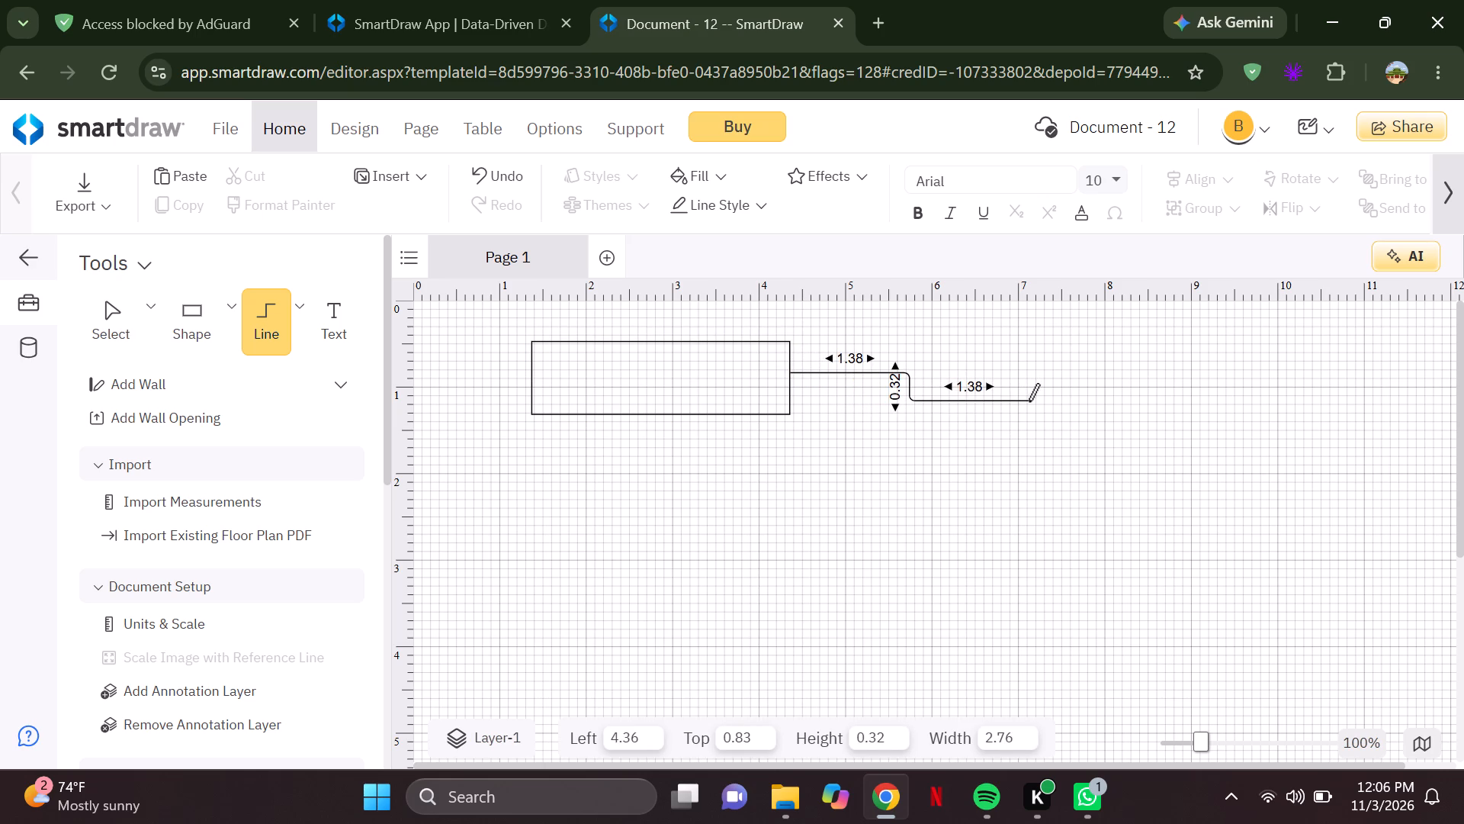
left_click_drag(1029, 401, 1039, 401)
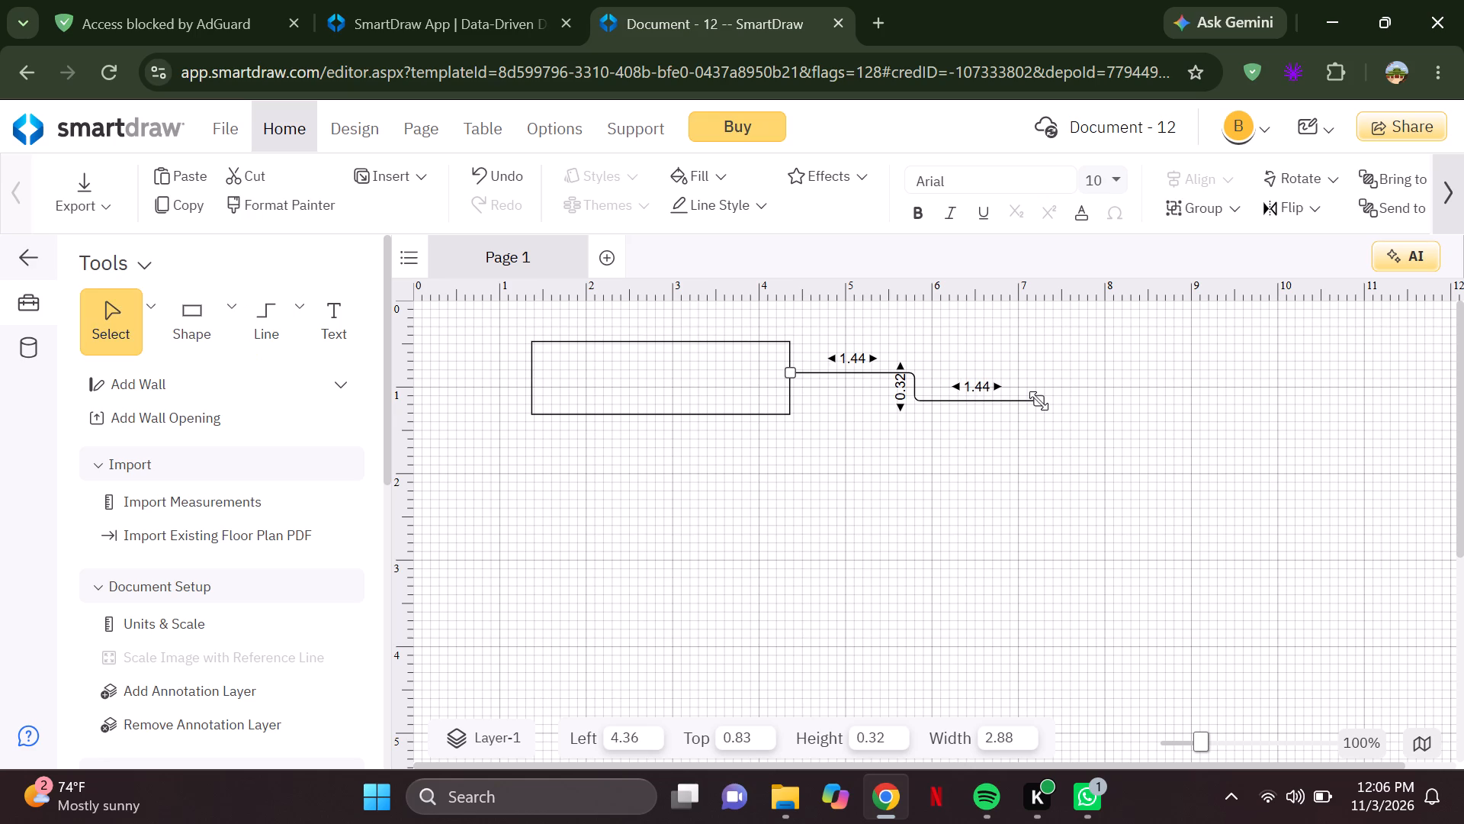
left_click(1039, 401)
left_click(618, 571)
Place a parallelogram at the connector's free end, at about 7.16, 0.56.
left_click(228, 336)
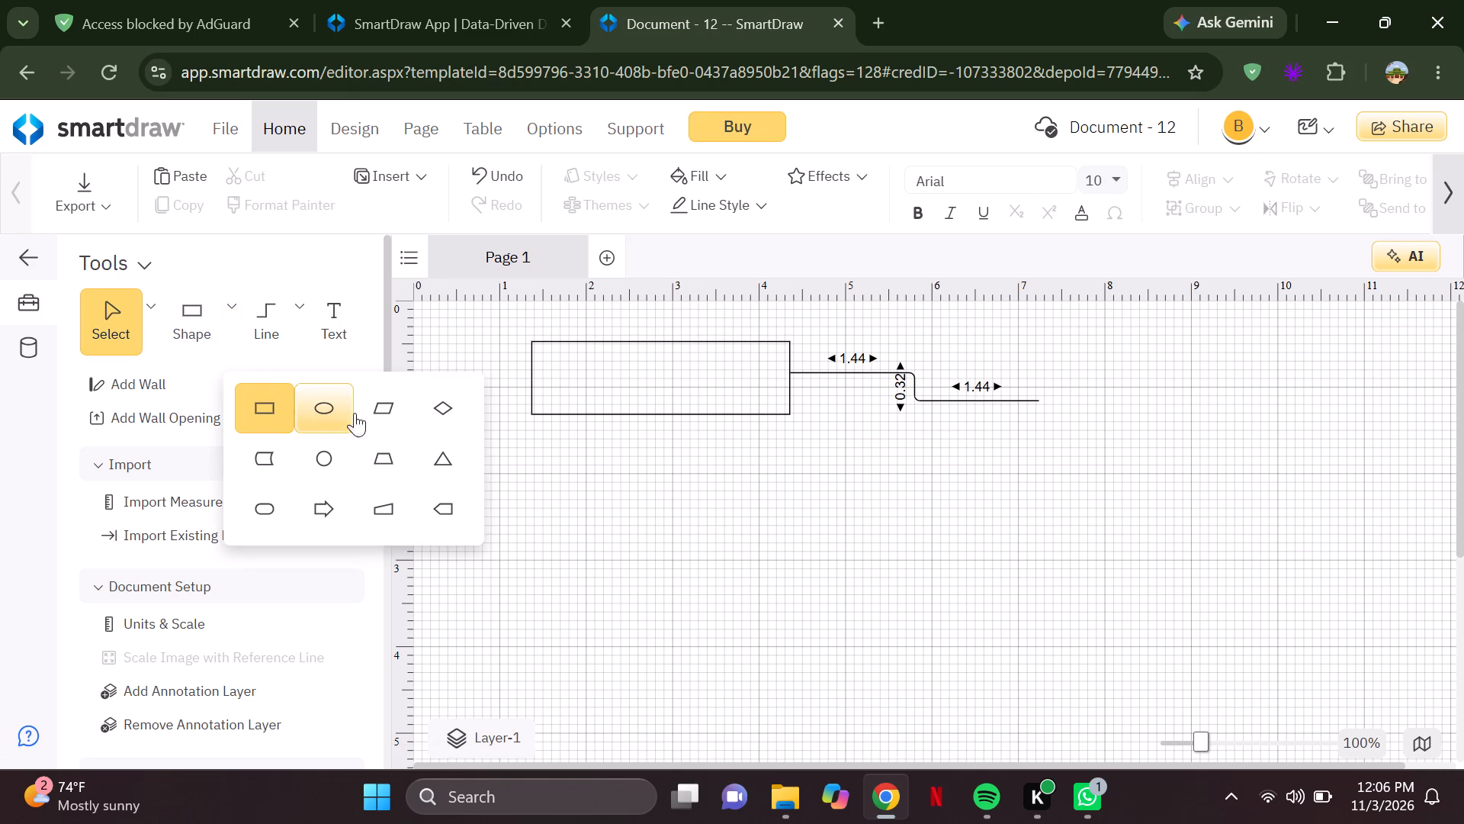
left_click(380, 409)
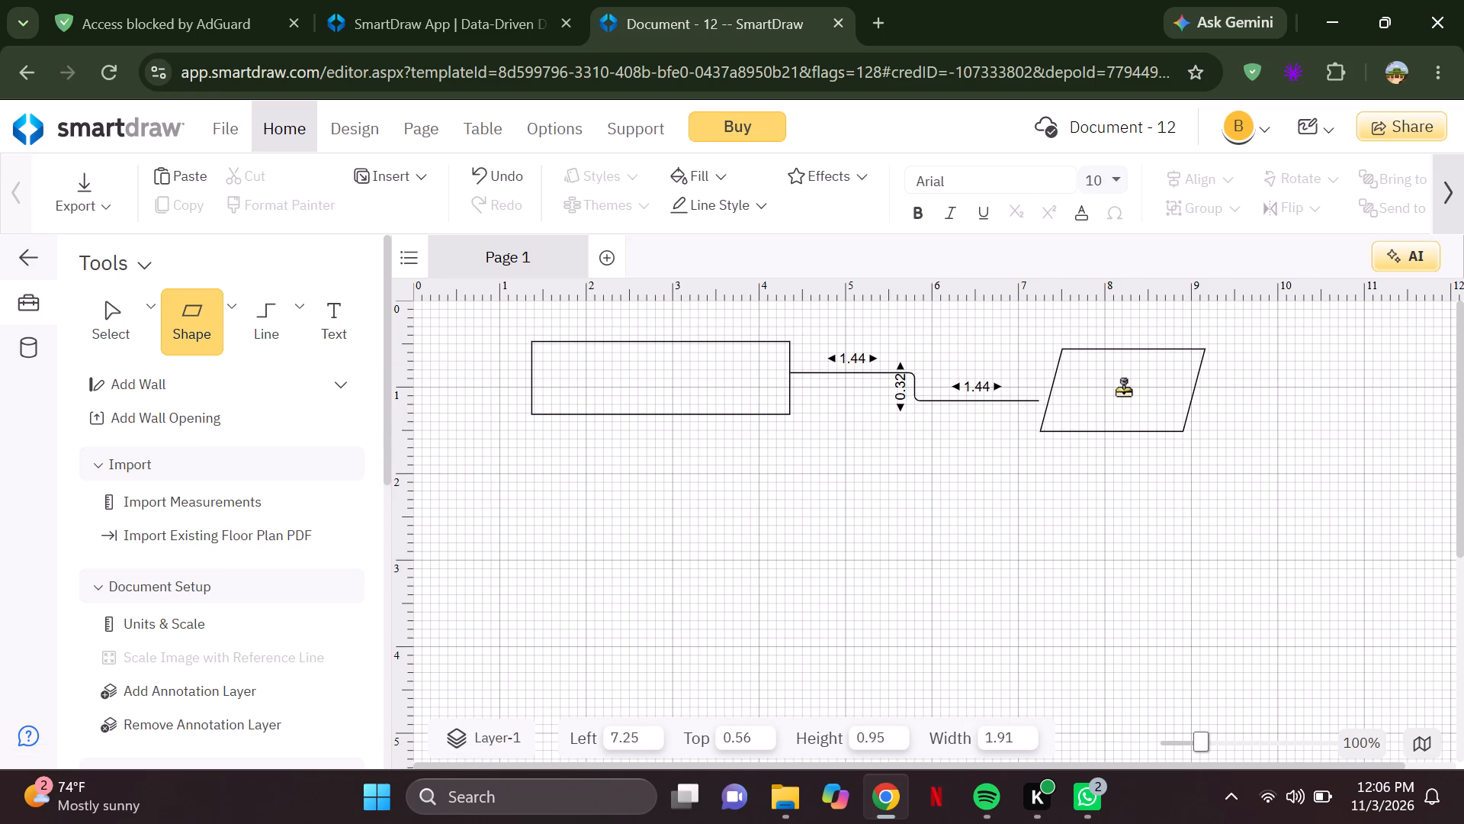
left_click(1114, 389)
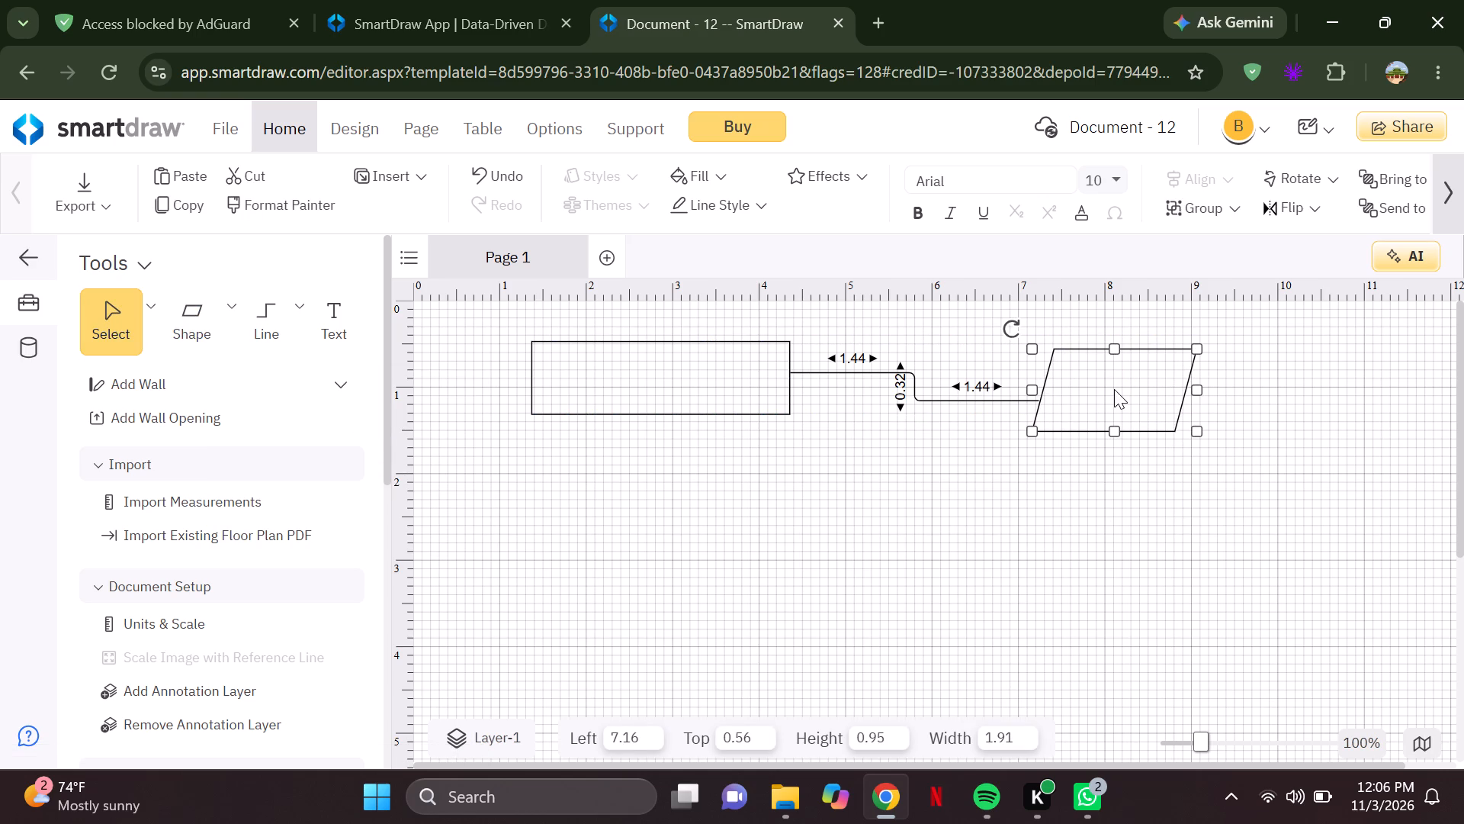
left_click(1064, 586)
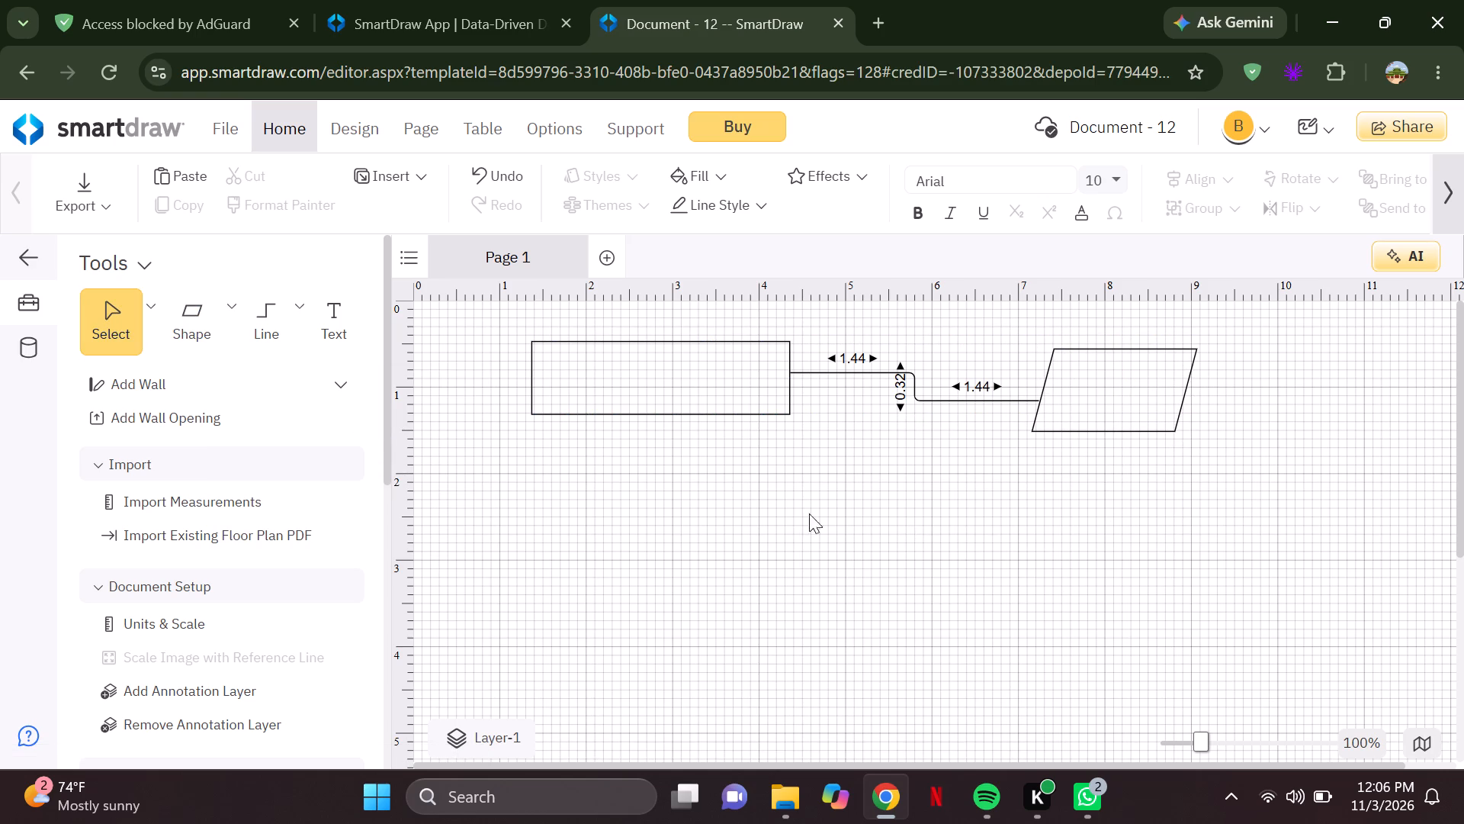
Reduce the rectangle's height slightly to about 0.80 and label it "main supply".
left_click(673, 415)
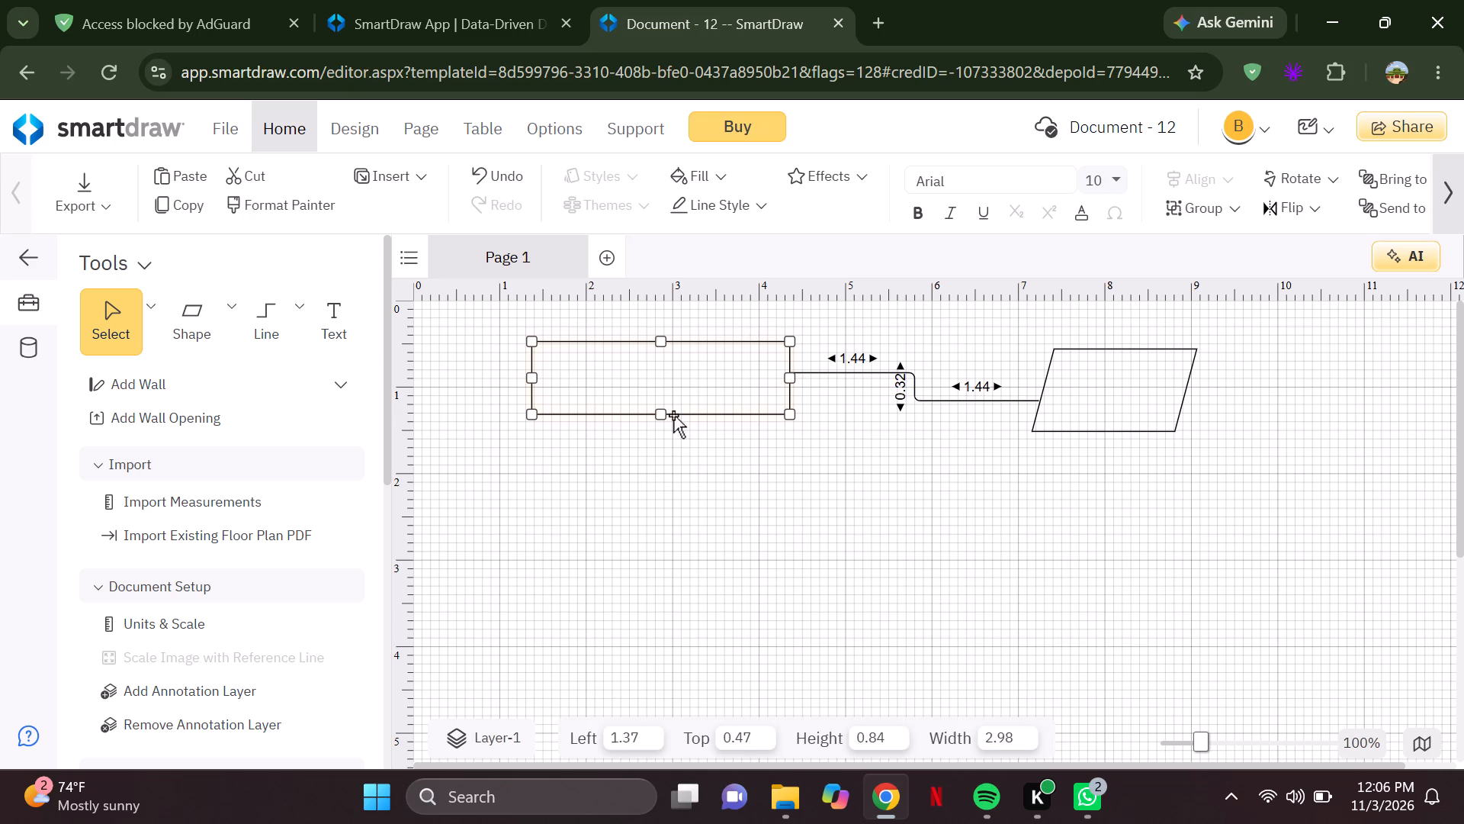
left_click(665, 414)
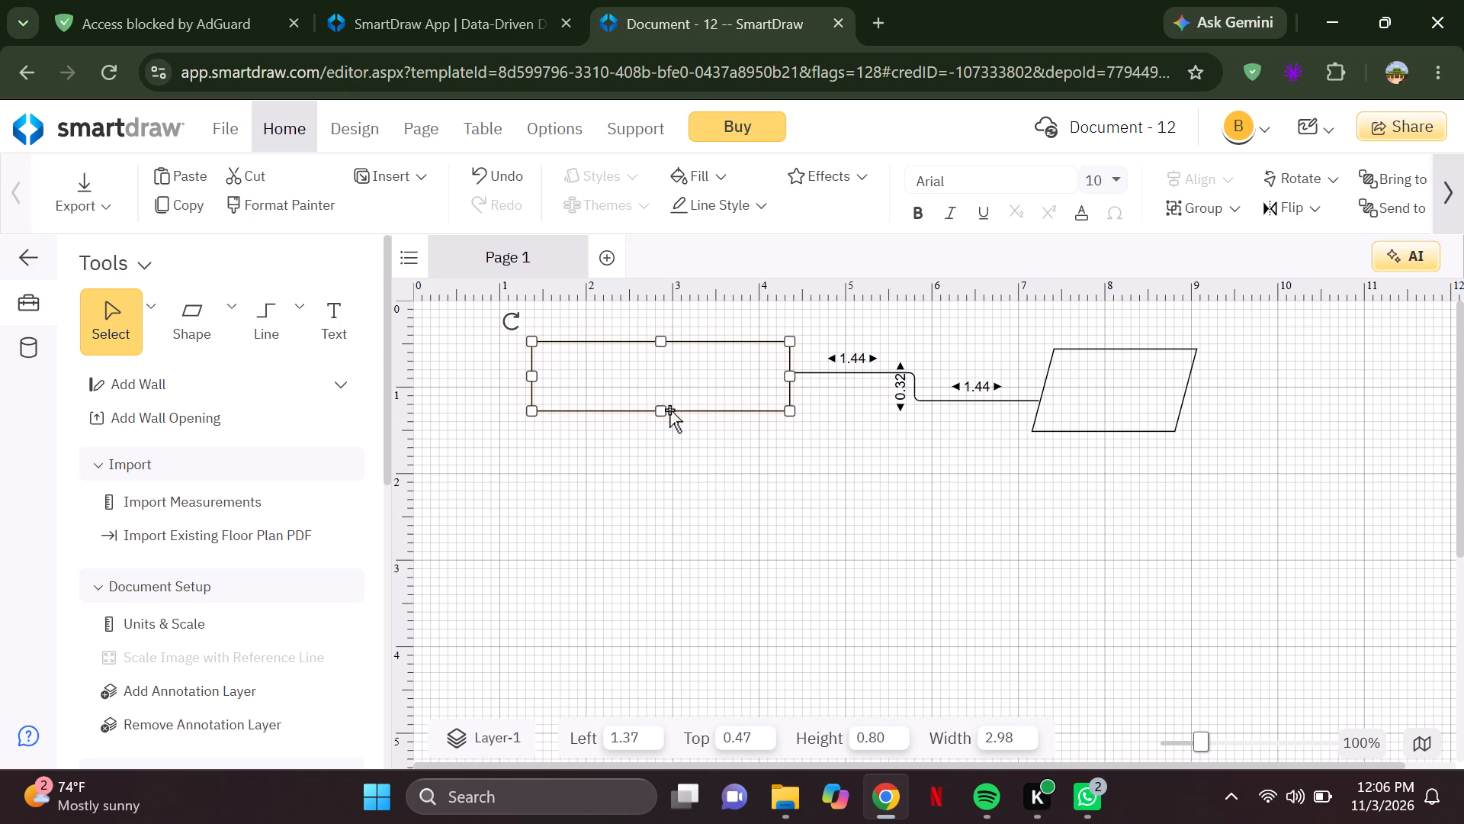
left_click(332, 331)
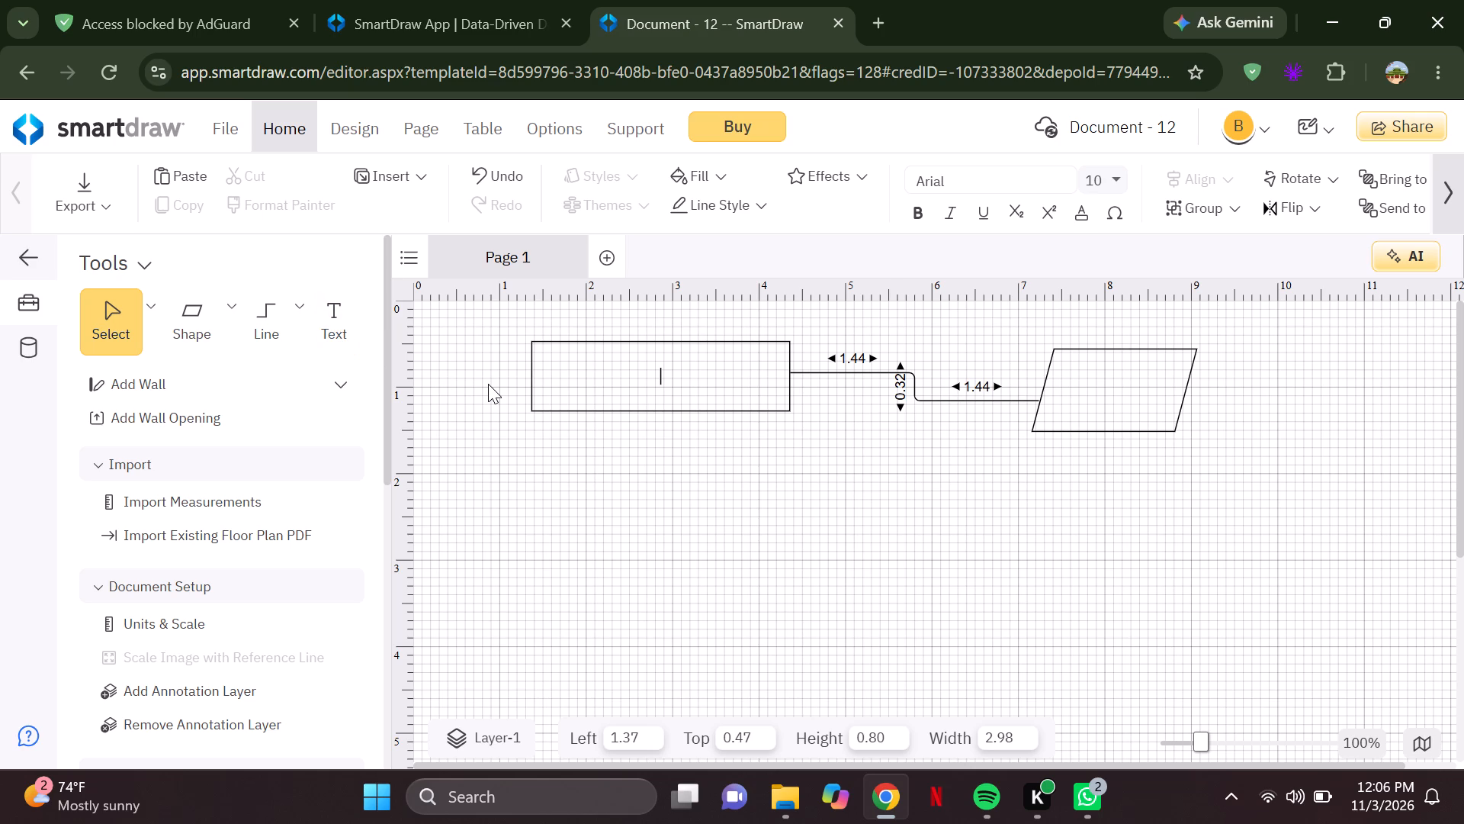
type("main suppl")
key("y")
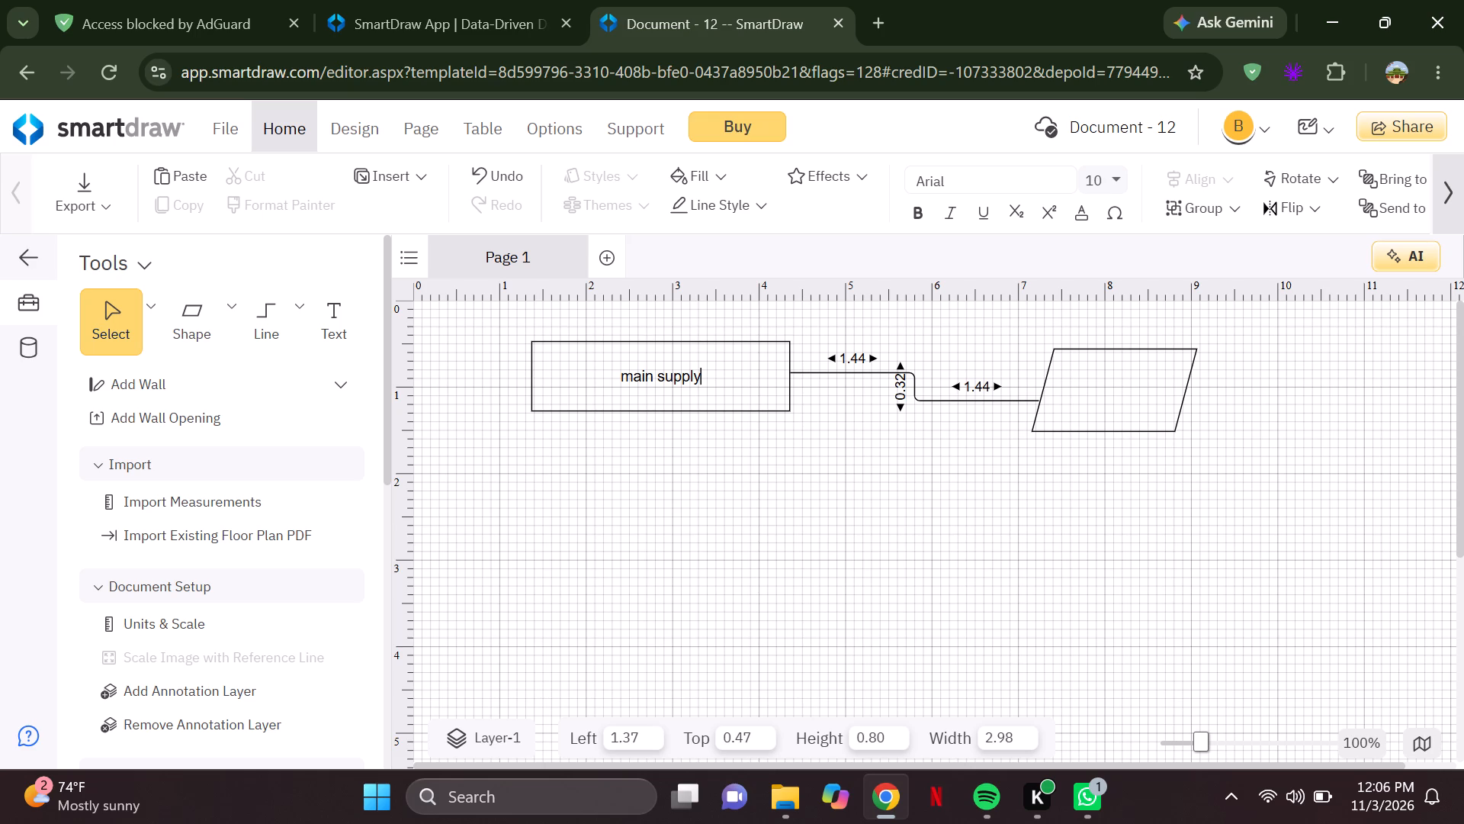
left_click(488, 384)
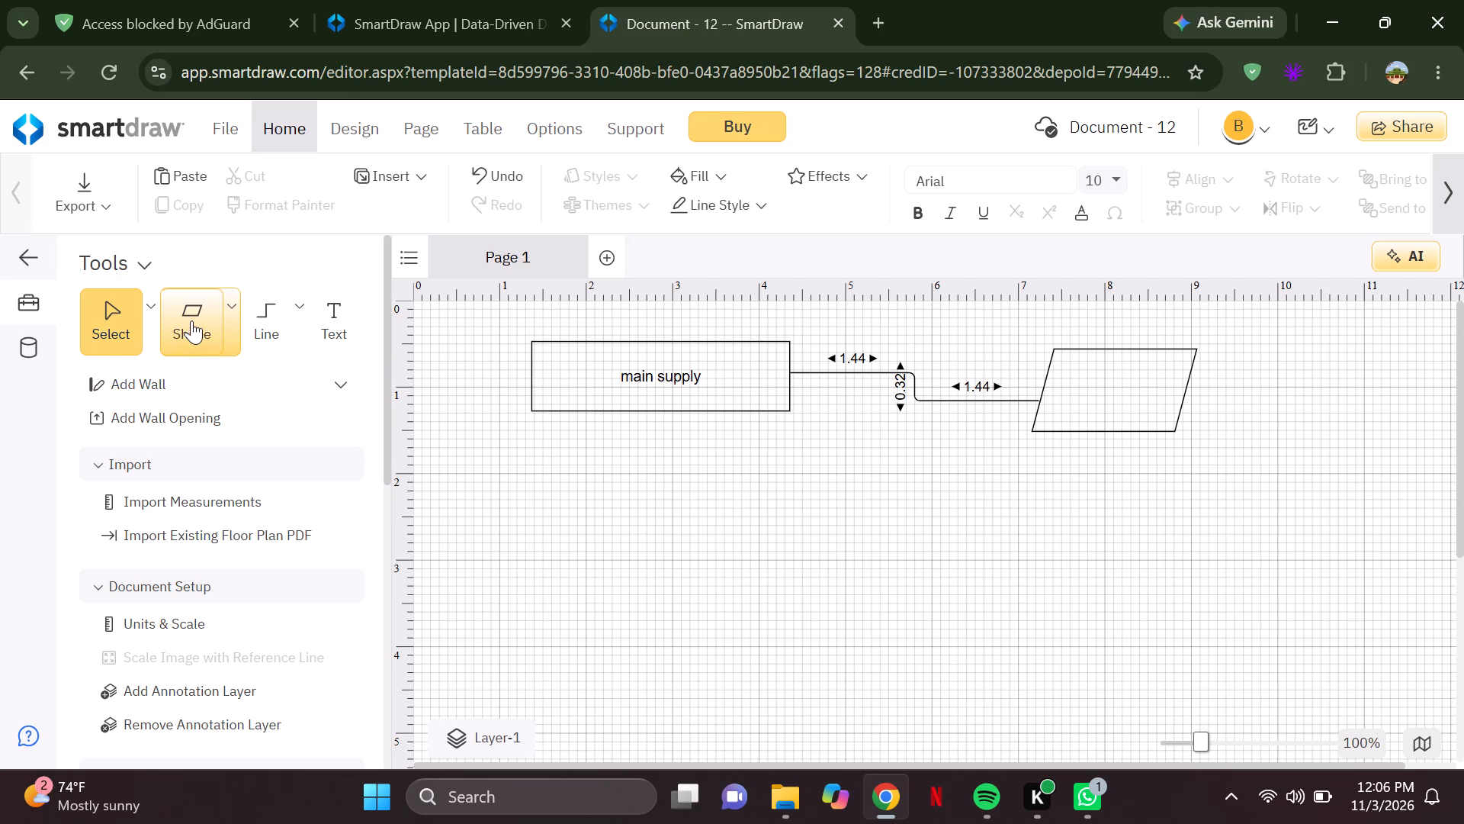
Place a right-pointing block arrow below the connector line, at about 4.69, 1.20.
left_click(156, 322)
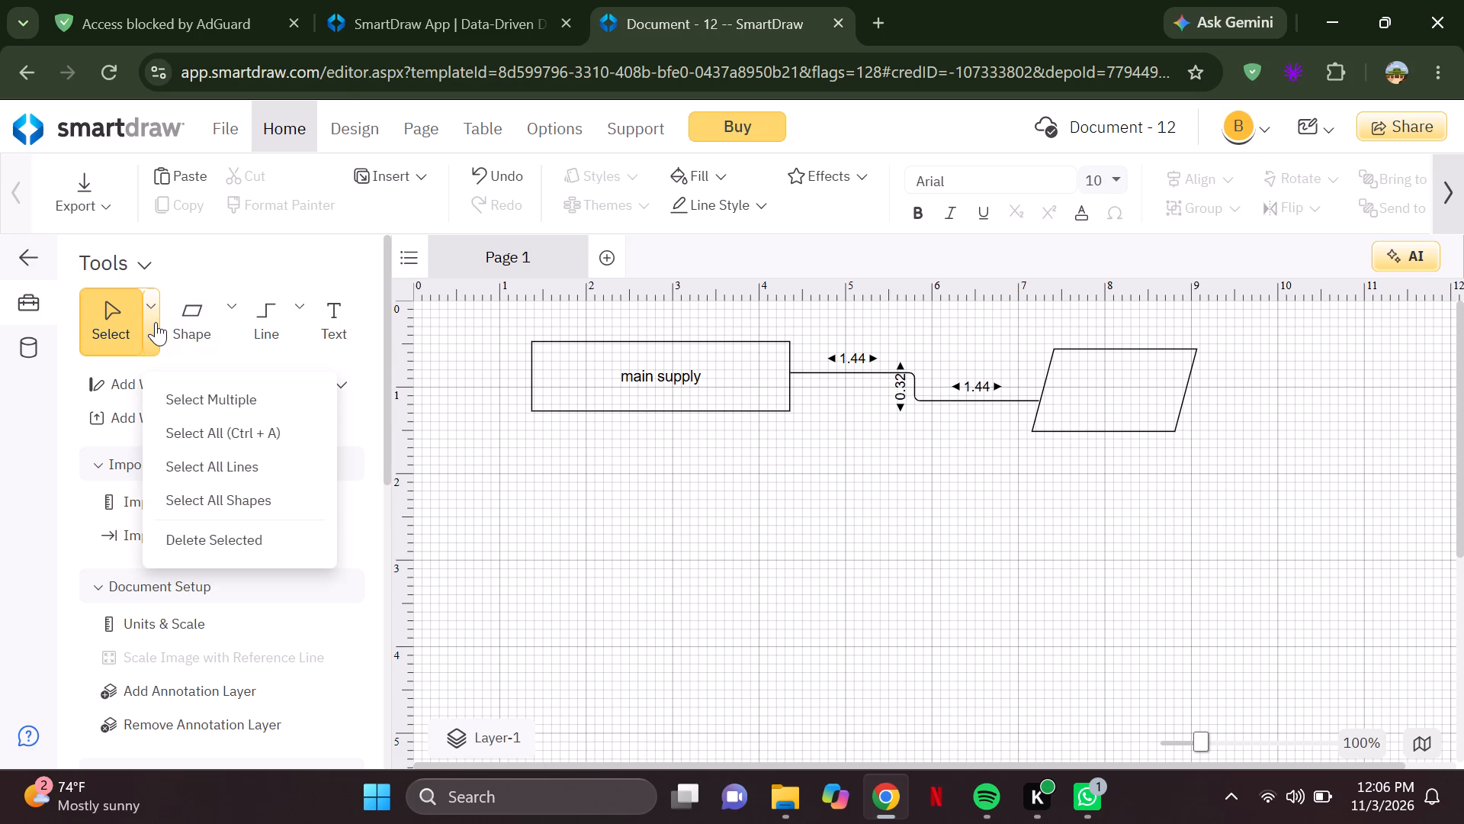
left_click(234, 323)
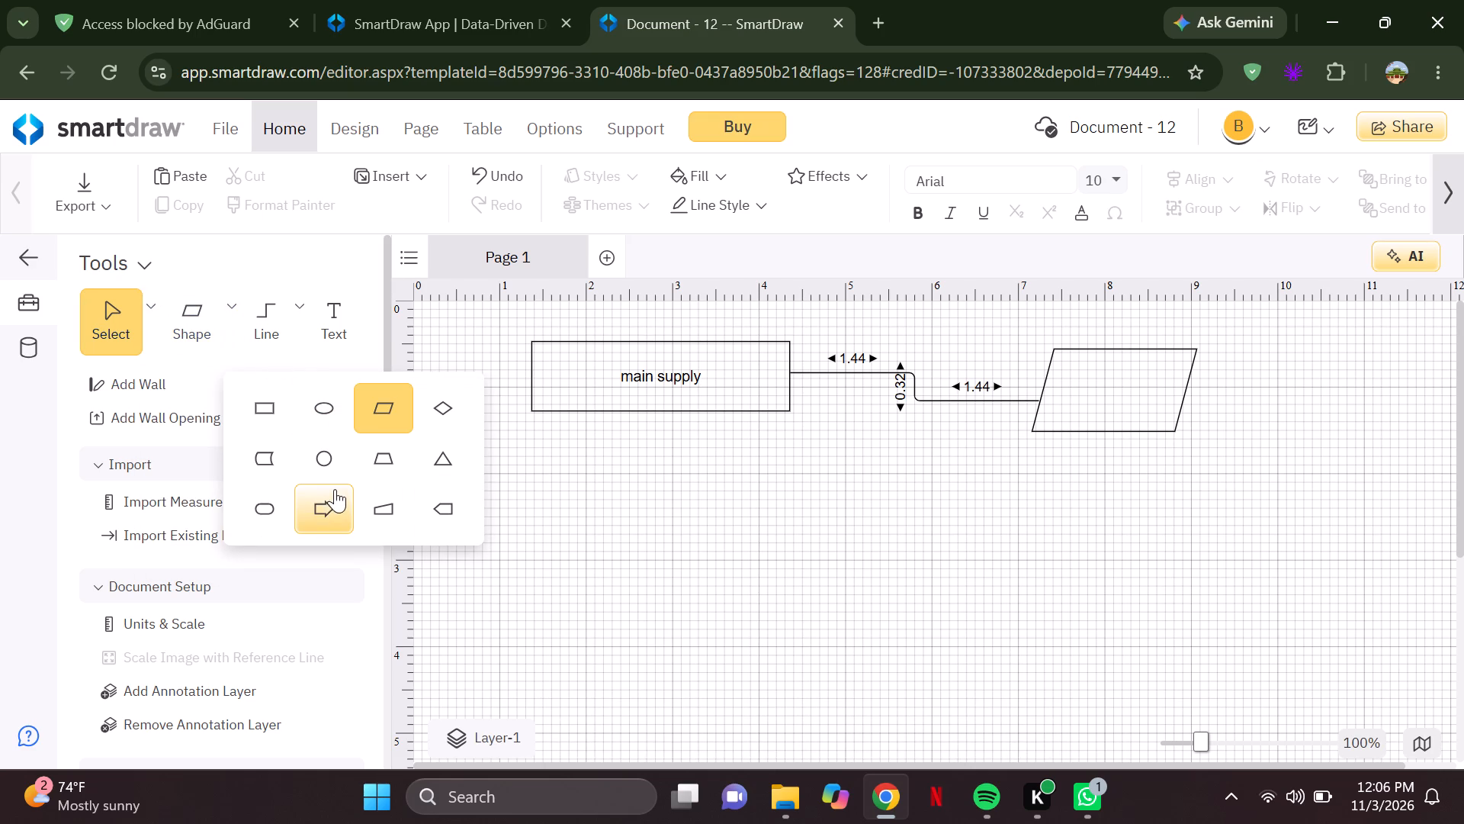
left_click(319, 510)
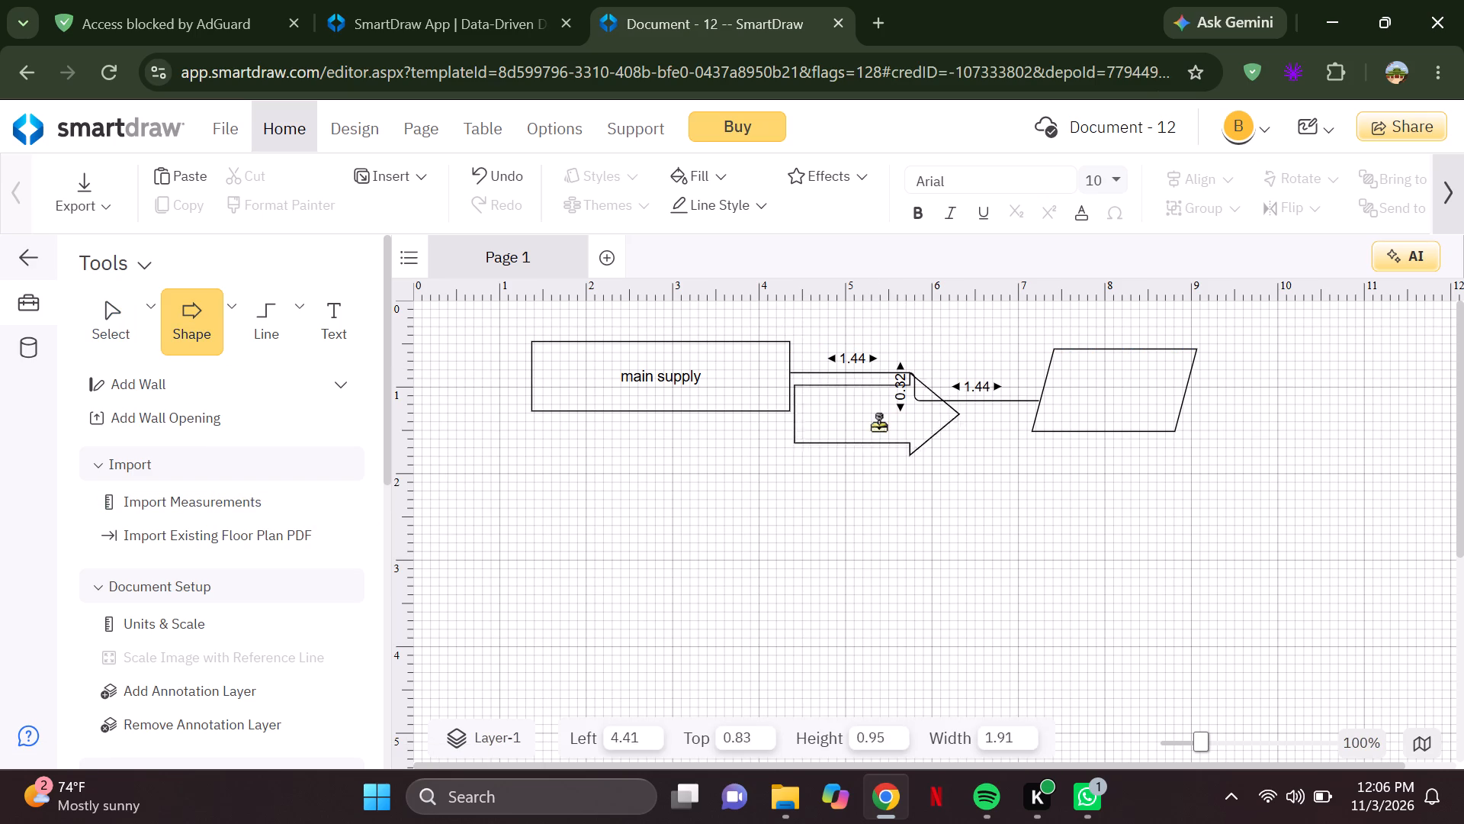
left_click(901, 445)
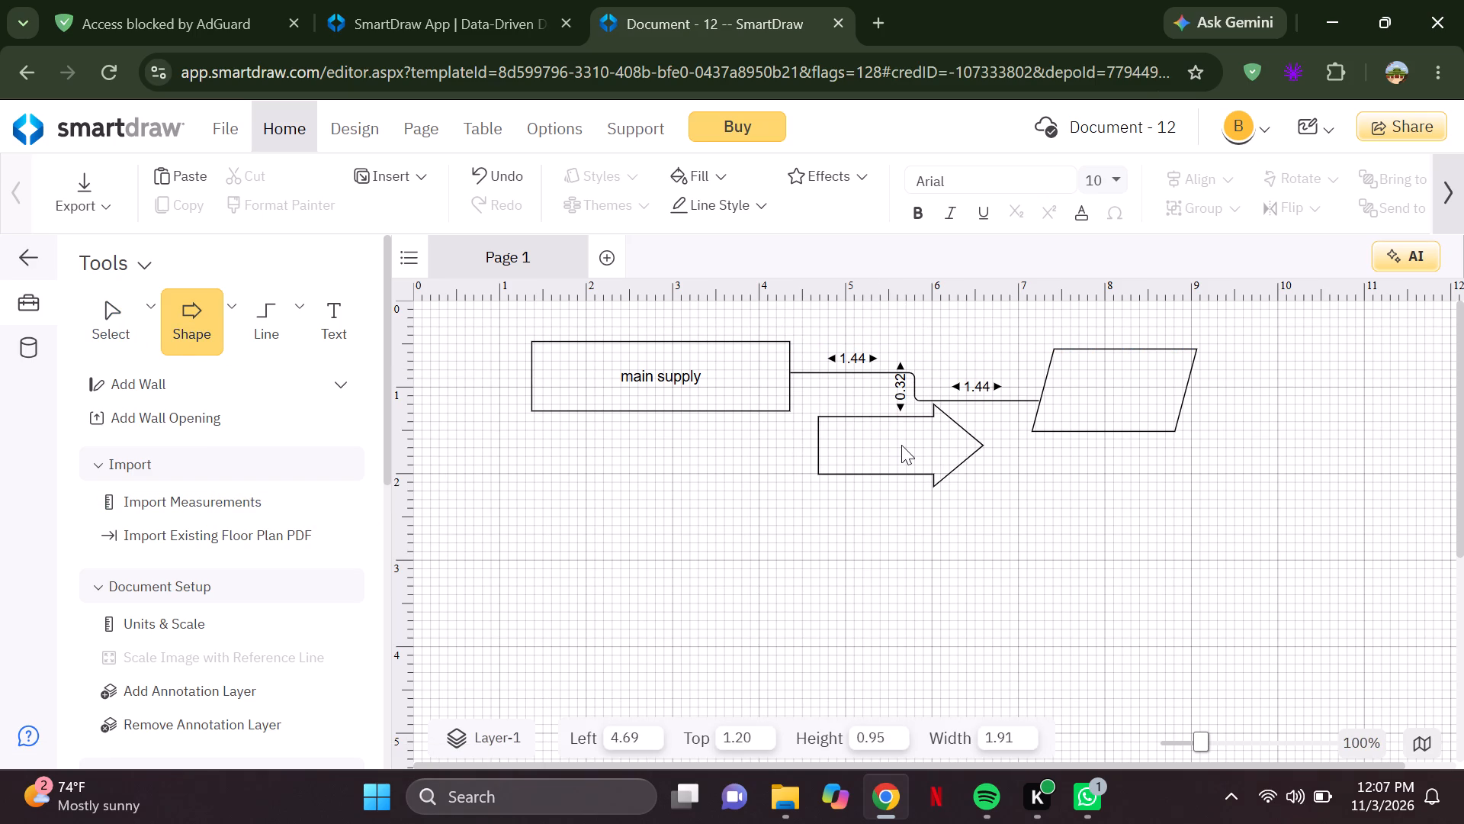
Shrink the block arrow to about 1.53 wide by 0.51 high, with its left edge at about 4.98.
left_click_drag(900, 488, 923, 445)
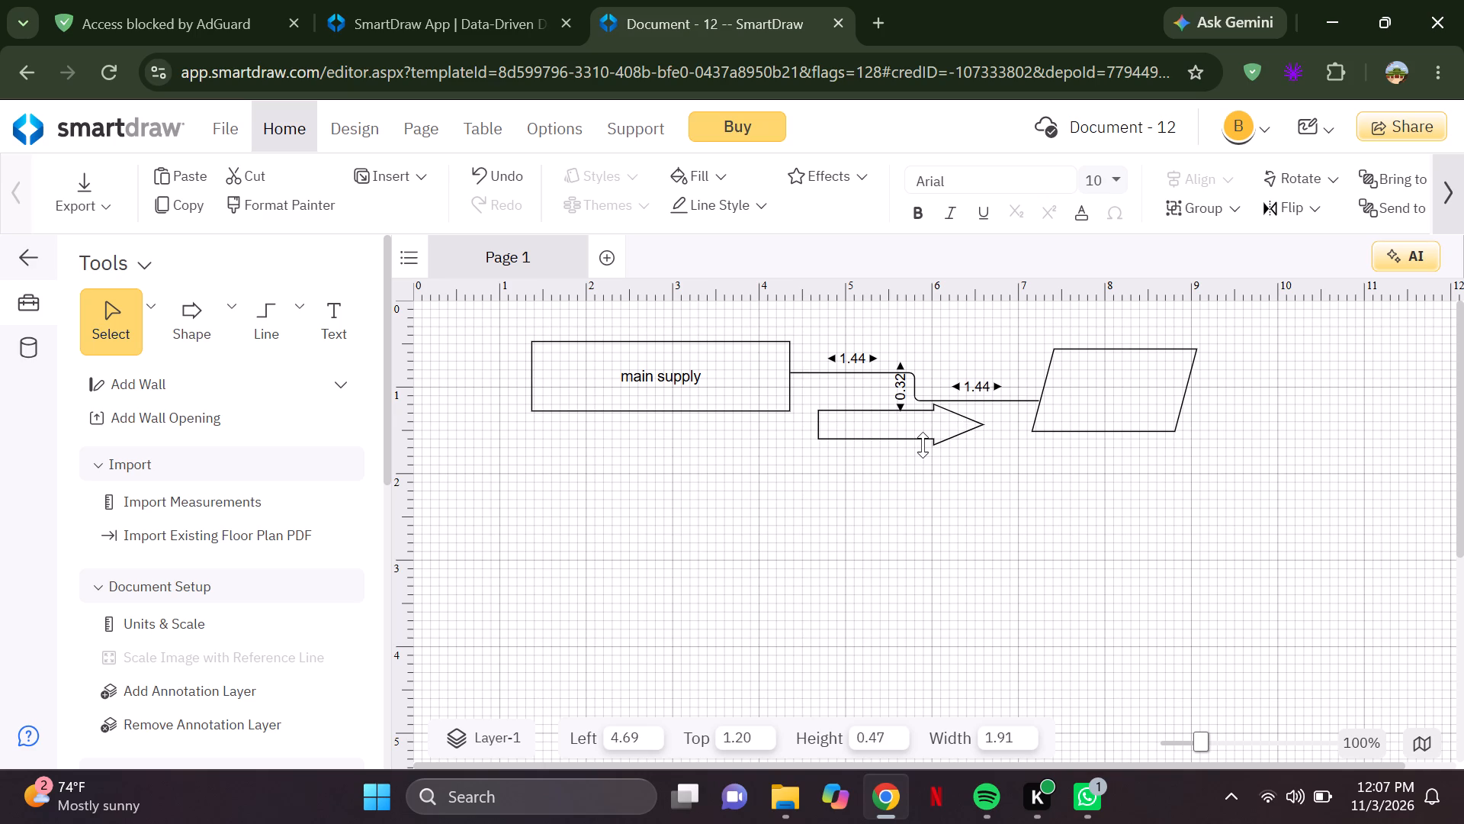
left_click_drag(923, 445, 801, 448)
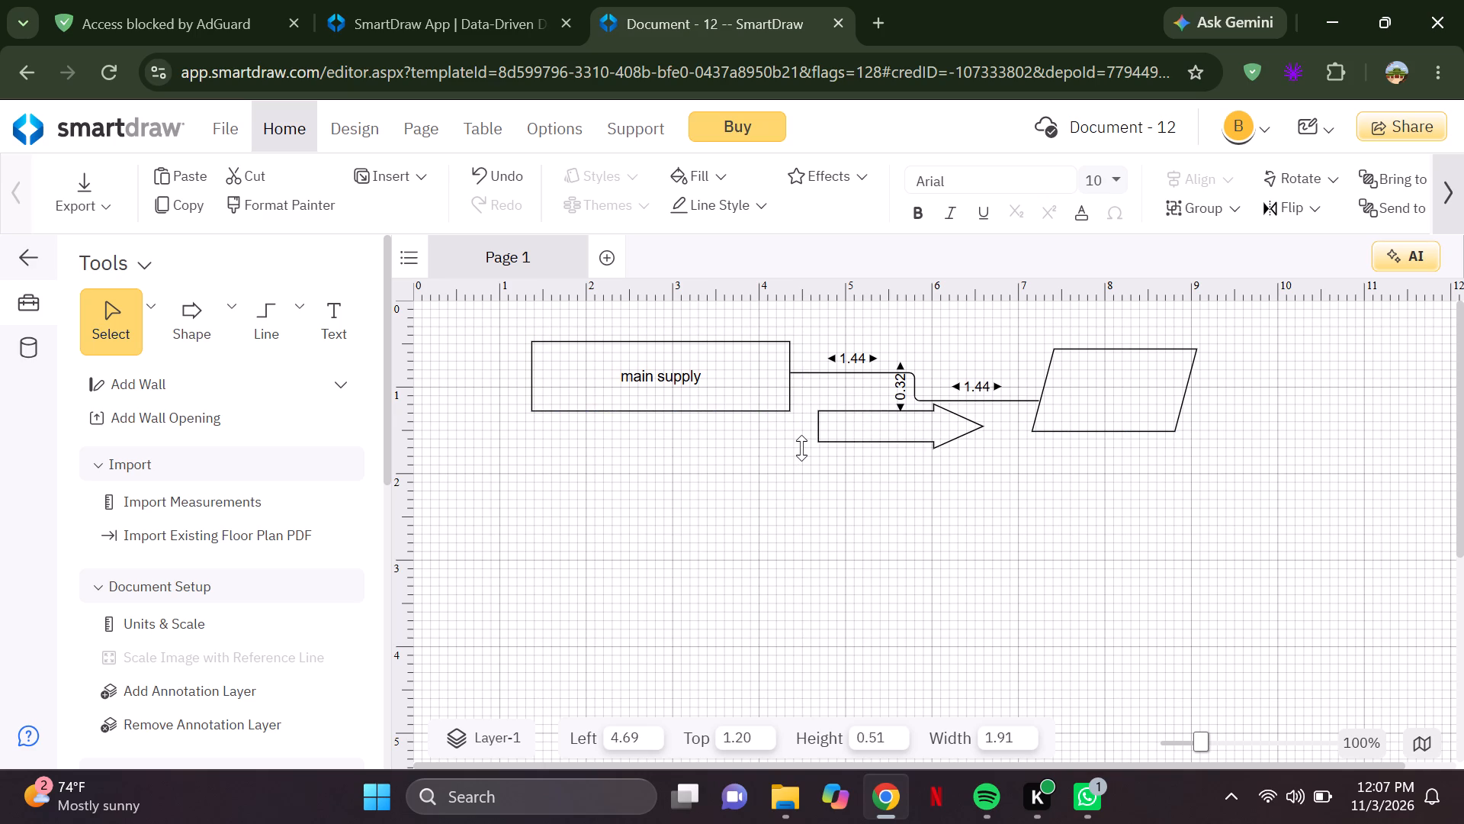
left_click_drag(801, 448, 801, 449)
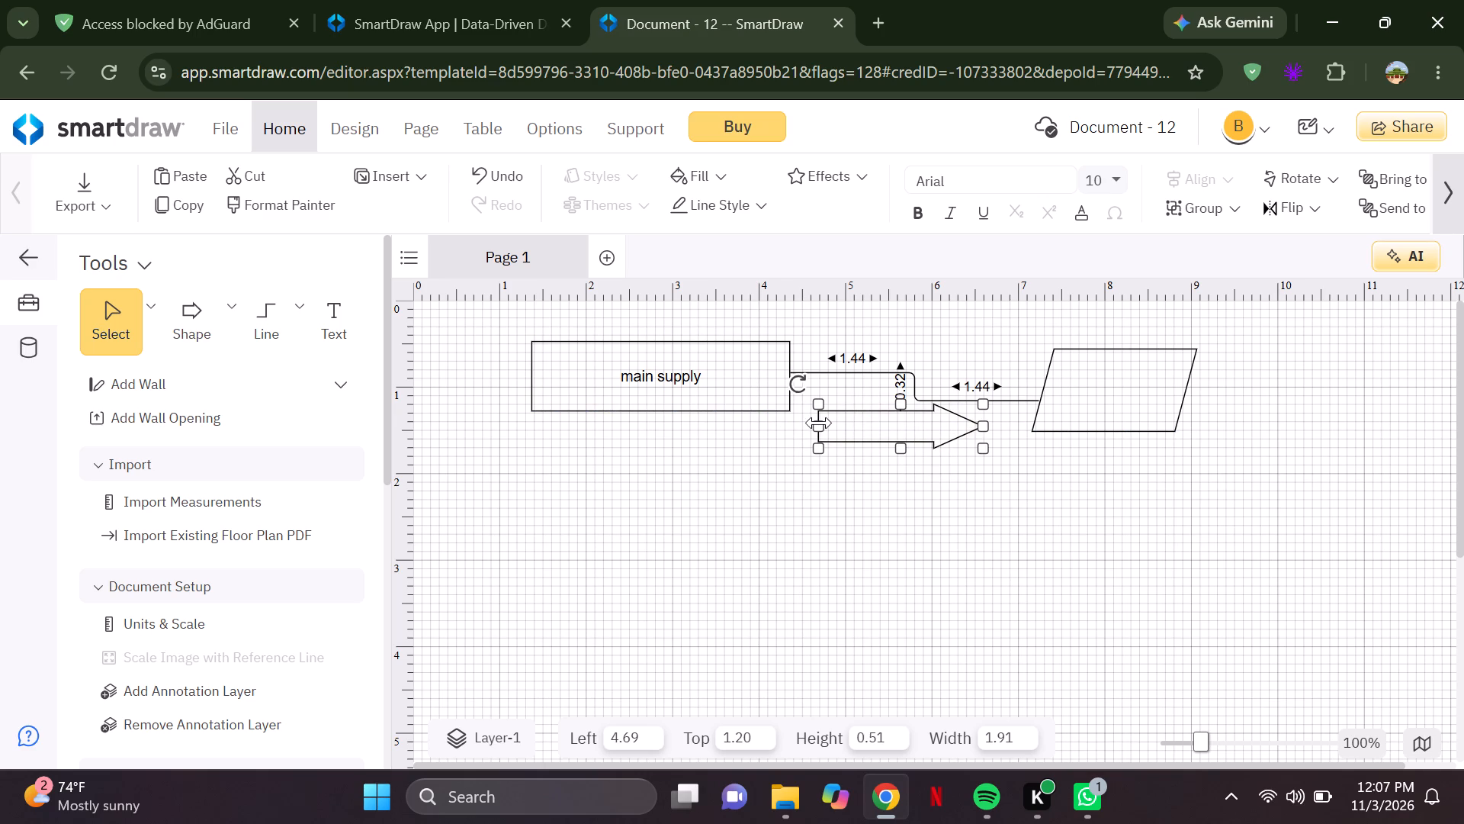
left_click_drag(819, 423, 843, 430)
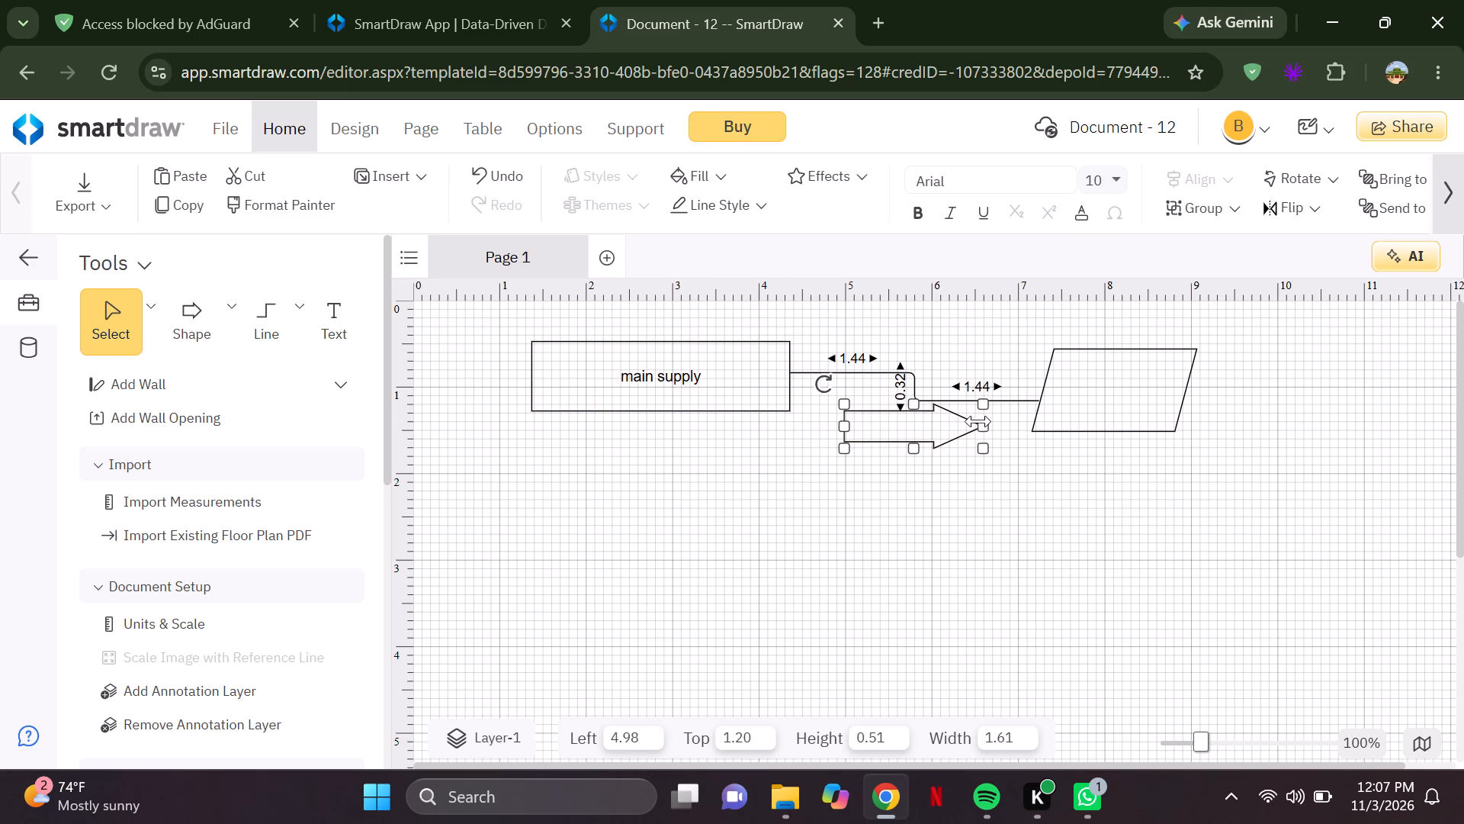
left_click(978, 422)
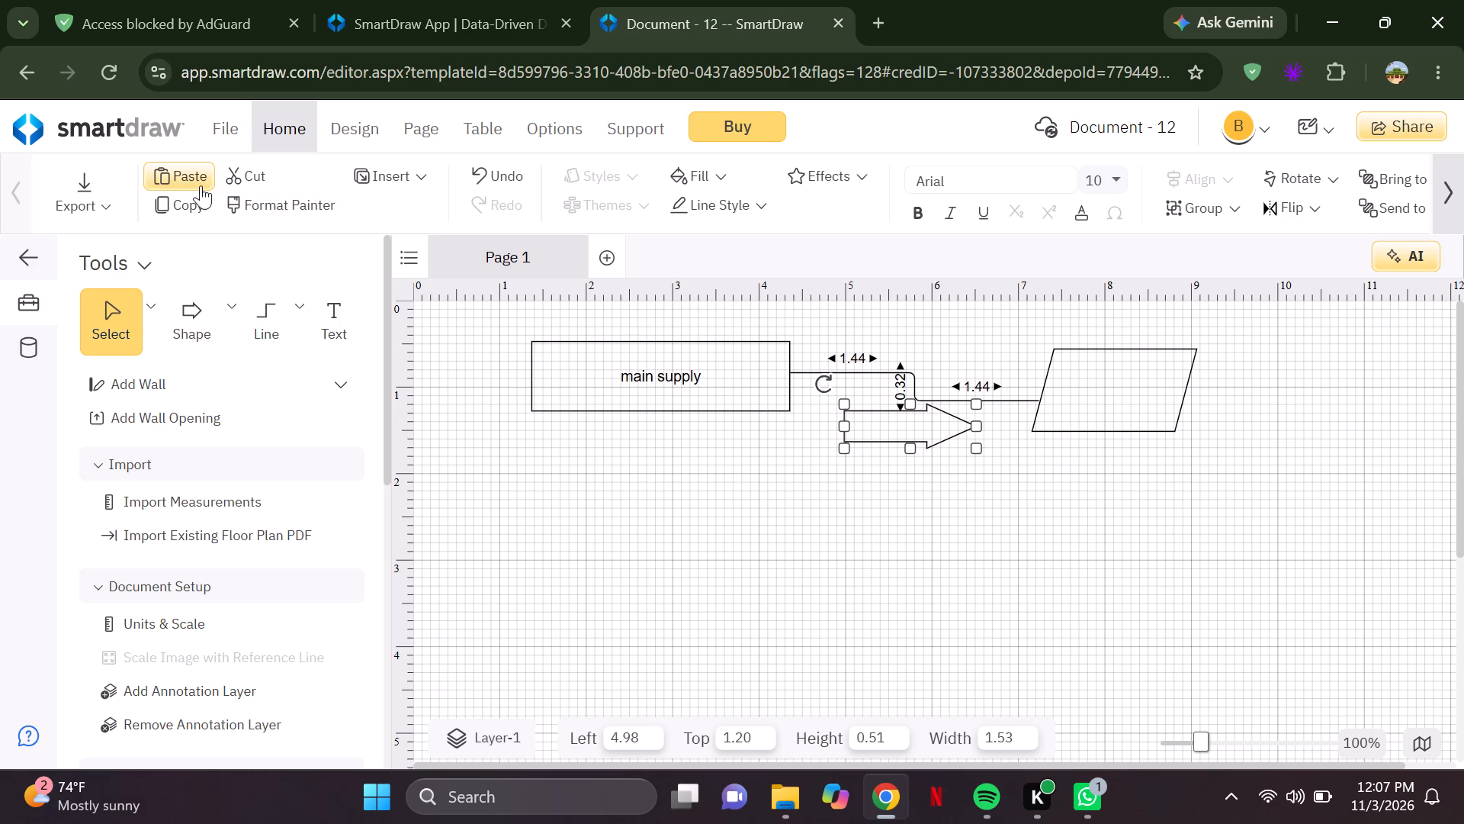
Label the block arrow "power flow".
left_click(339, 321)
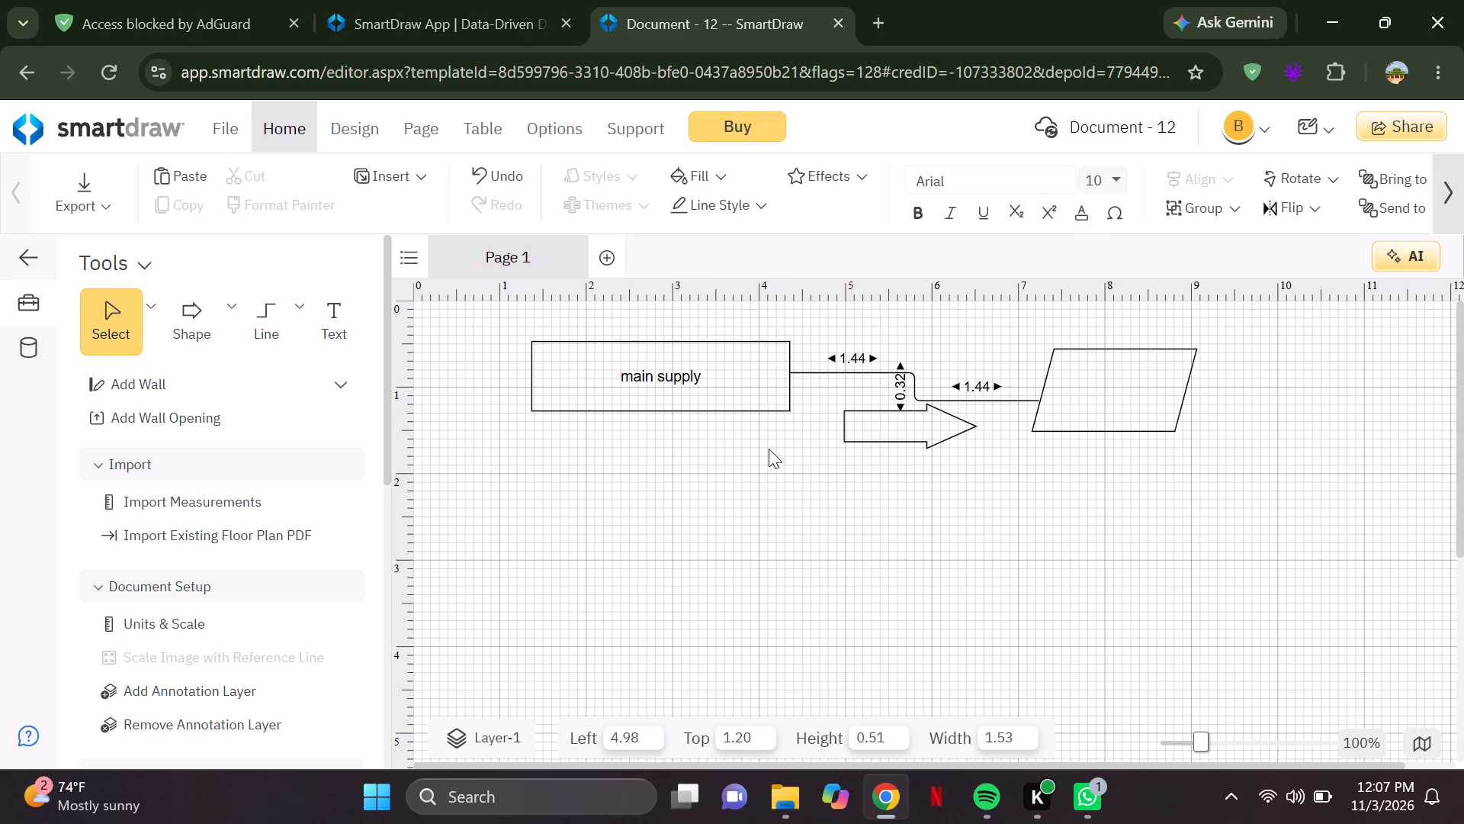
type("power f")
type("low")
left_click(1035, 469)
key("Return")
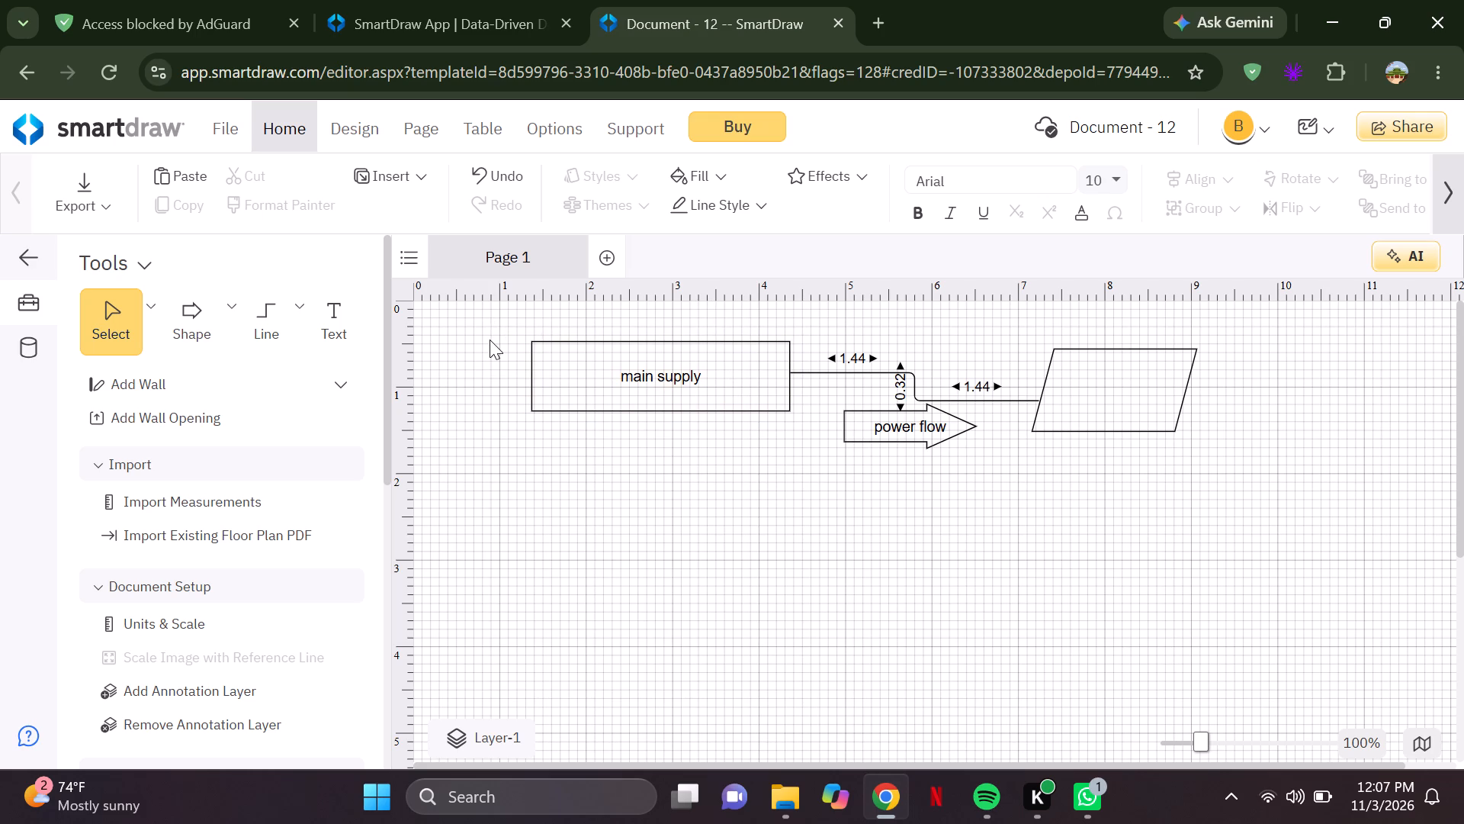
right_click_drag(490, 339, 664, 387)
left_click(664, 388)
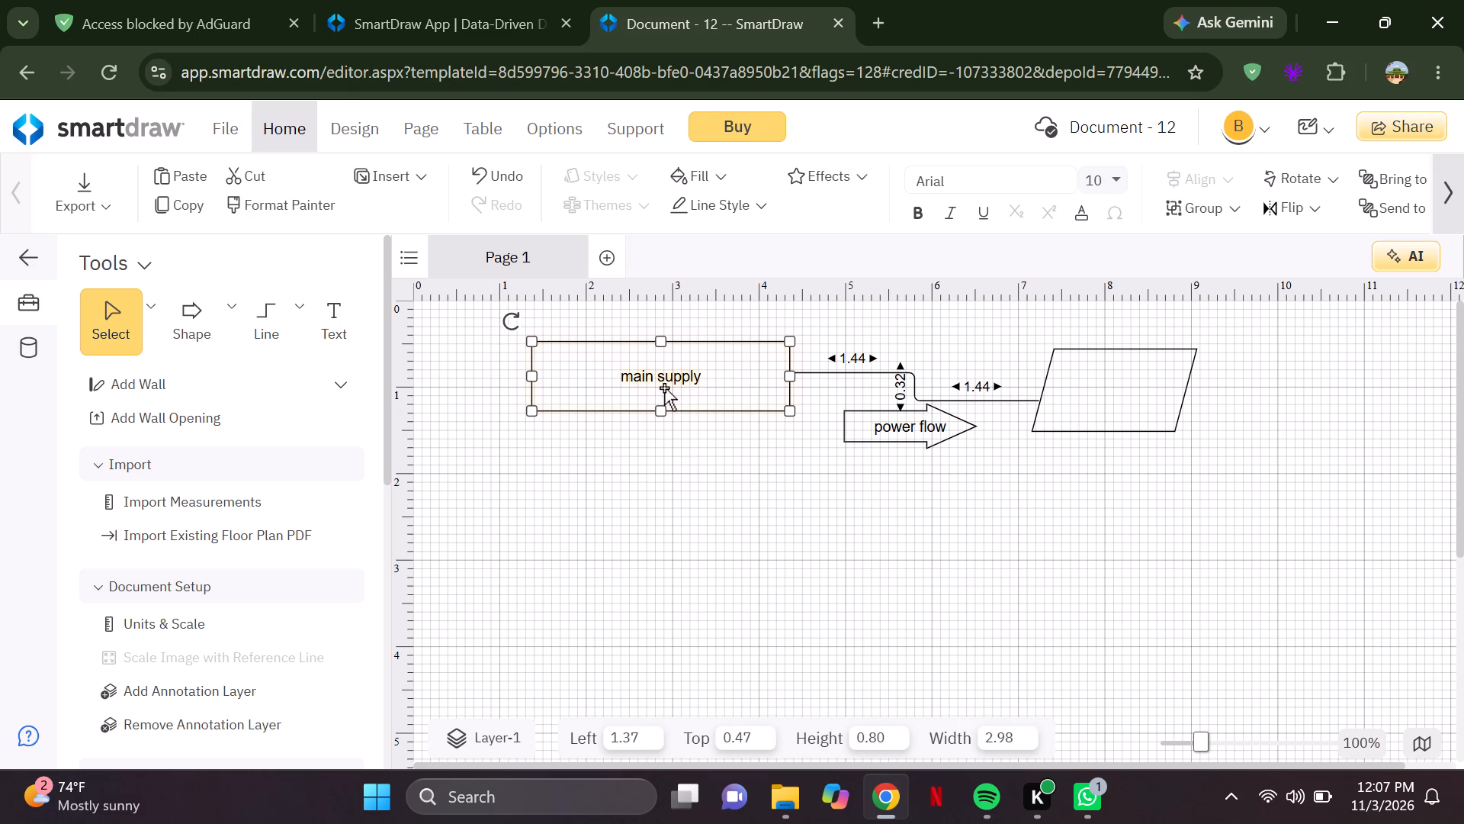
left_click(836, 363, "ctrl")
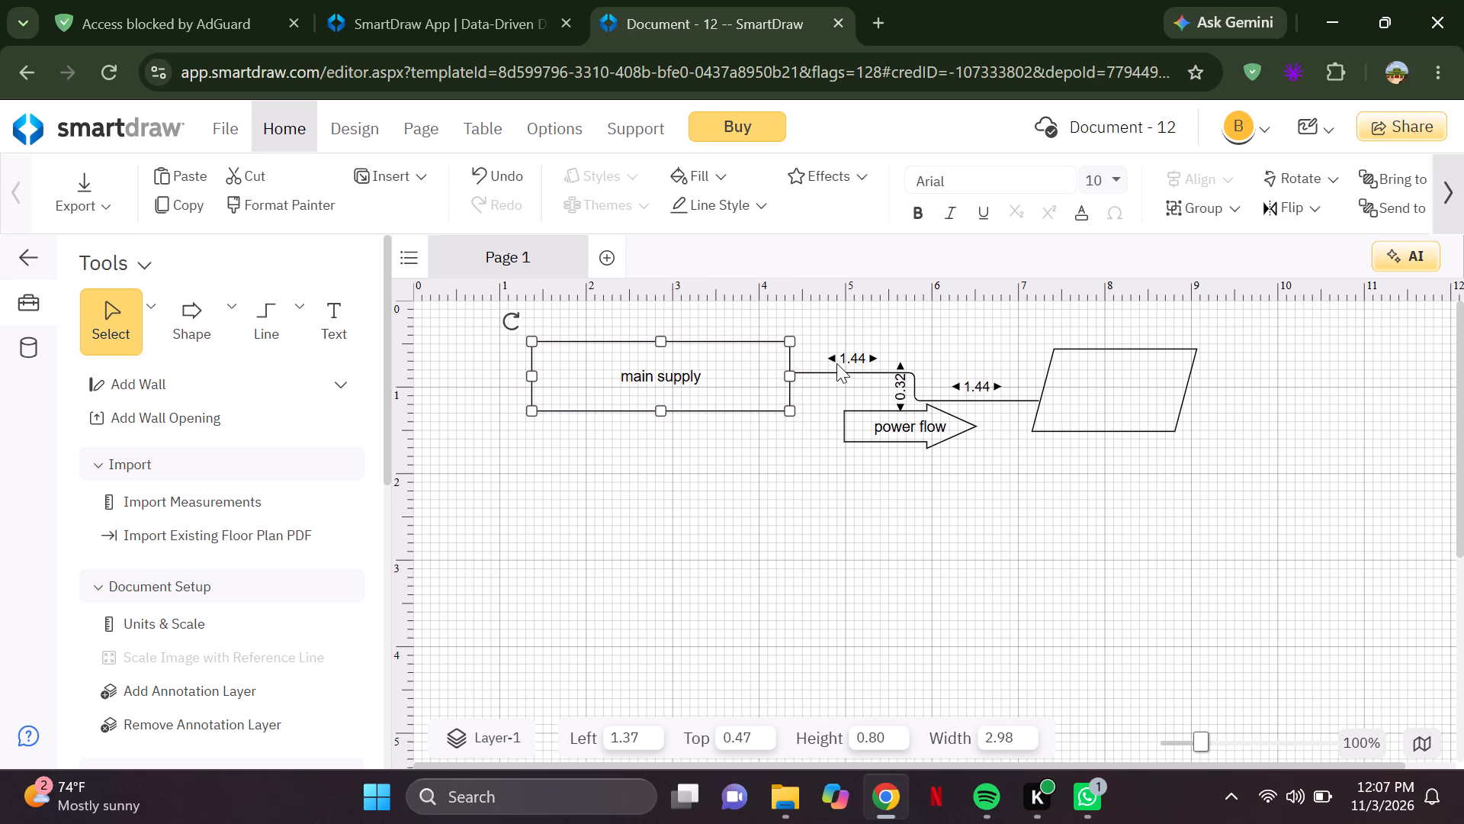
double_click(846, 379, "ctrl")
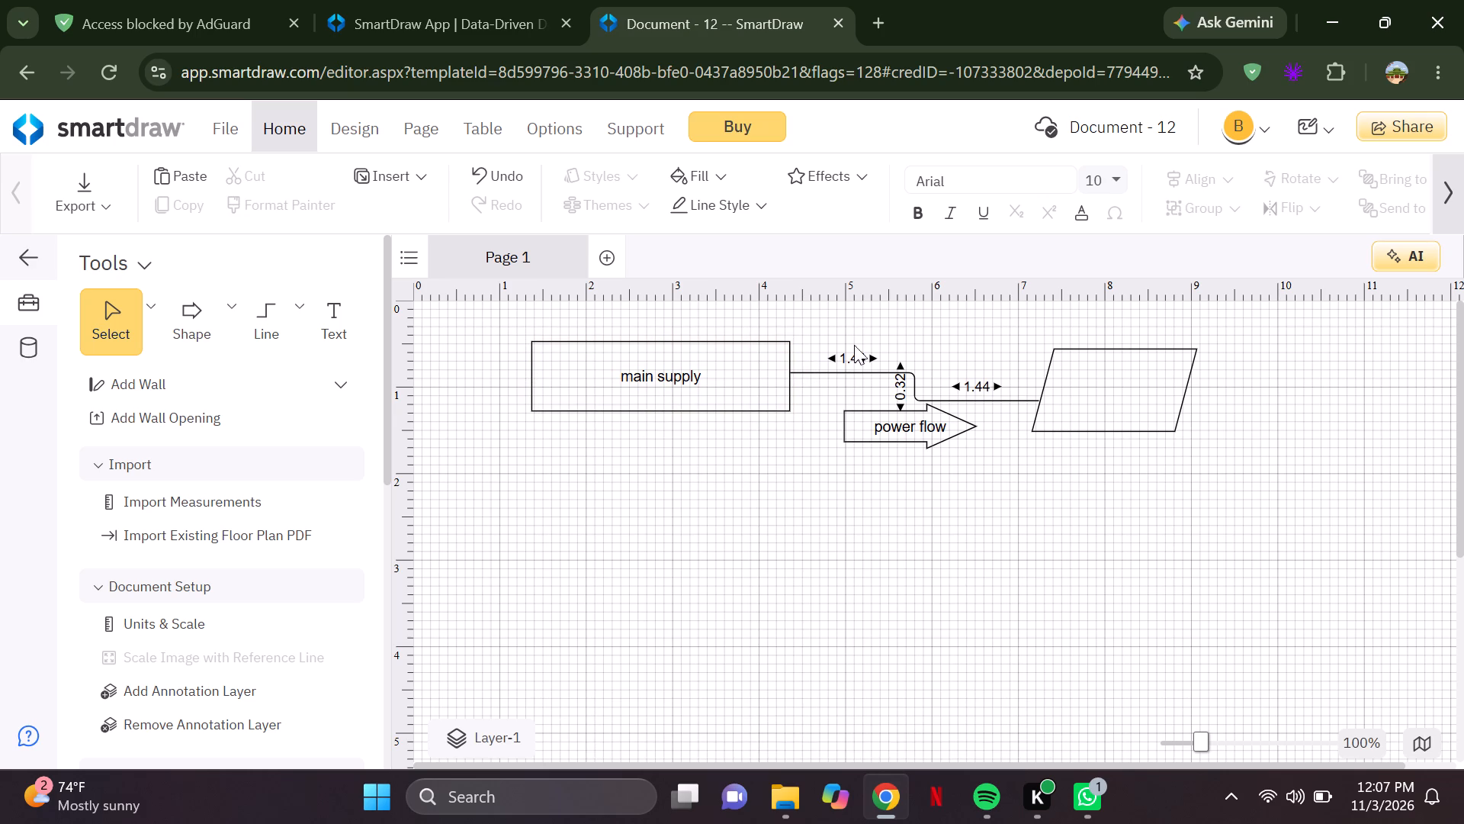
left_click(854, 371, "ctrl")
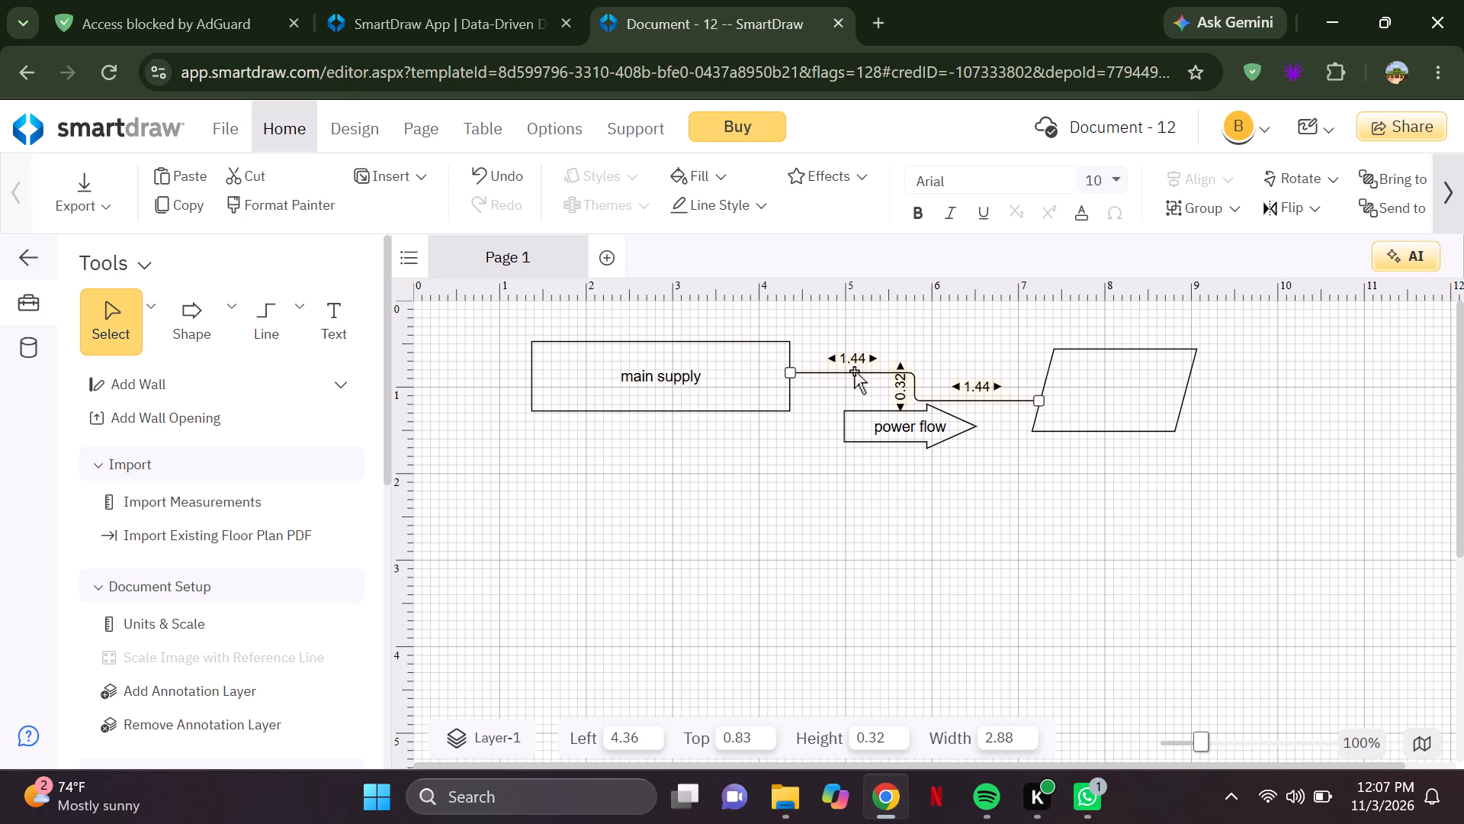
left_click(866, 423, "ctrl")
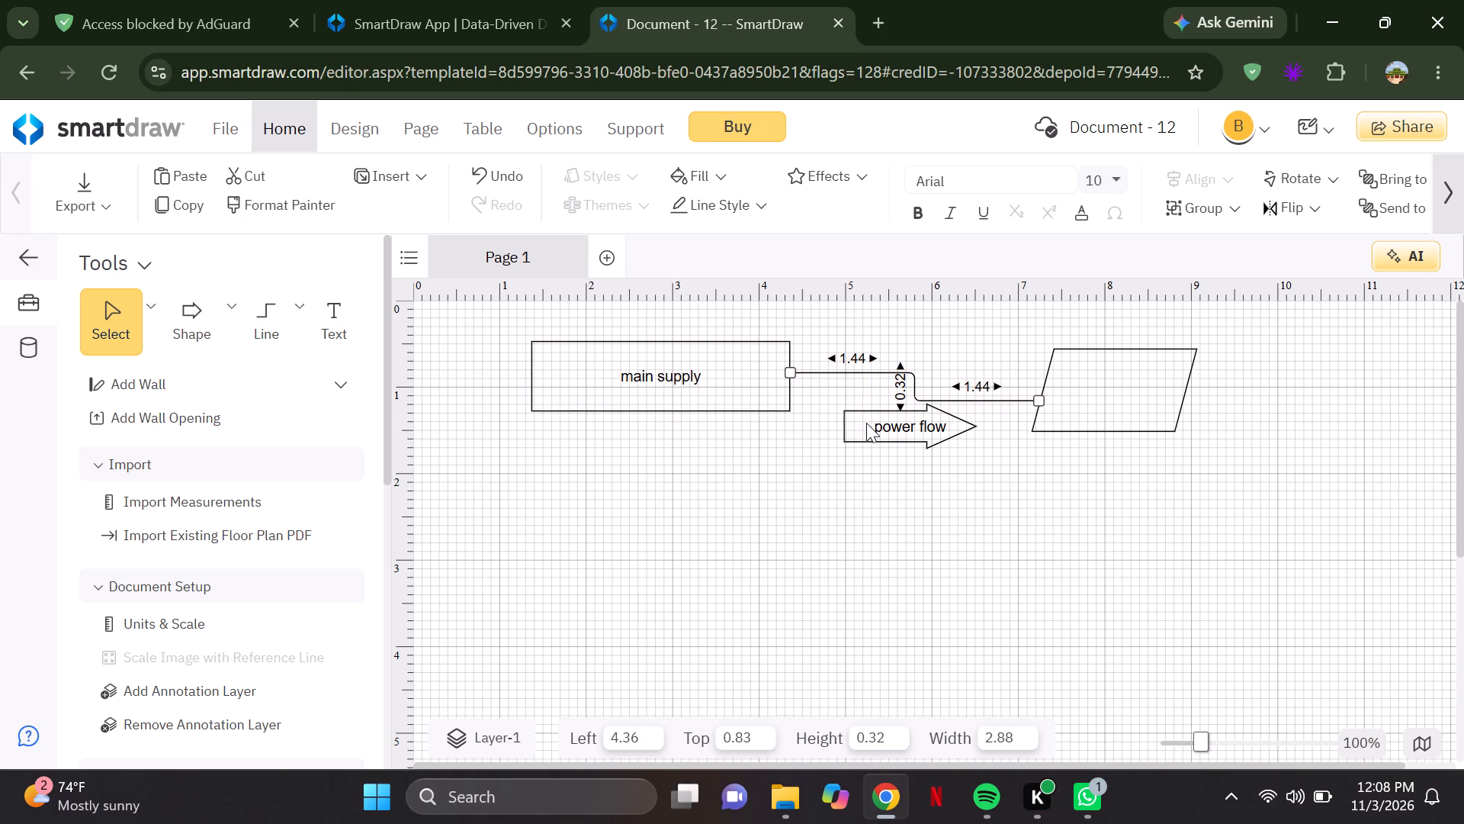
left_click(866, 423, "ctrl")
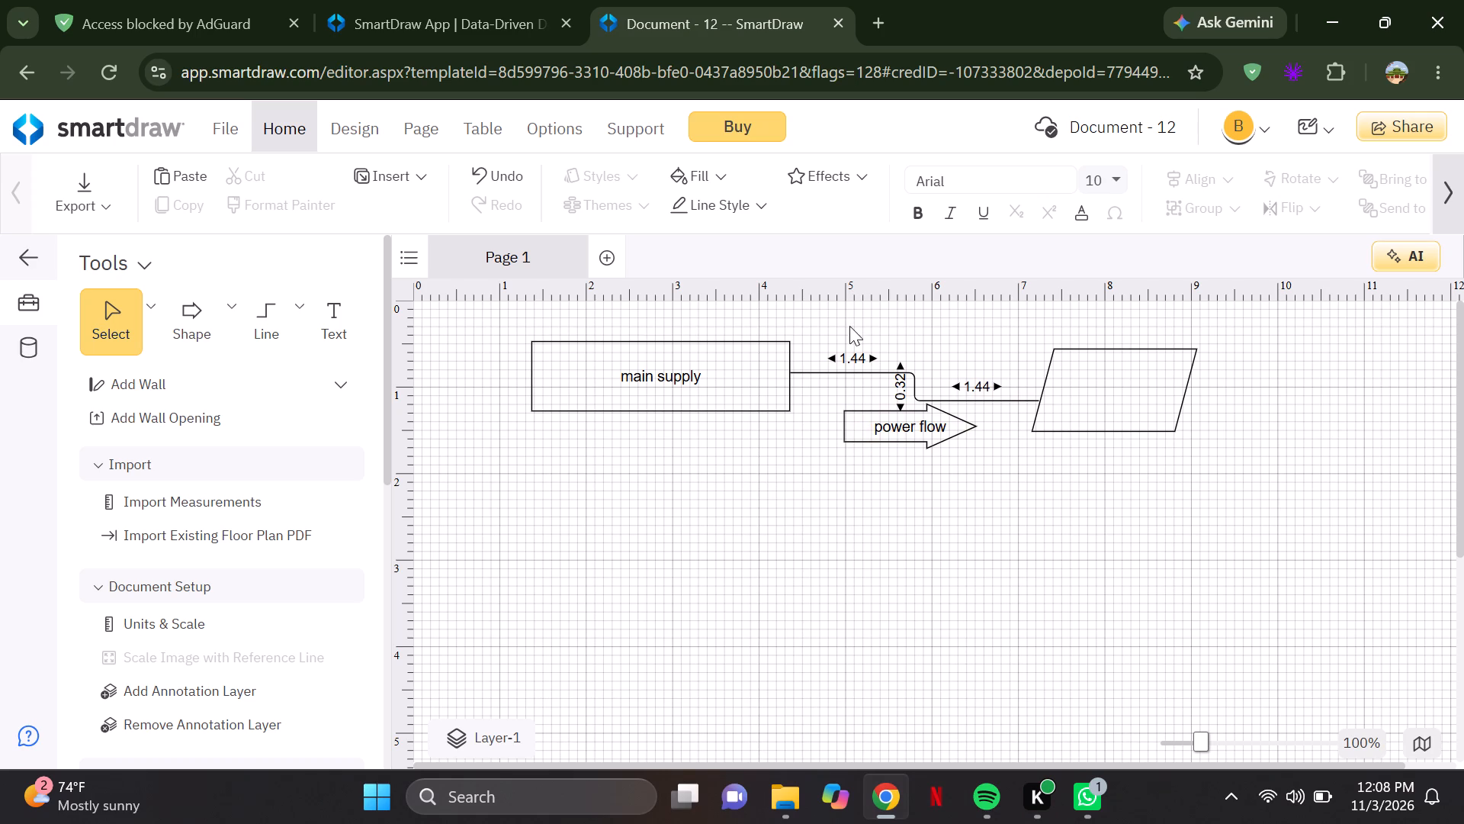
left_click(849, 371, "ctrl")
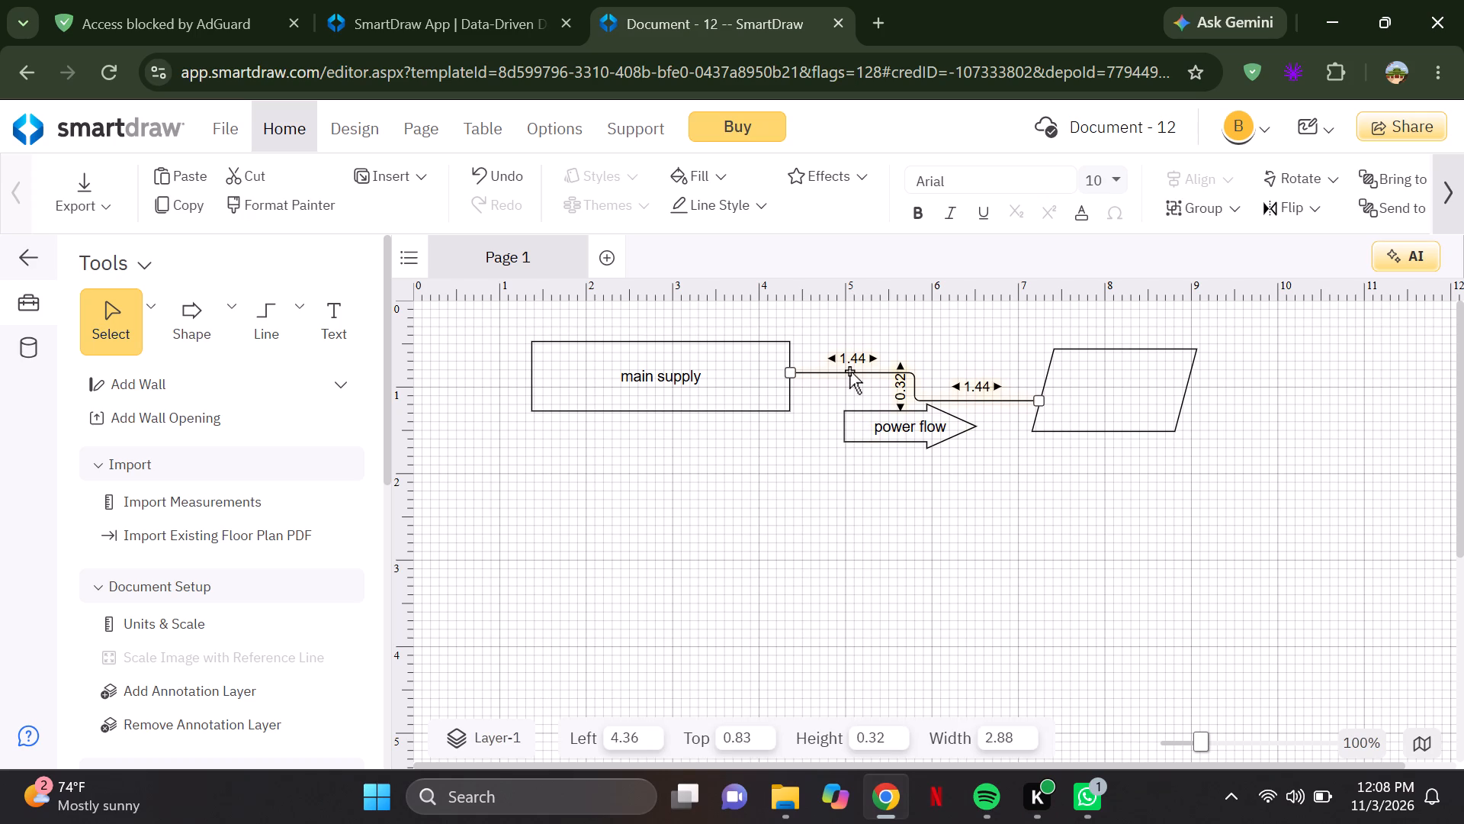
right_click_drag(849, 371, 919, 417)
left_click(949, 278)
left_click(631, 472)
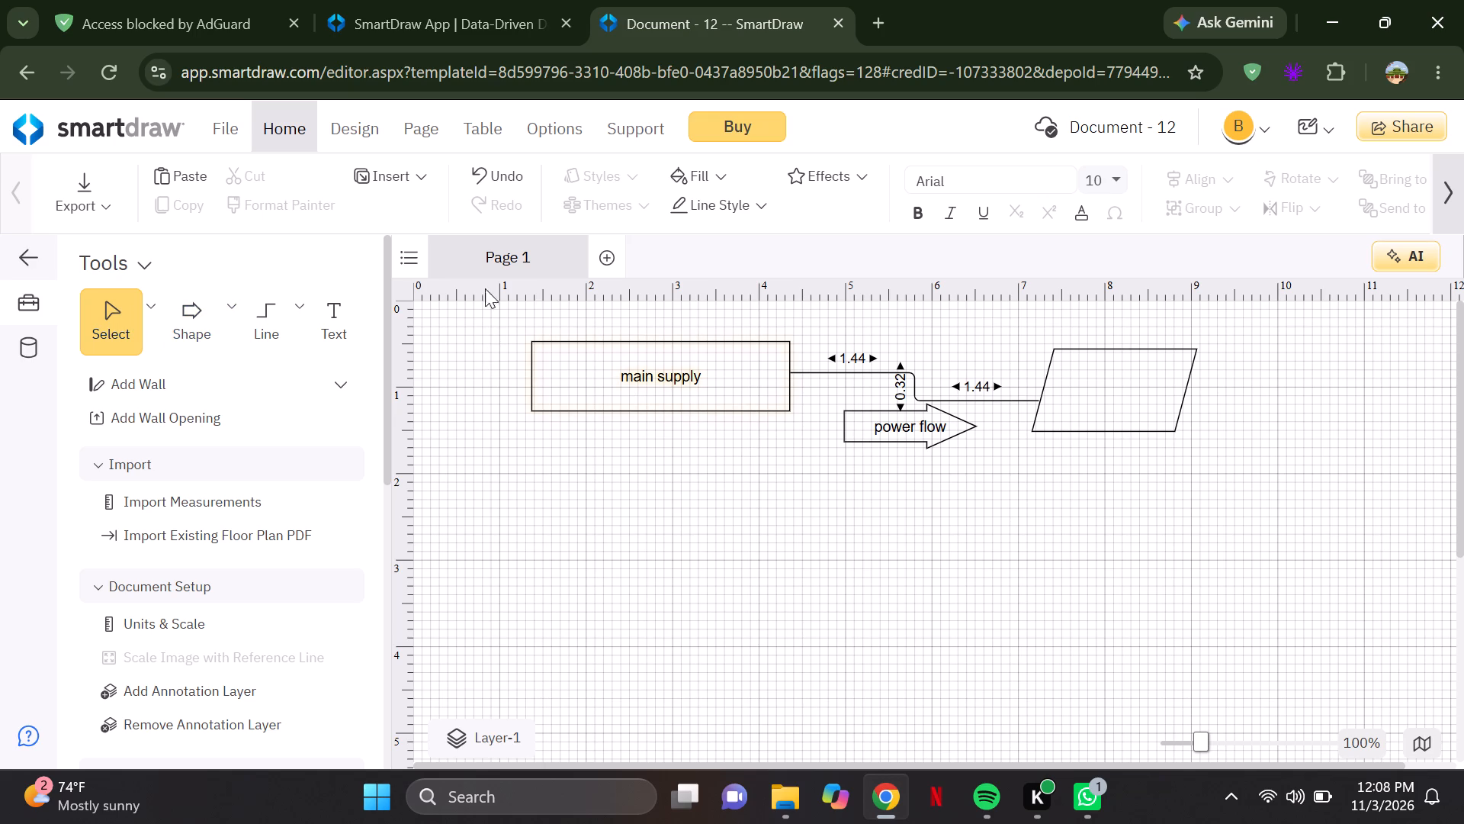
Clear the page by deleting the "main supply" rectangle, the connector line, the "power flow" arrow and the empty parallelogram.
left_click(679, 395)
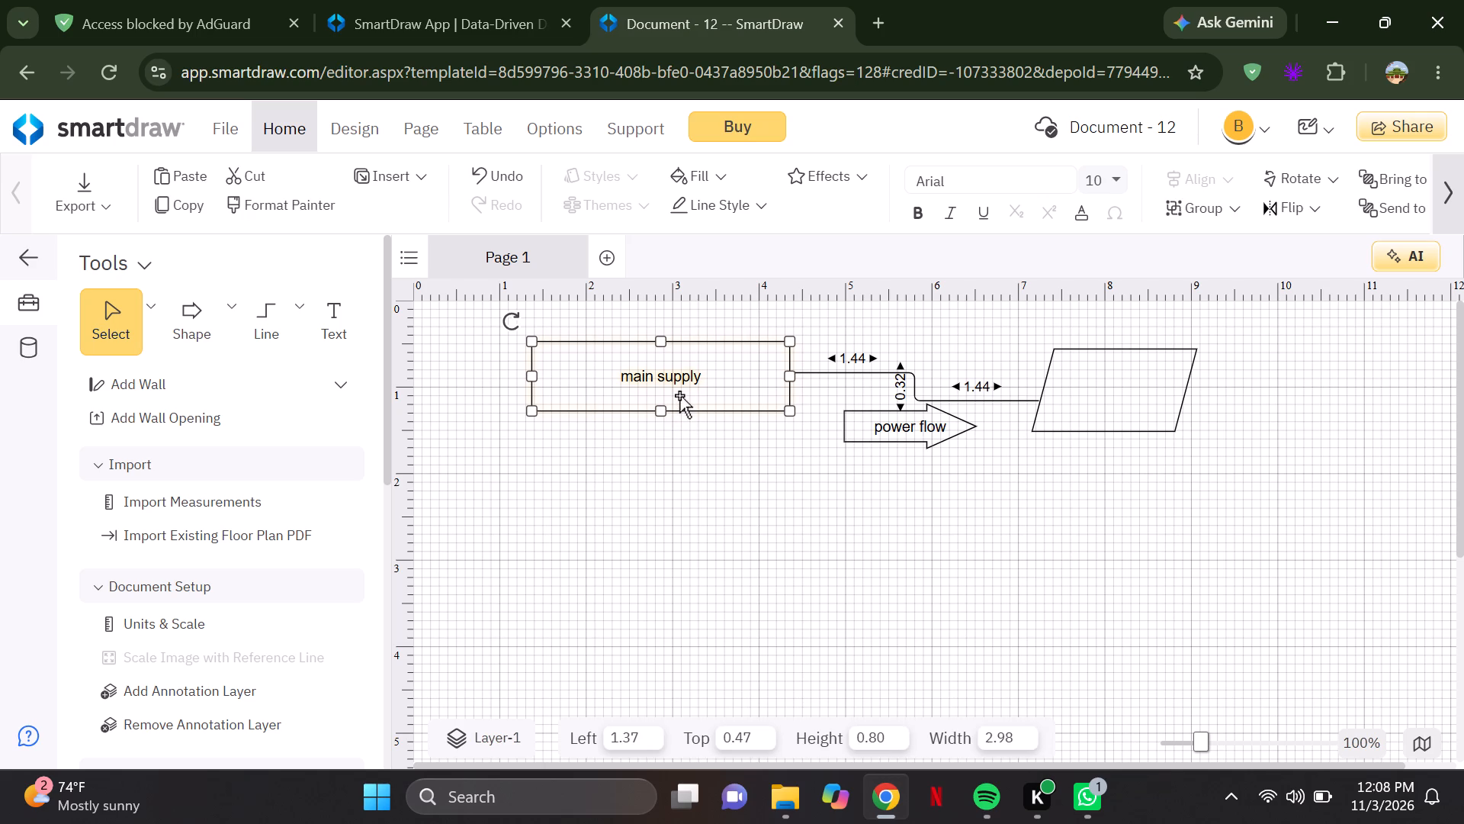
key("Delete")
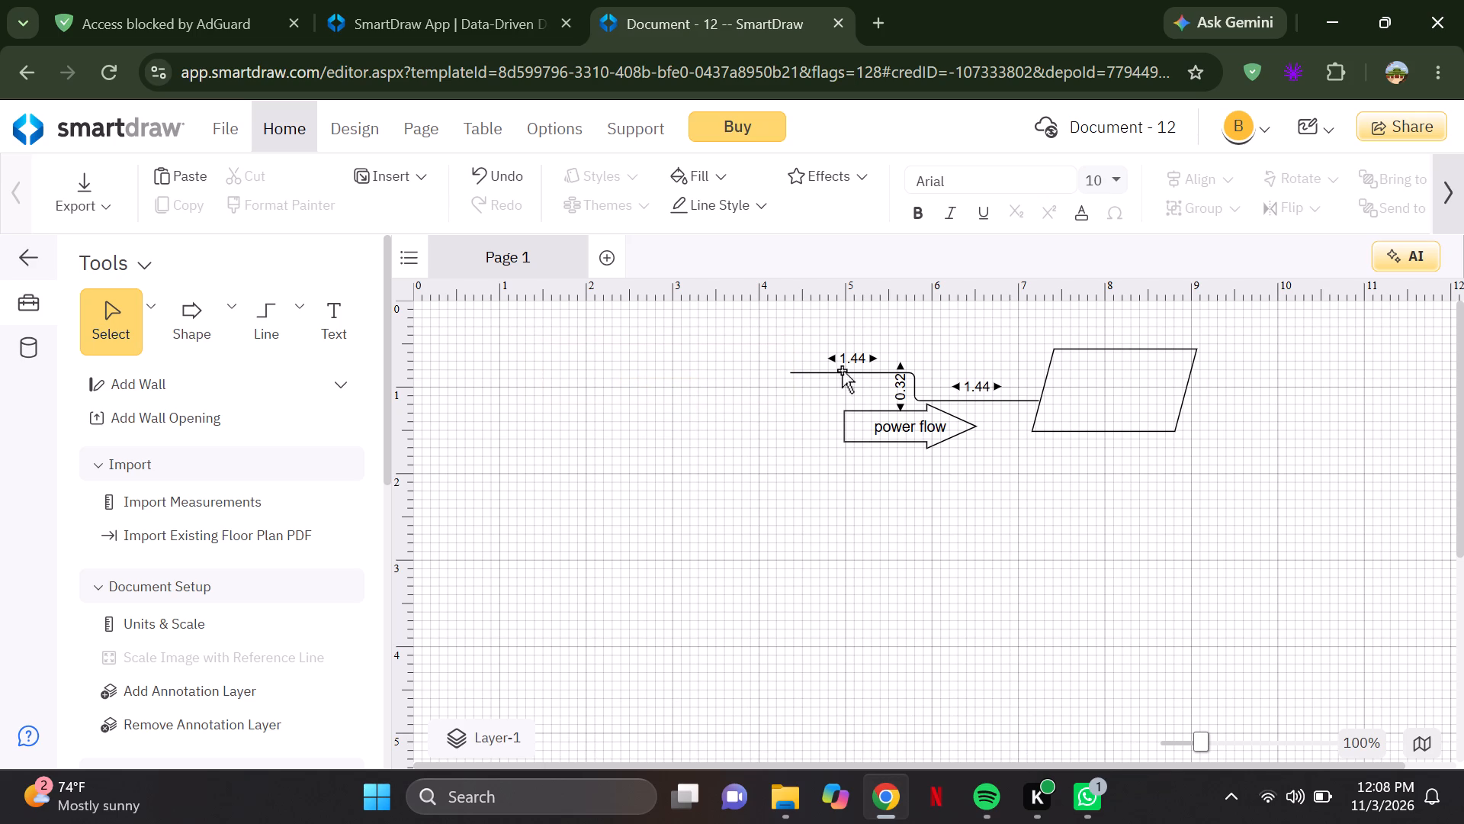
left_click(842, 370)
key("Delete")
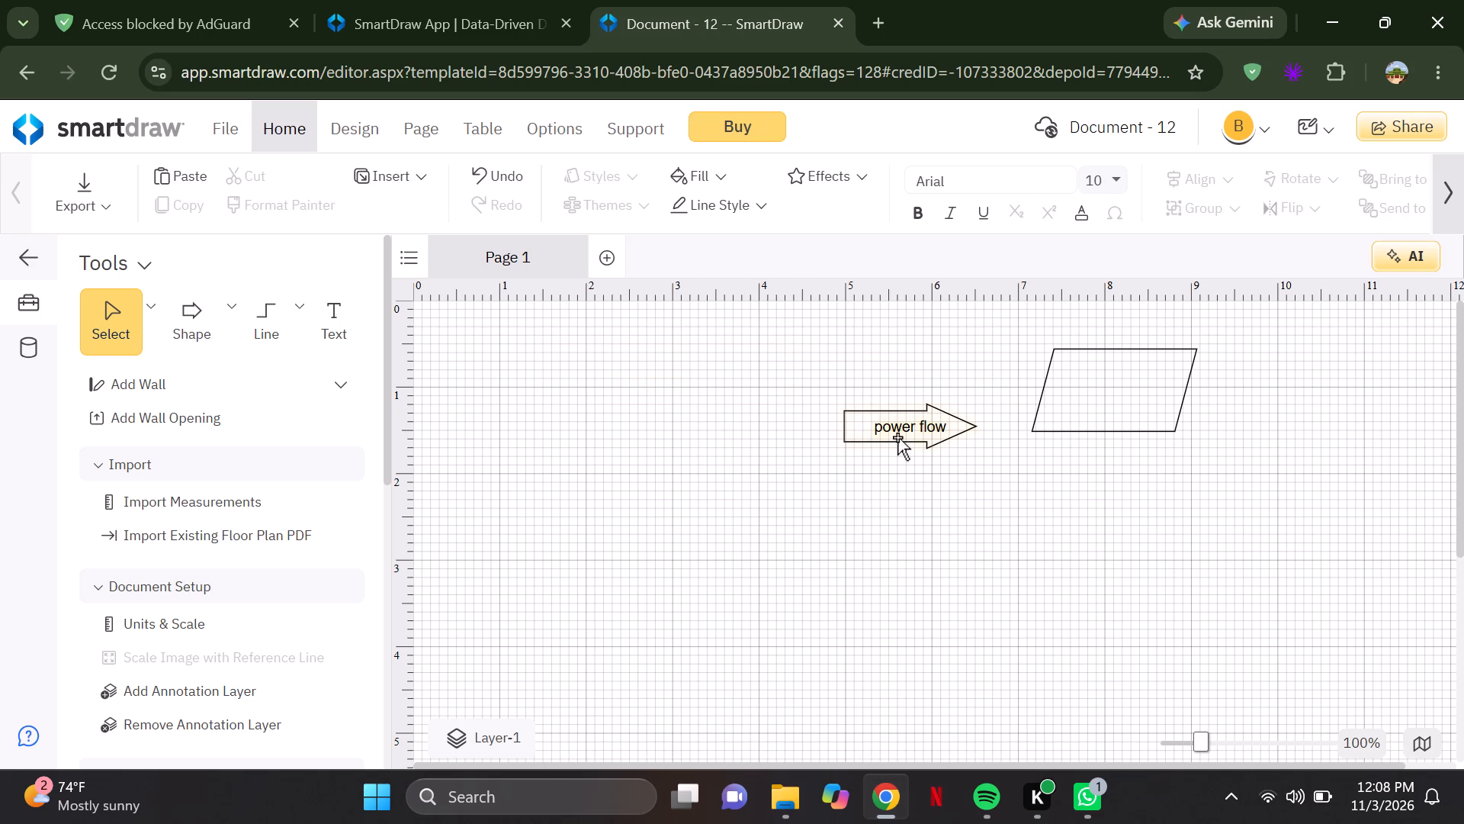
double_click(897, 437)
key("Delete")
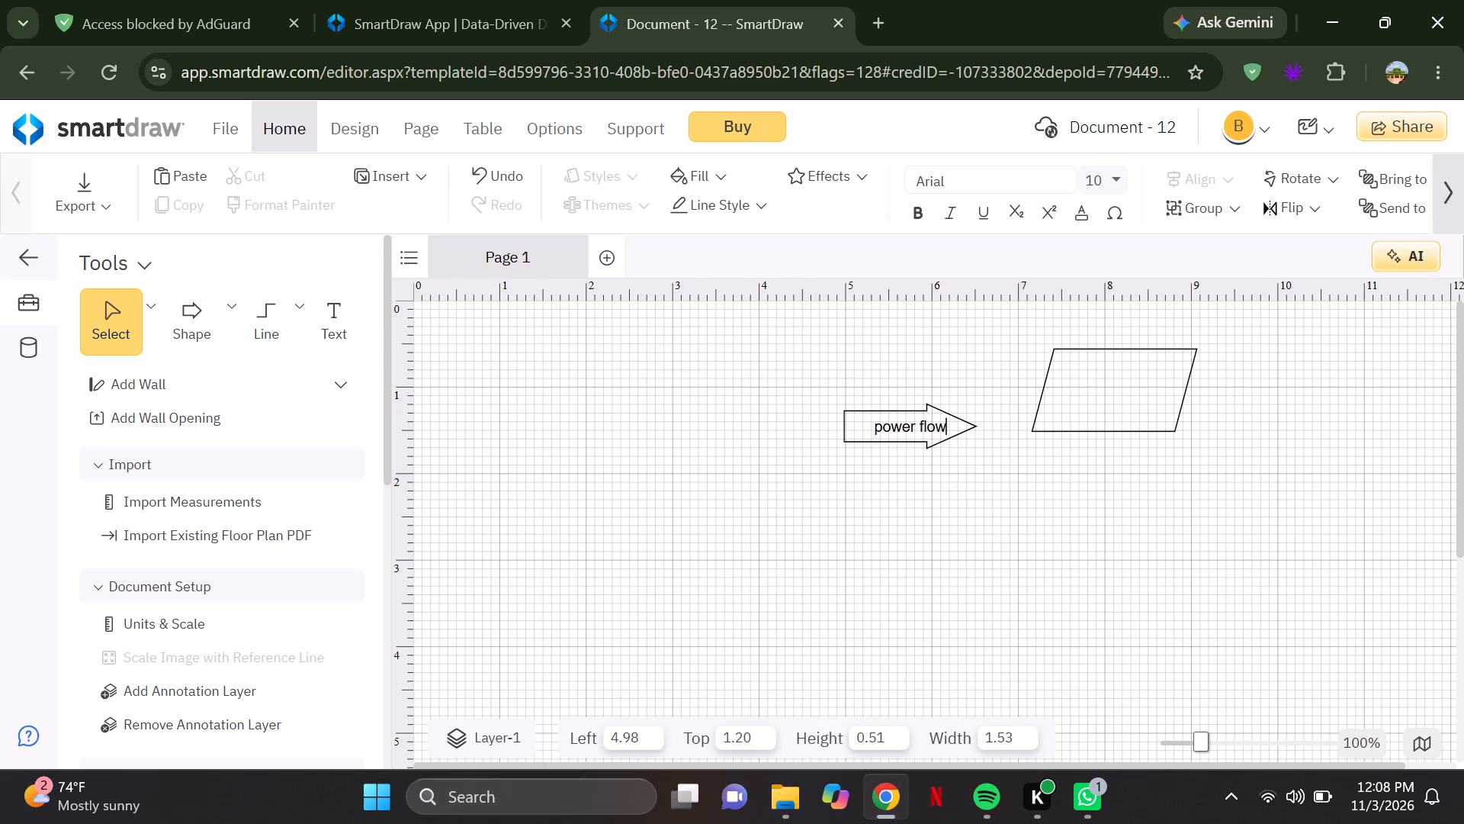
left_click(939, 437)
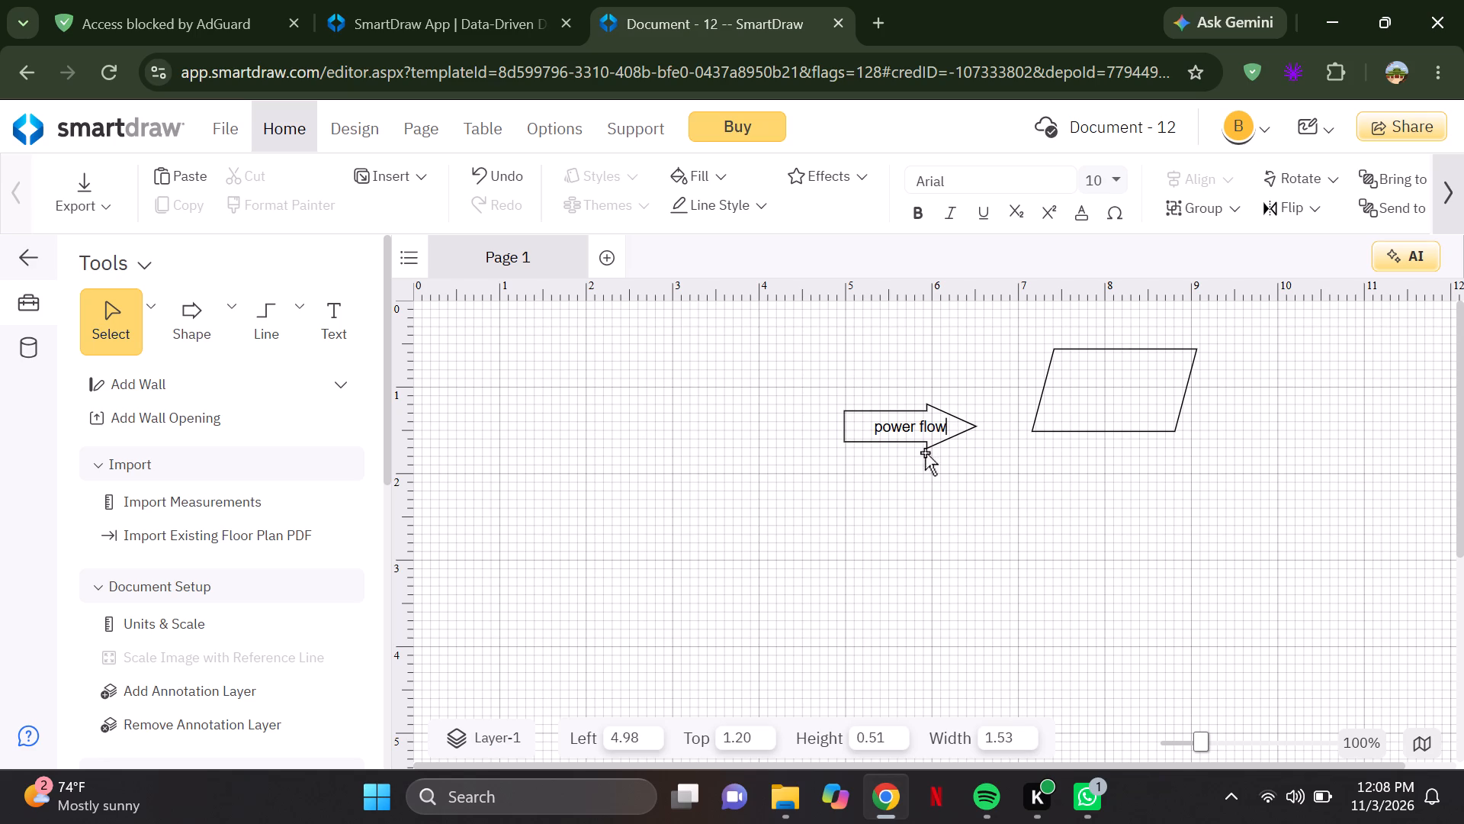
left_click(925, 452)
key("Delete")
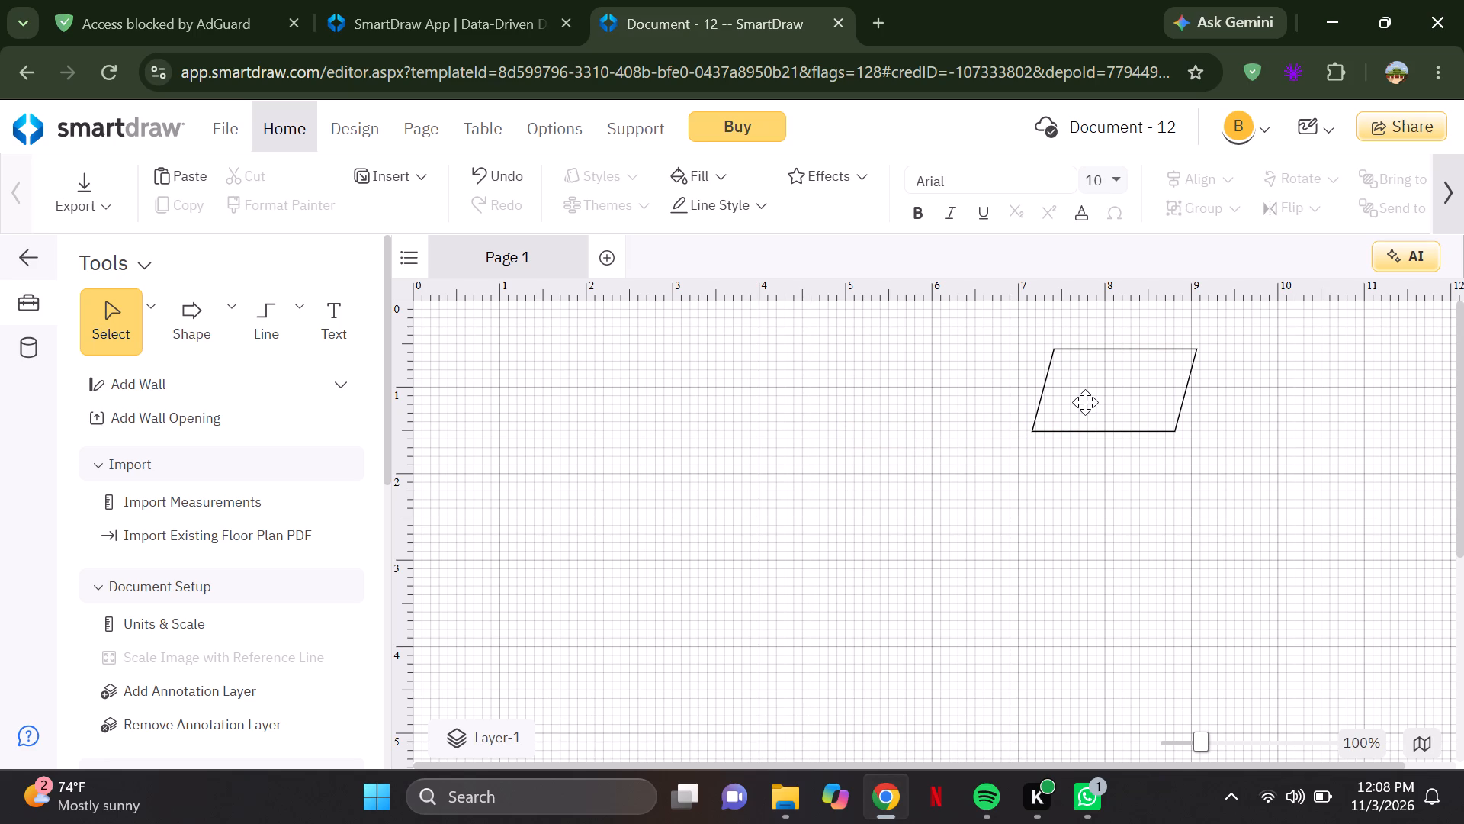
left_click(1086, 401)
left_click(1086, 401)
left_click(1177, 429)
key("Delete")
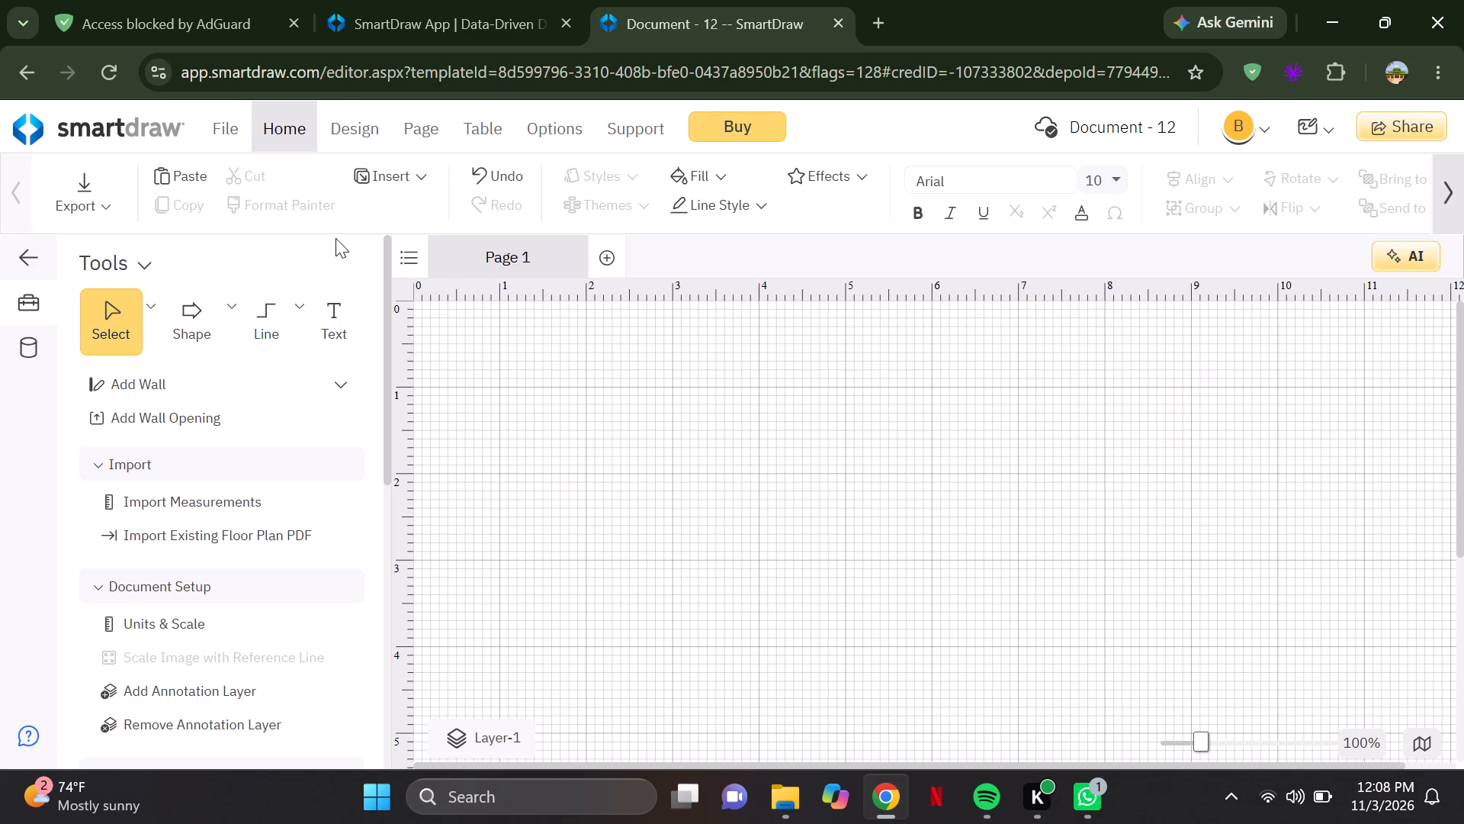
Place a round-ended rectangle at about 0.57, 0.24 on the page and widen it to about 2.06.
left_click(235, 319)
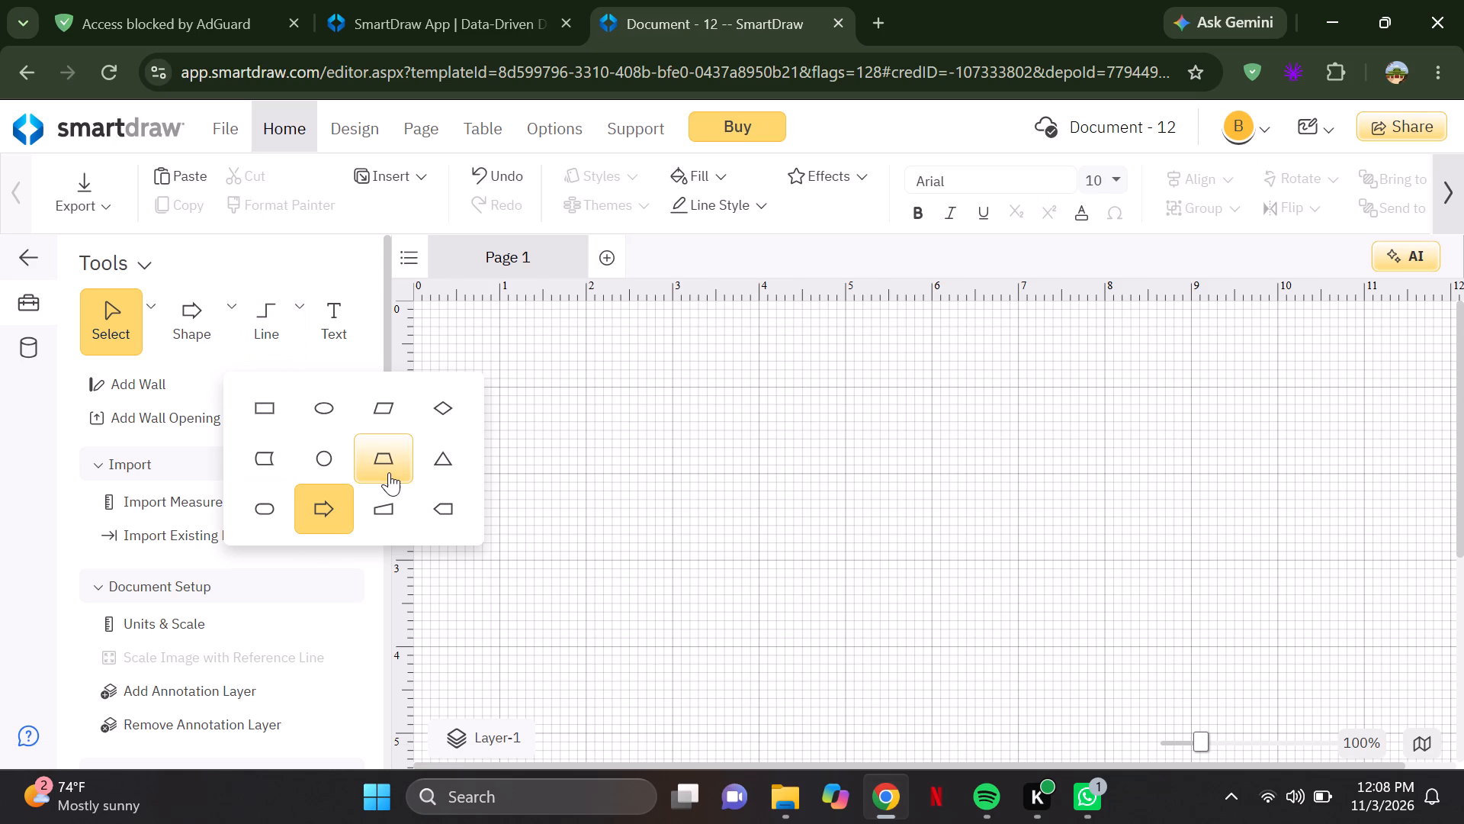
scroll(389, 472, "left", 6)
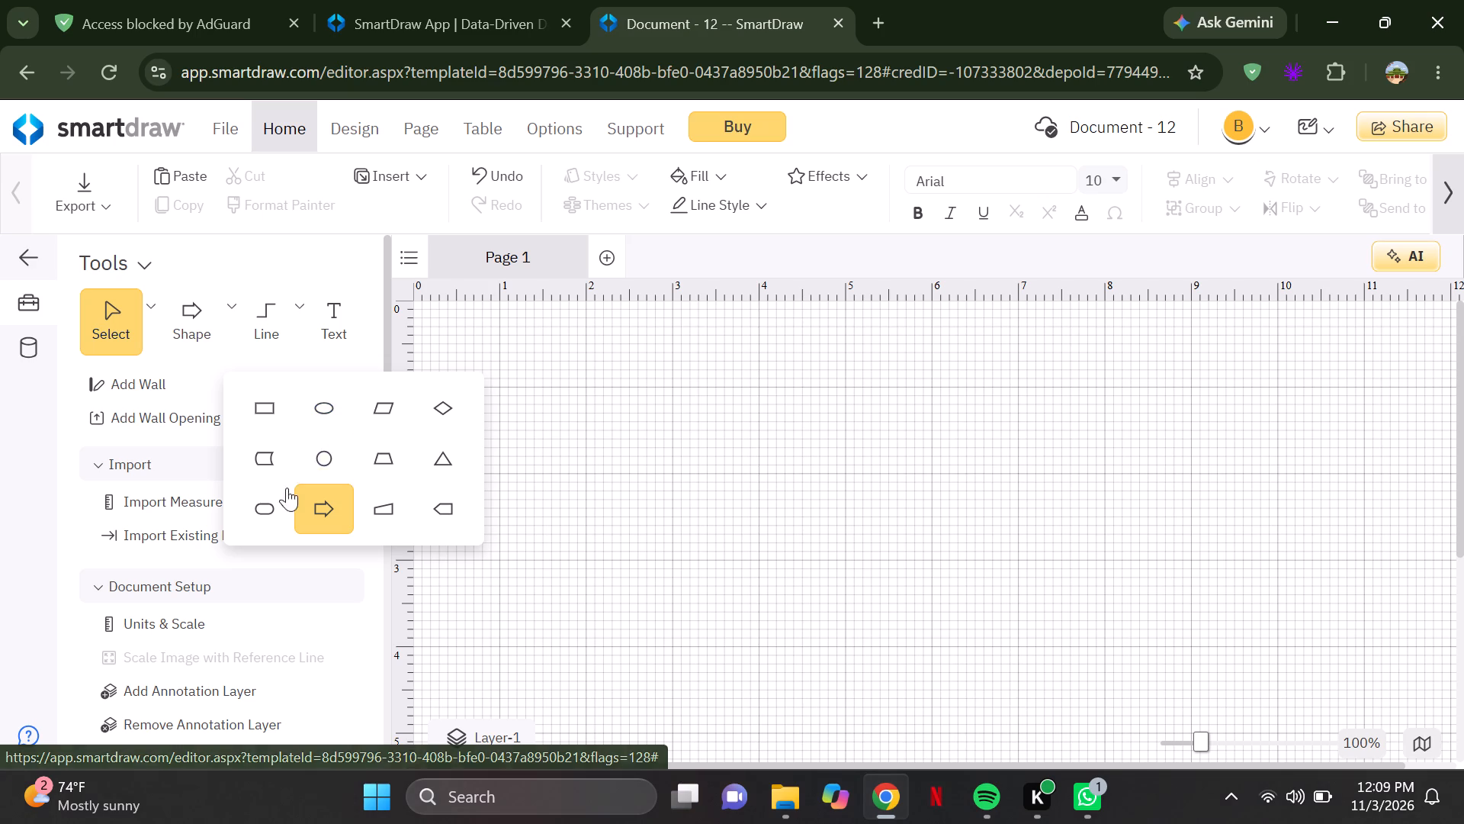
left_click(268, 507)
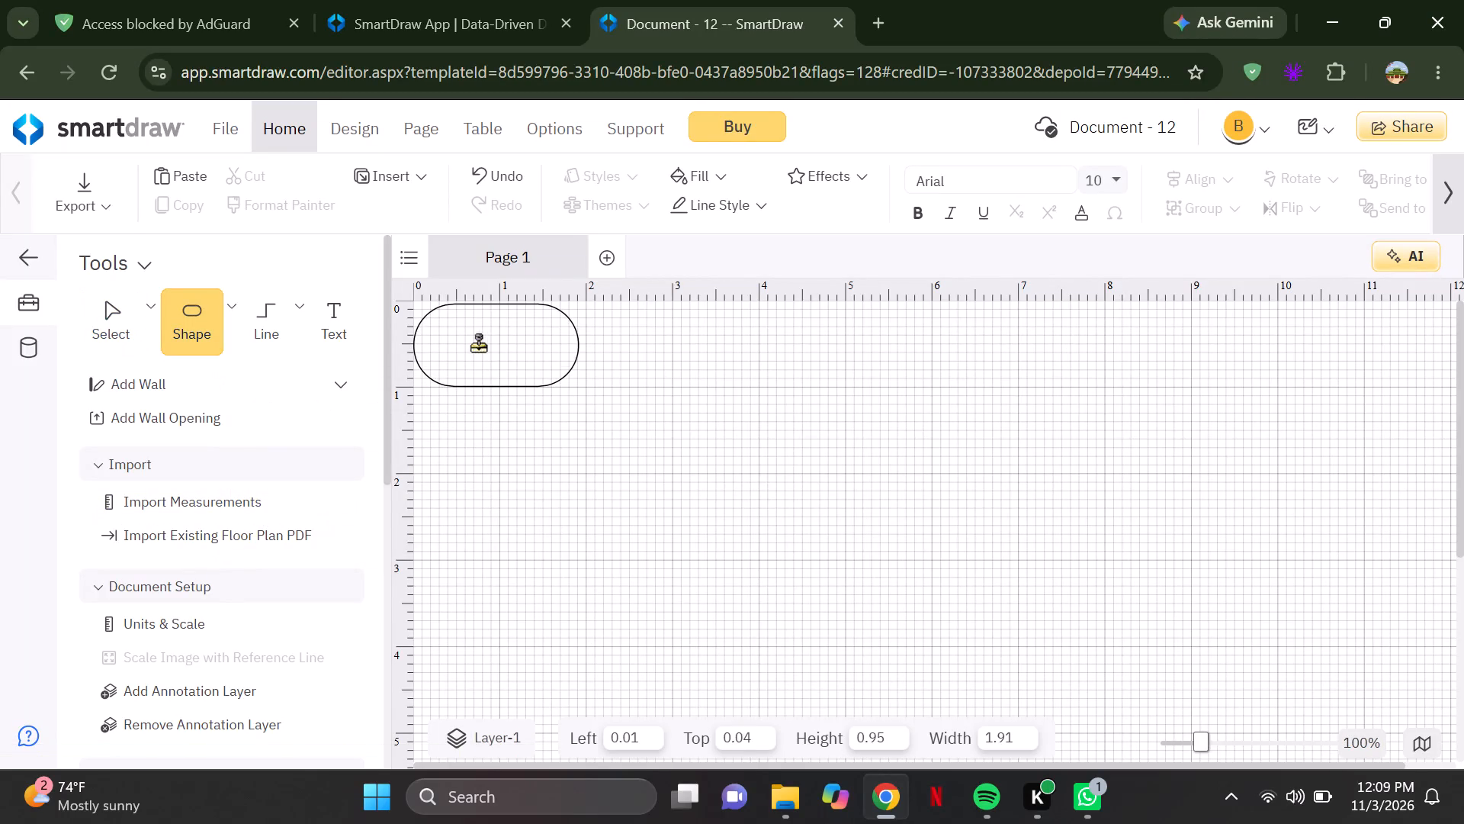
left_click(545, 362)
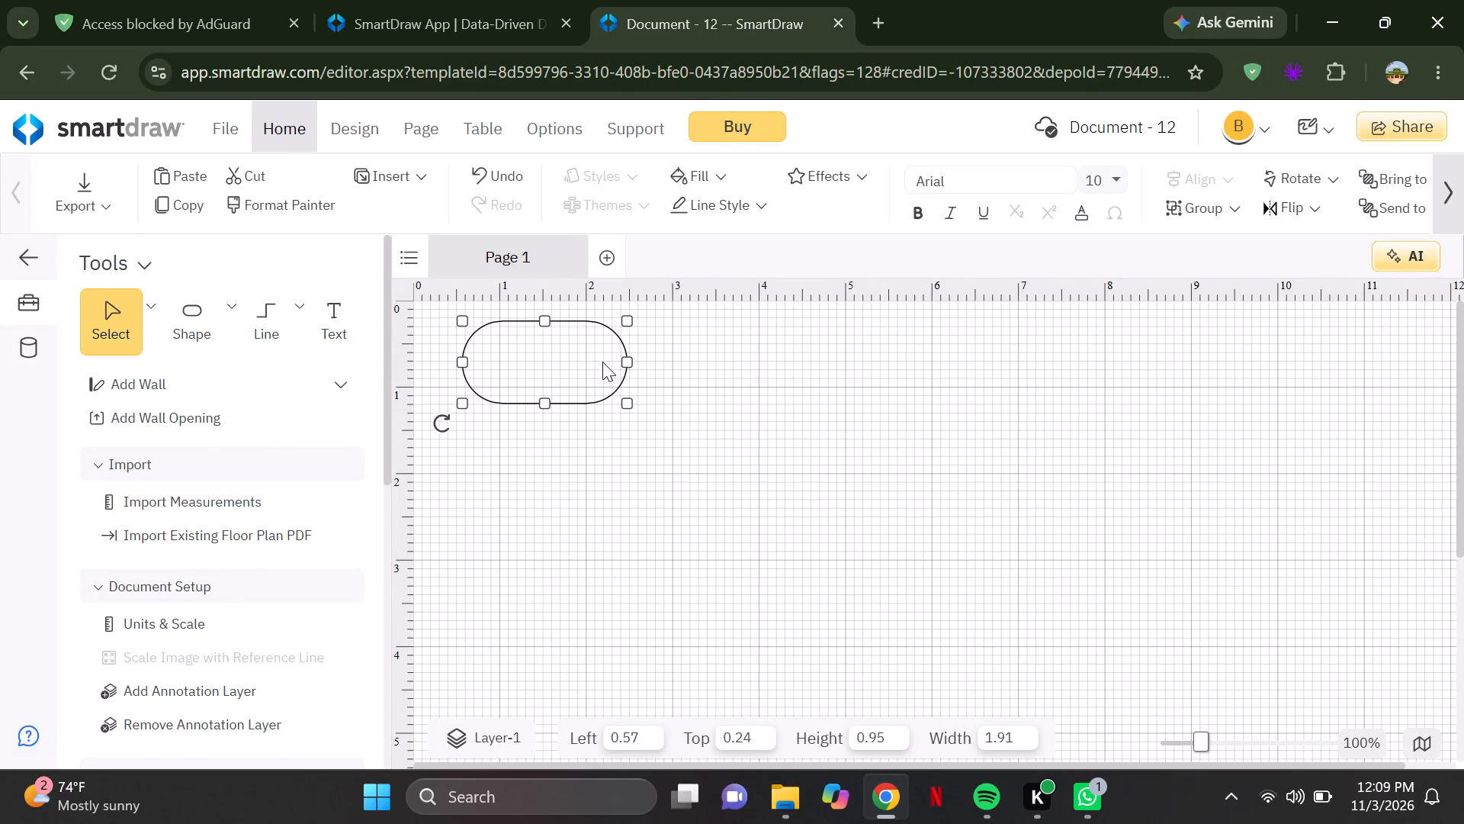
right_click_drag(628, 356, 641, 363)
left_click(641, 363)
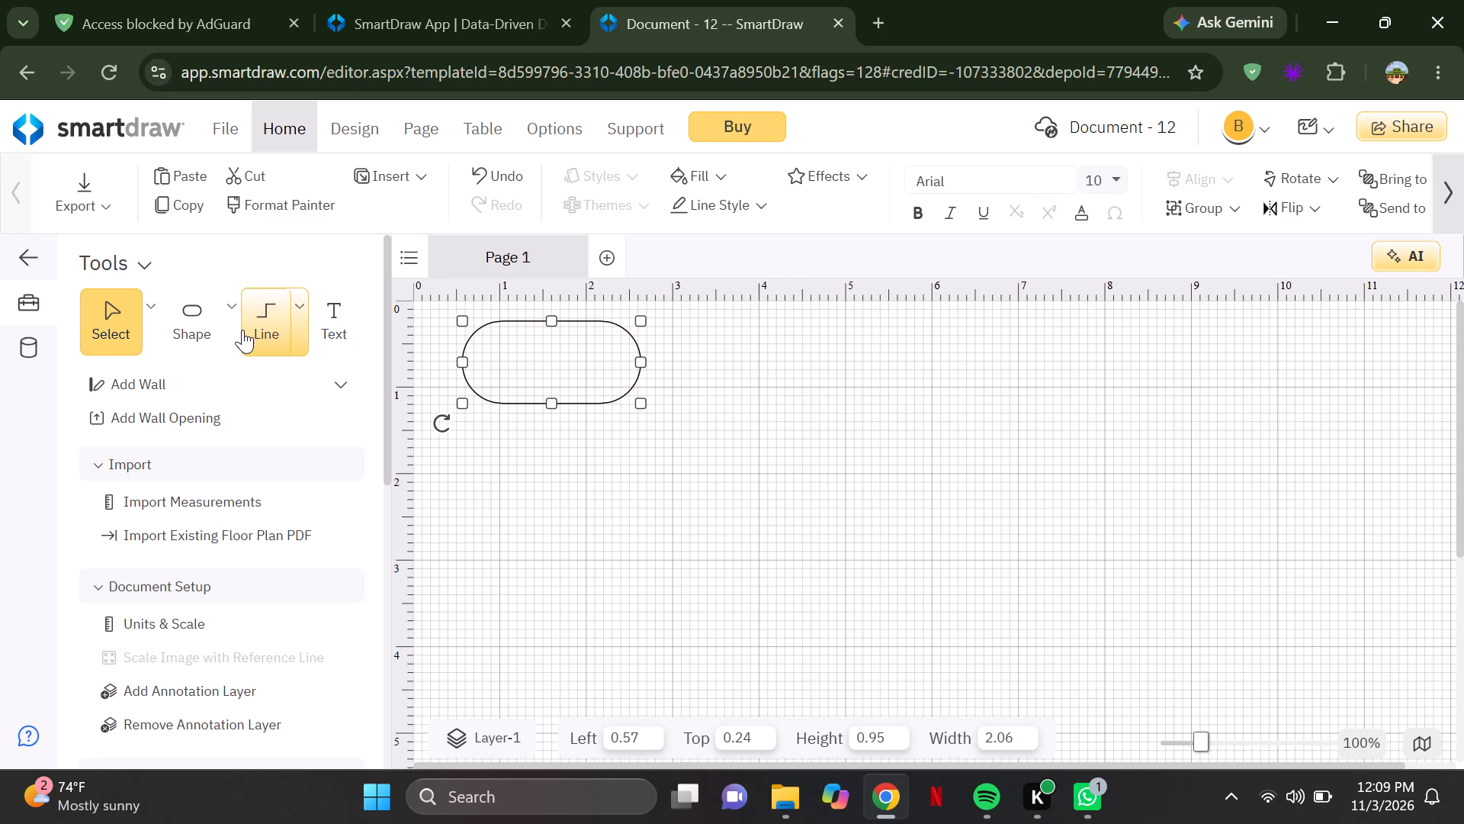
Draw a curved line about 0.73 long inside the rounded shape, from its left connection point to its bottom edge.
left_click(298, 323)
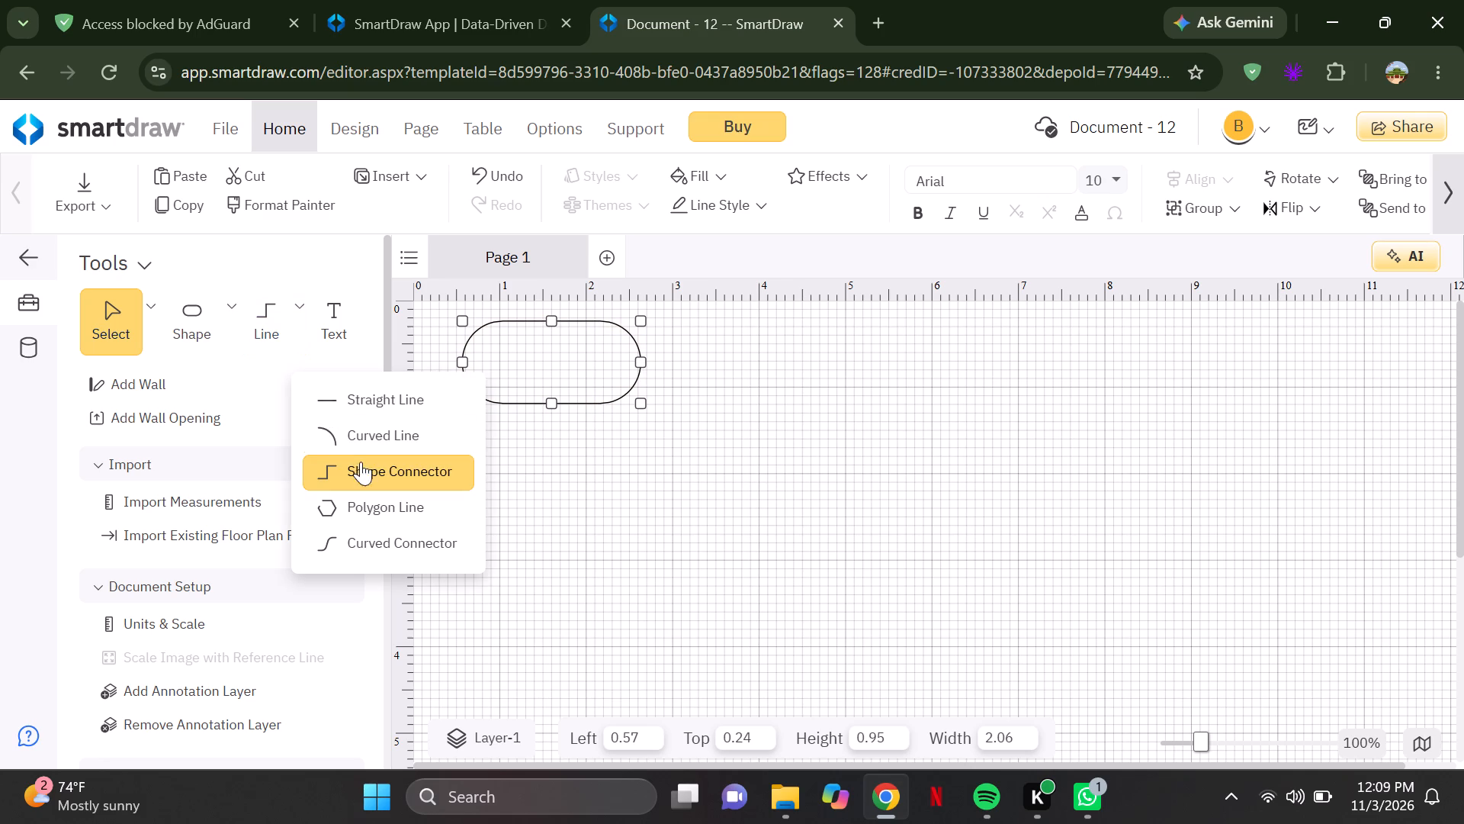
left_click(348, 430)
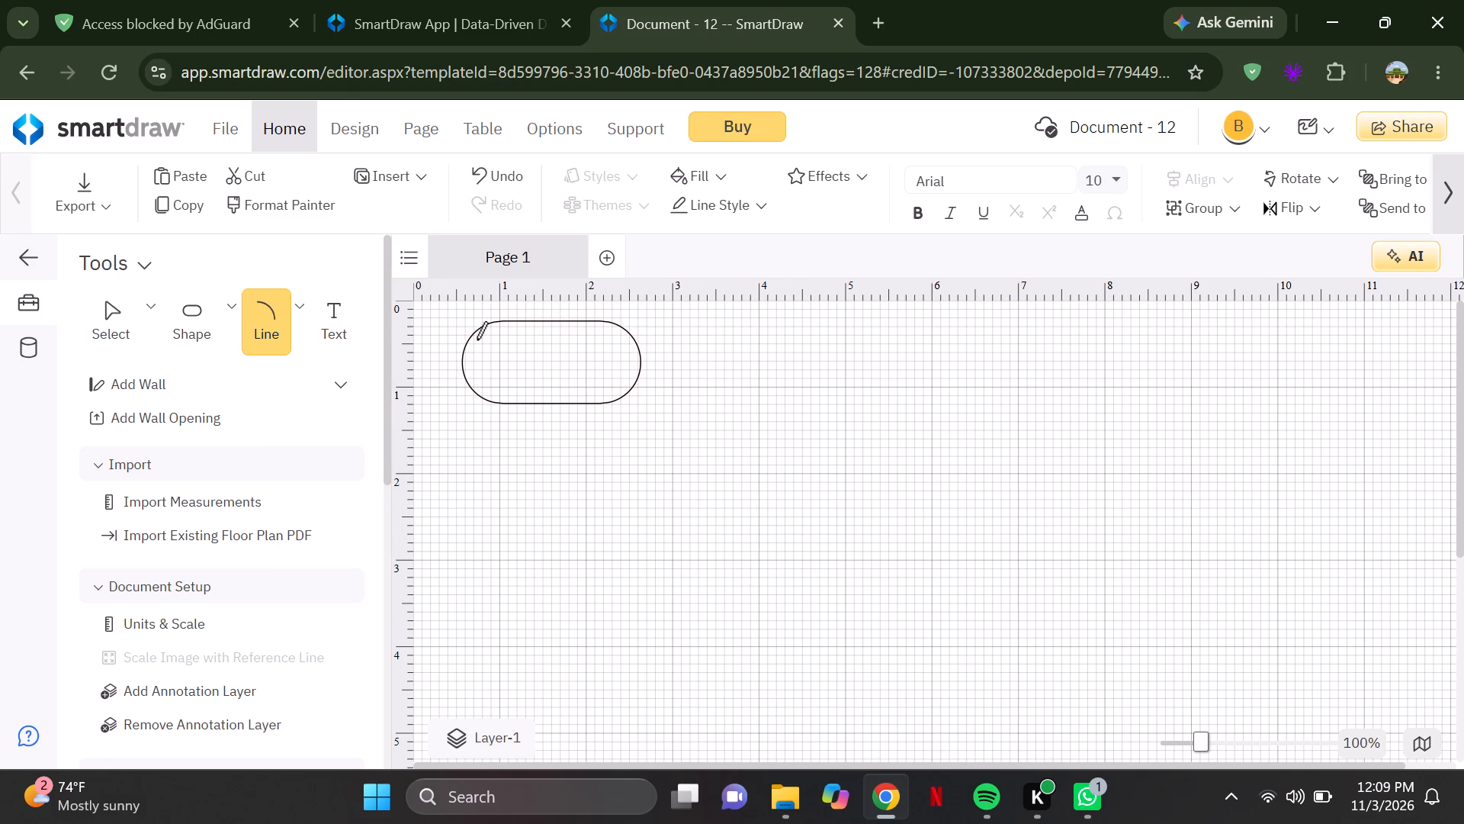
left_click_drag(477, 334, 502, 388)
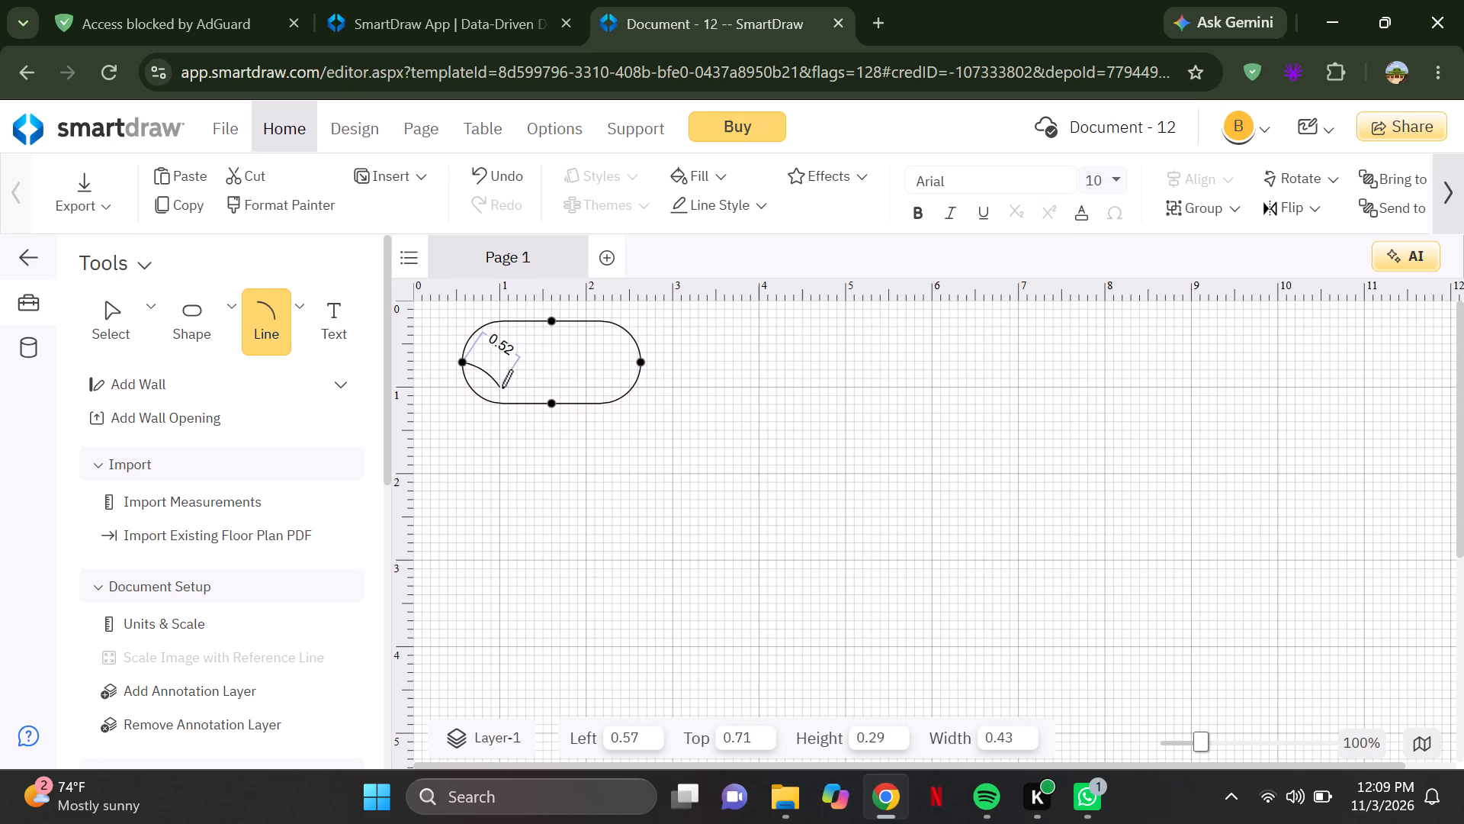
left_click_drag(502, 388, 509, 401)
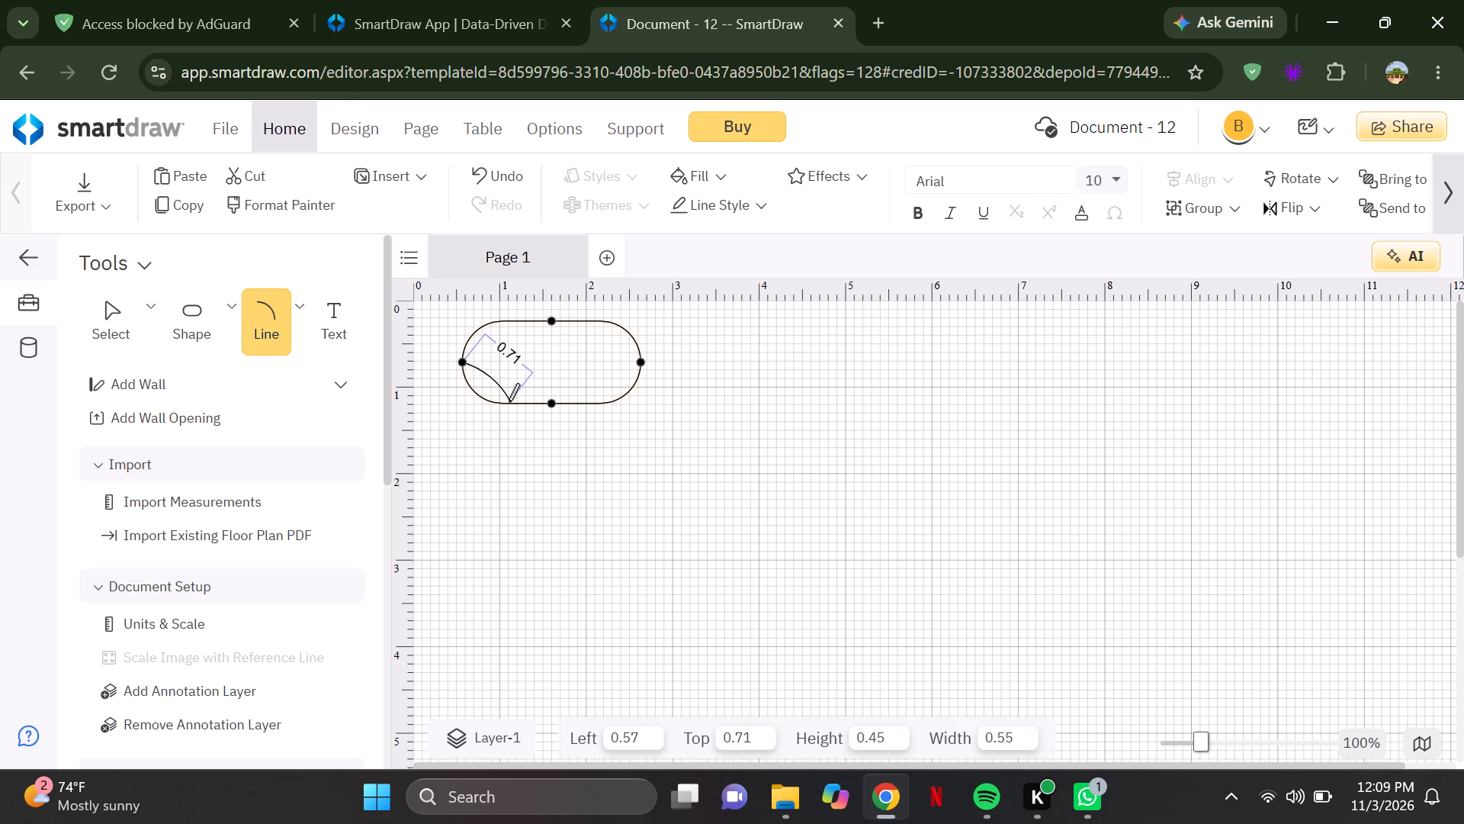
left_click_drag(509, 401, 509, 402)
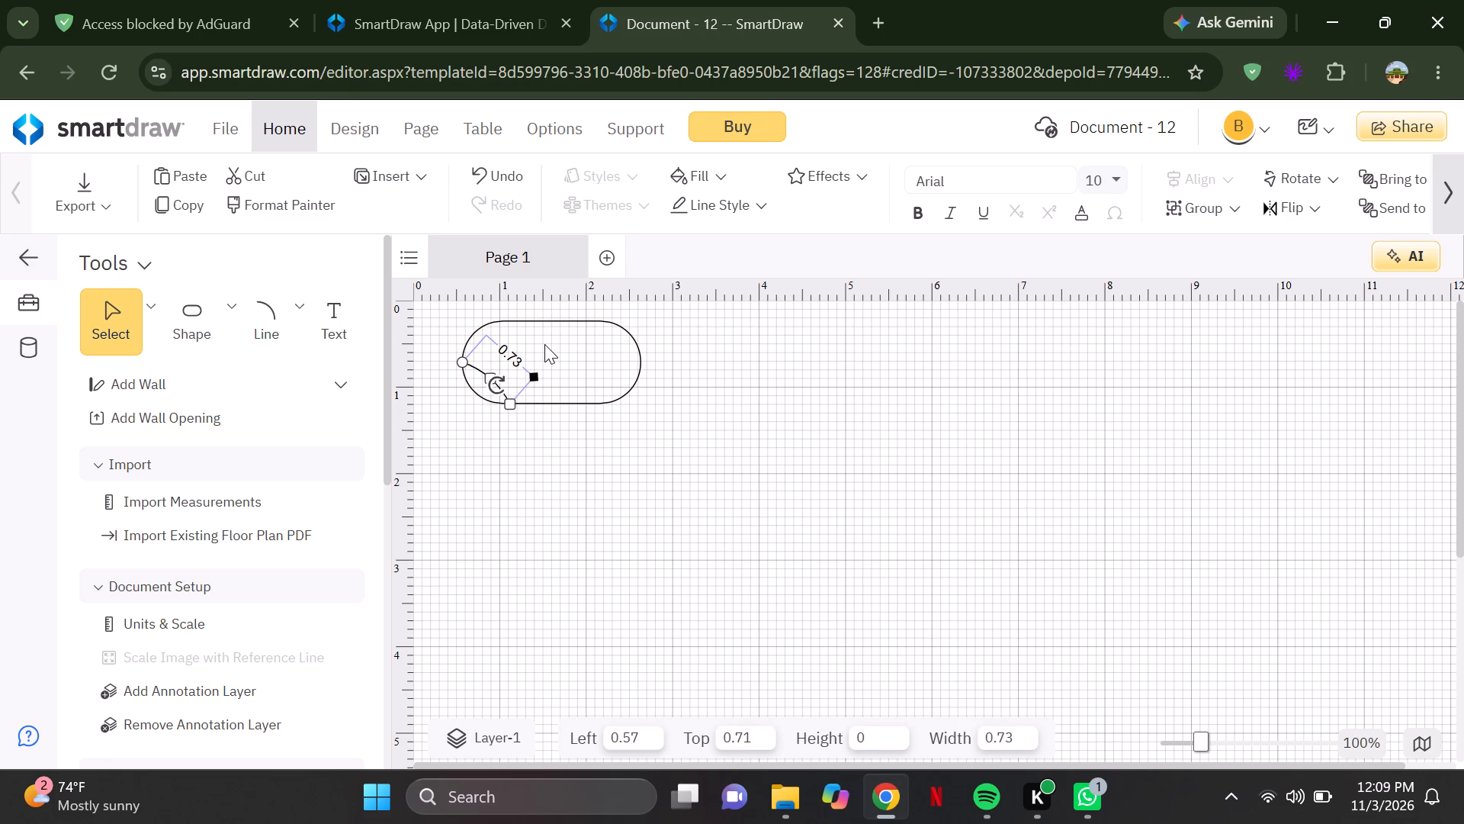
left_click(544, 344)
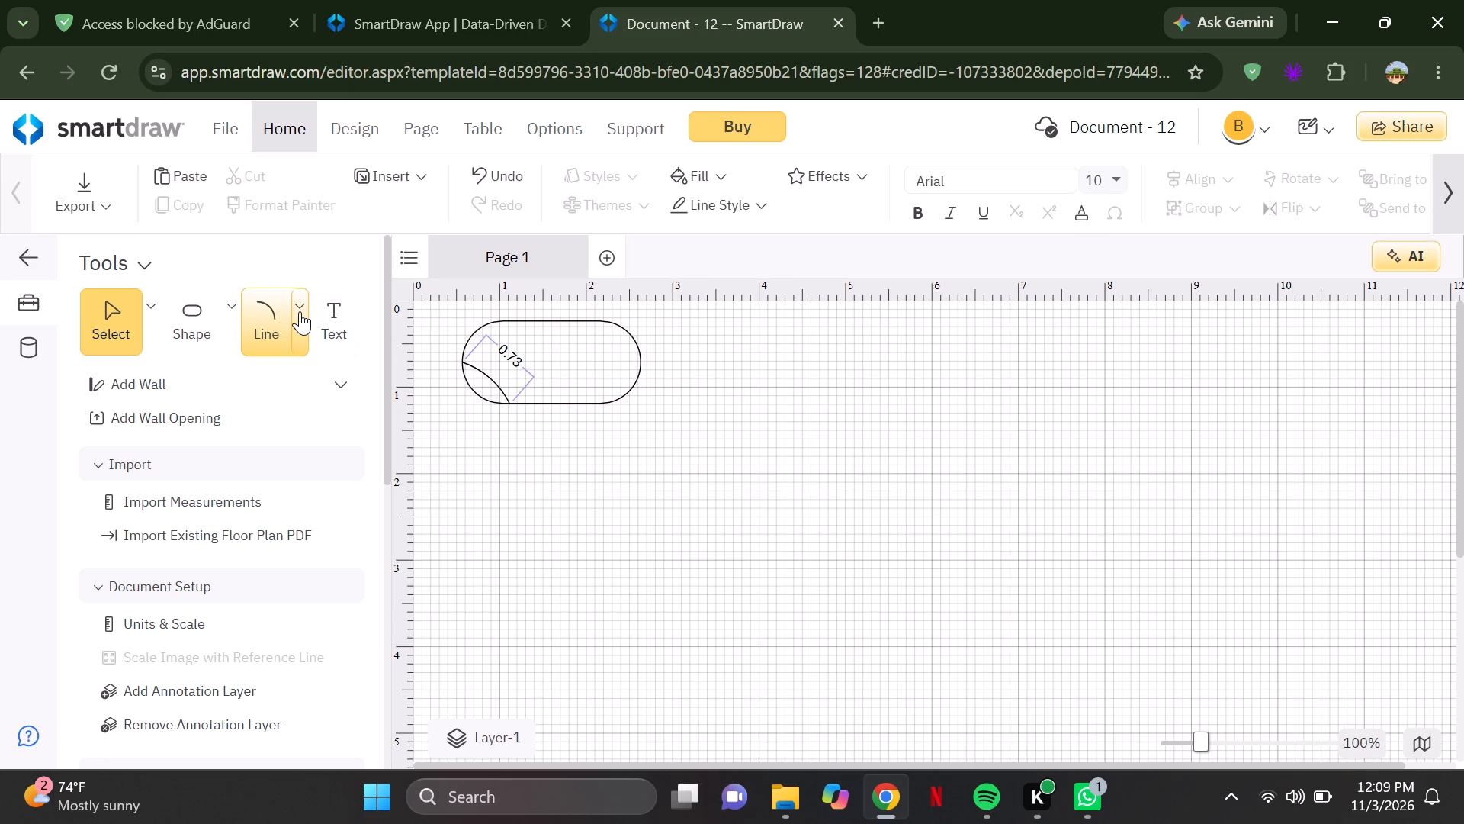
Draw a second curved line about 1.12 long from the rounded shape's left connection point to near its bottom midpoint.
left_click(300, 311)
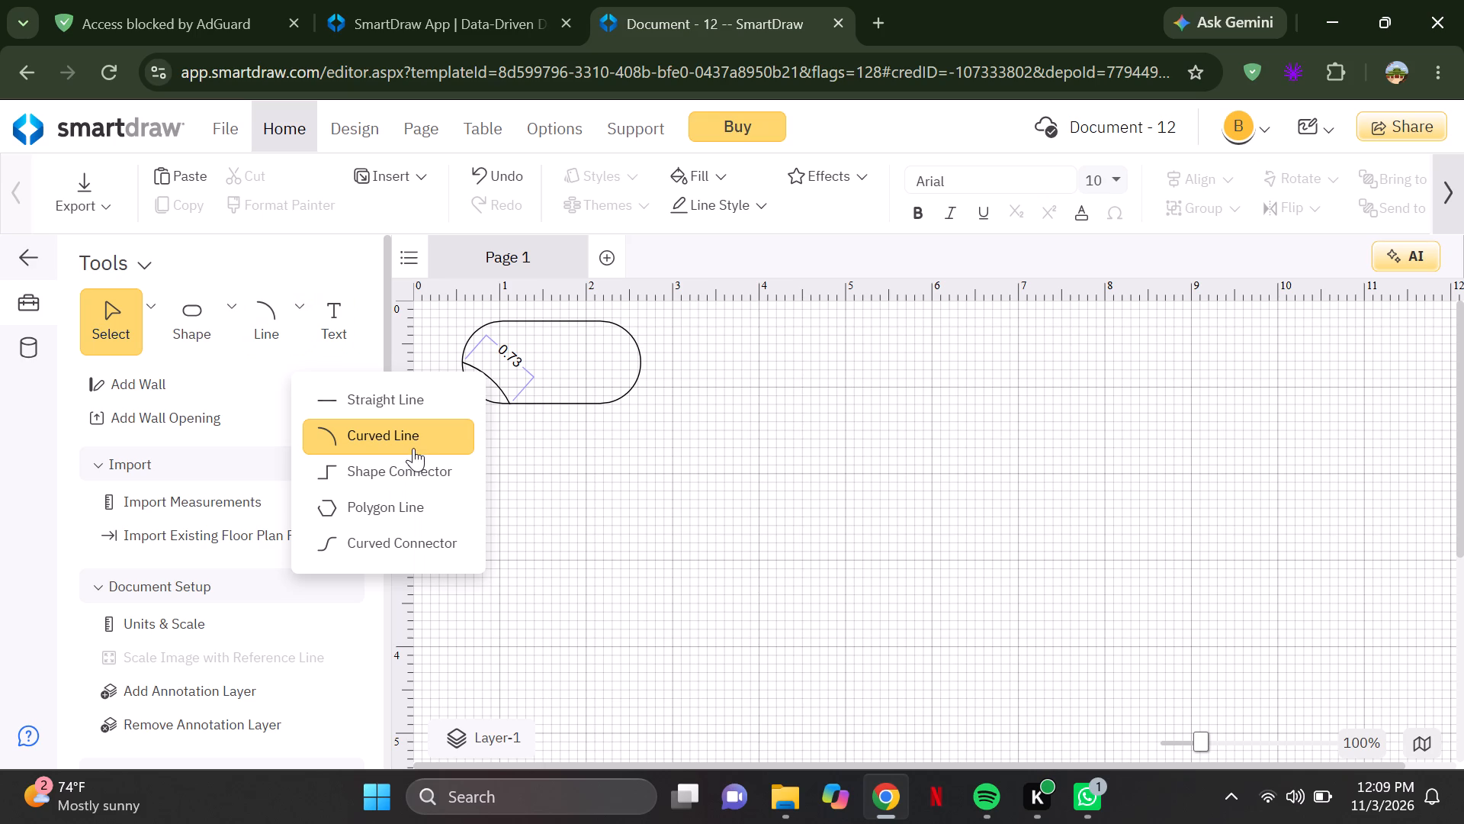
left_click(413, 448)
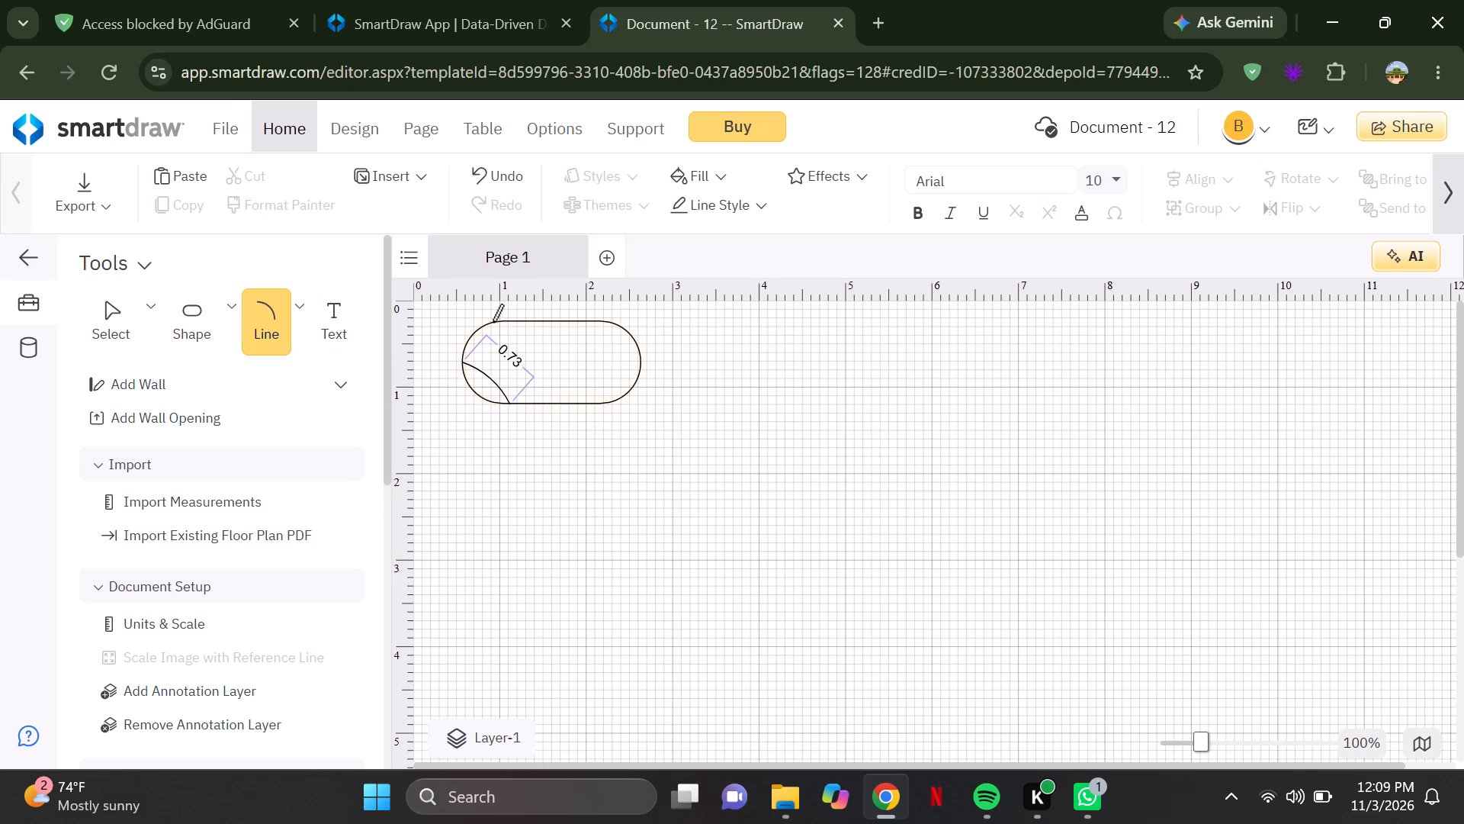
left_click_drag(486, 324, 528, 367)
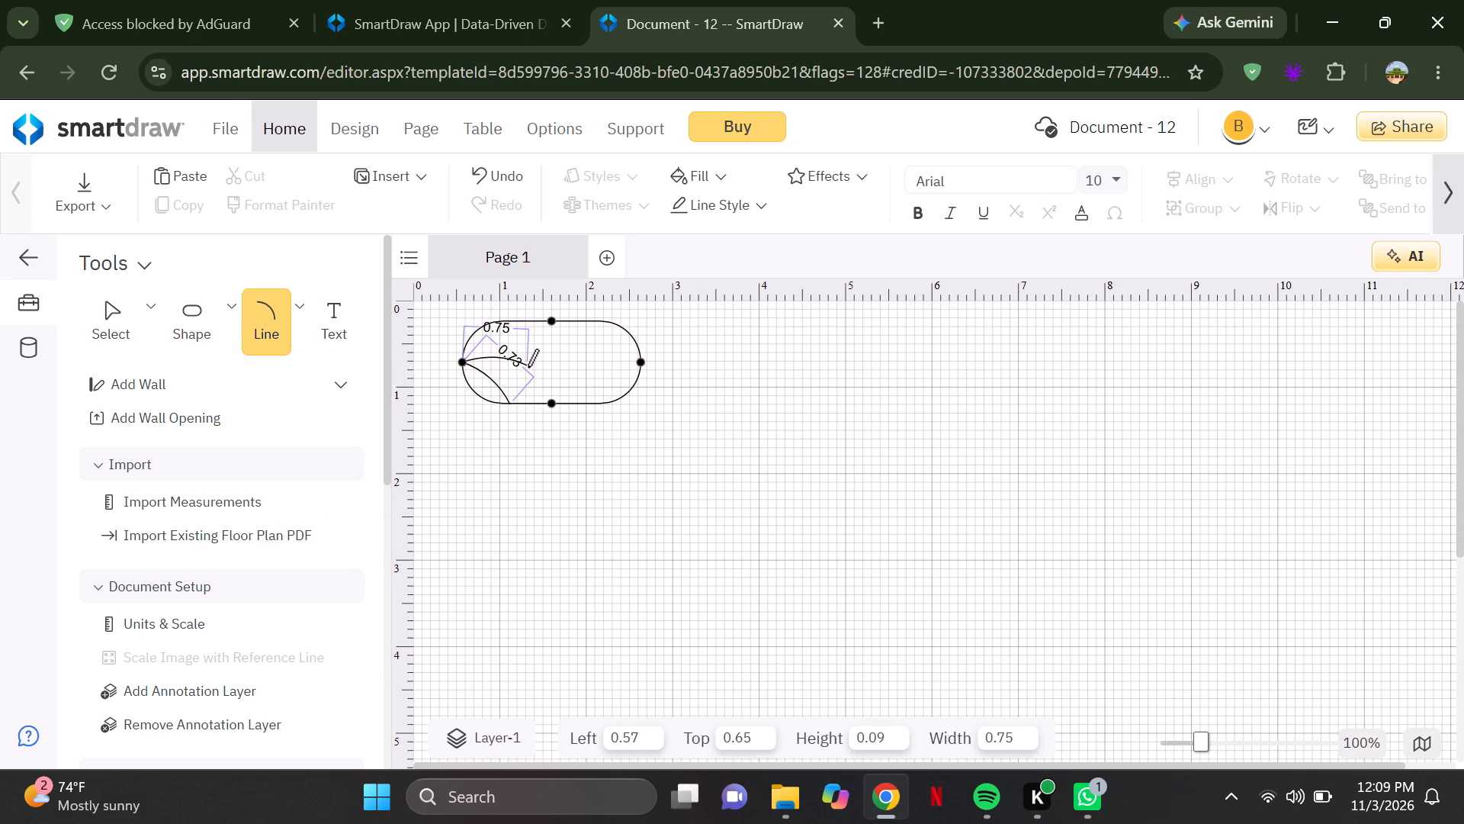
left_click_drag(528, 367, 550, 400)
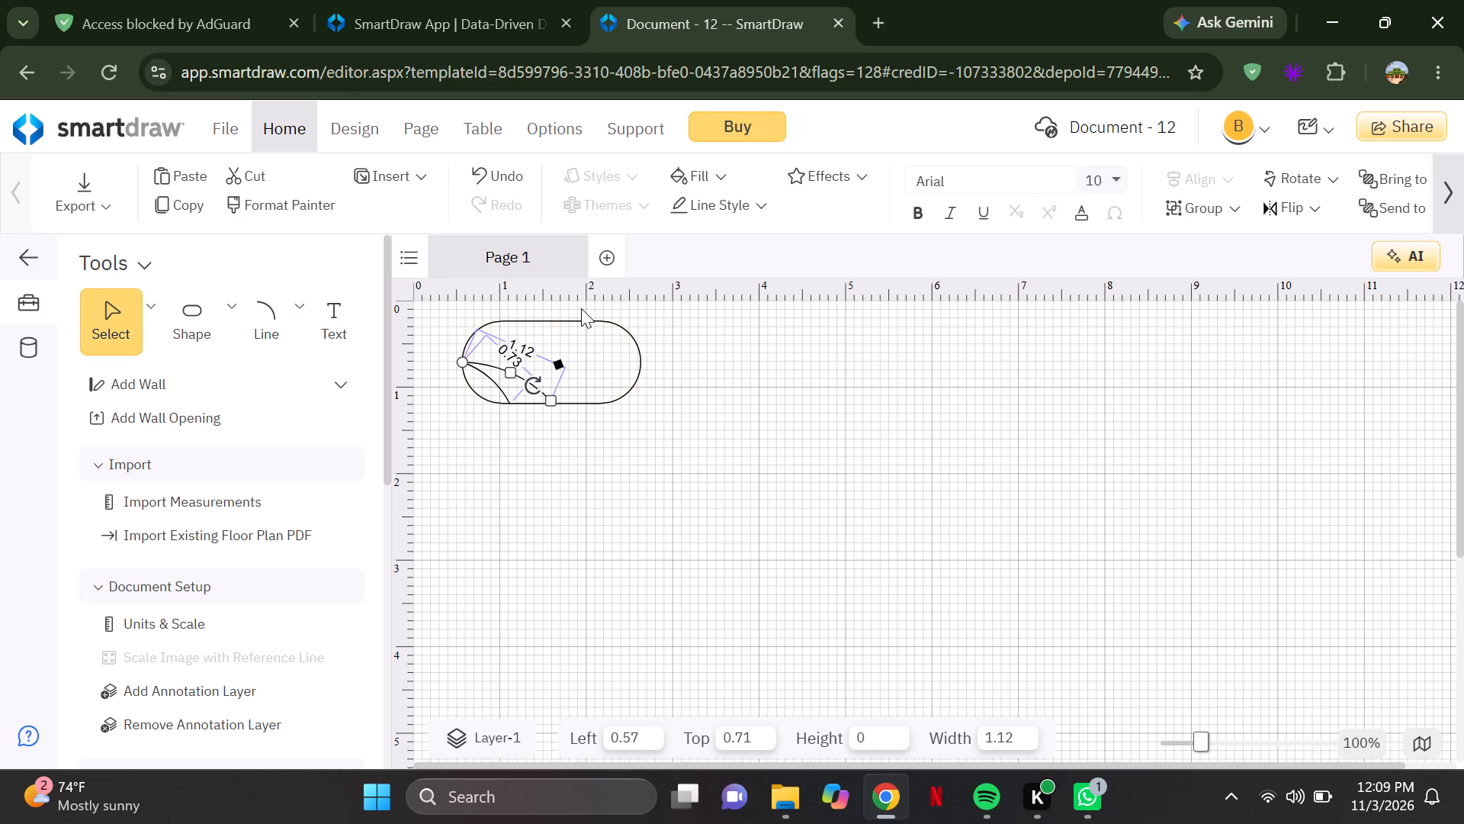
left_click(592, 346)
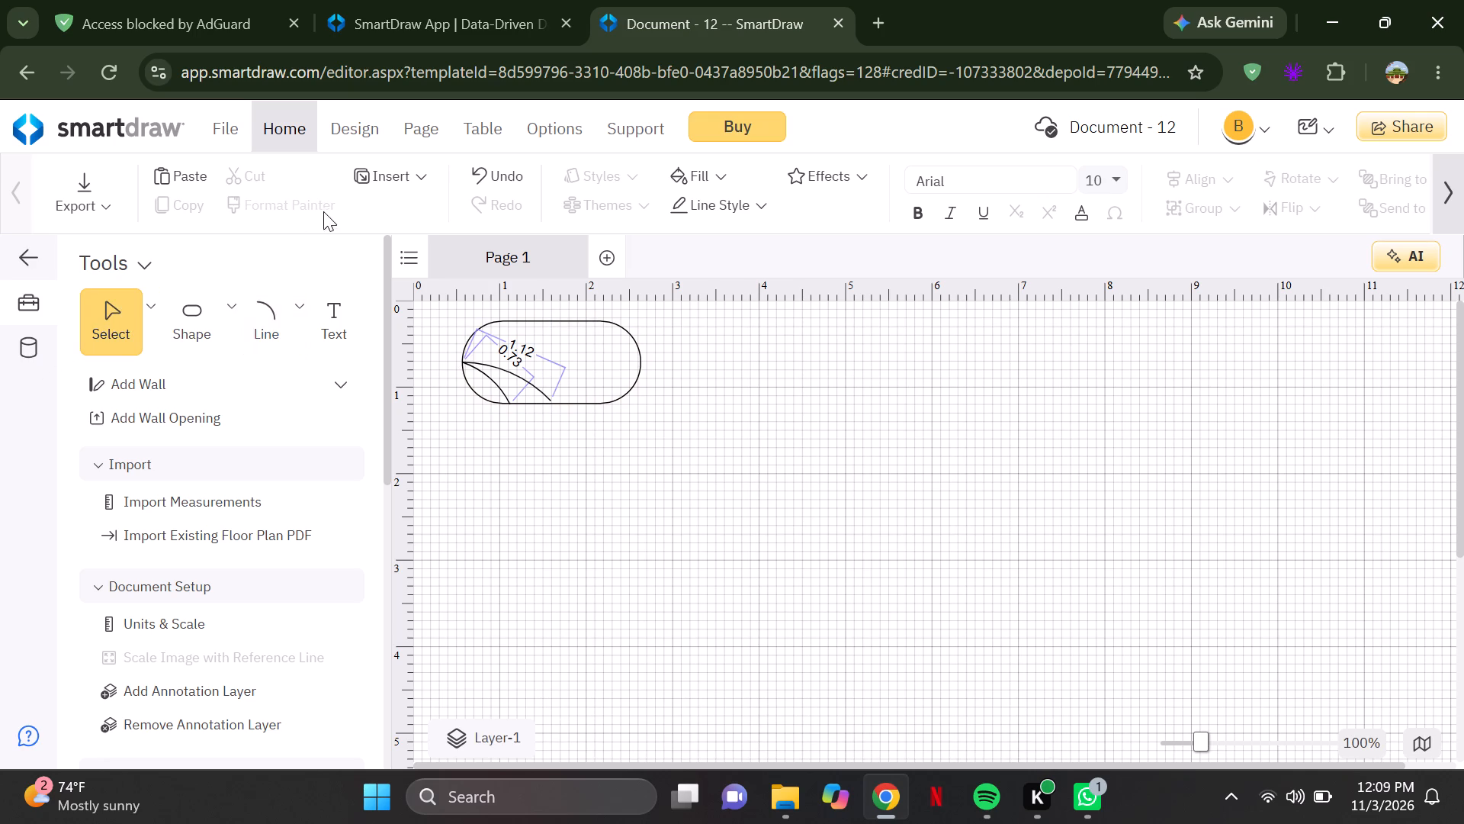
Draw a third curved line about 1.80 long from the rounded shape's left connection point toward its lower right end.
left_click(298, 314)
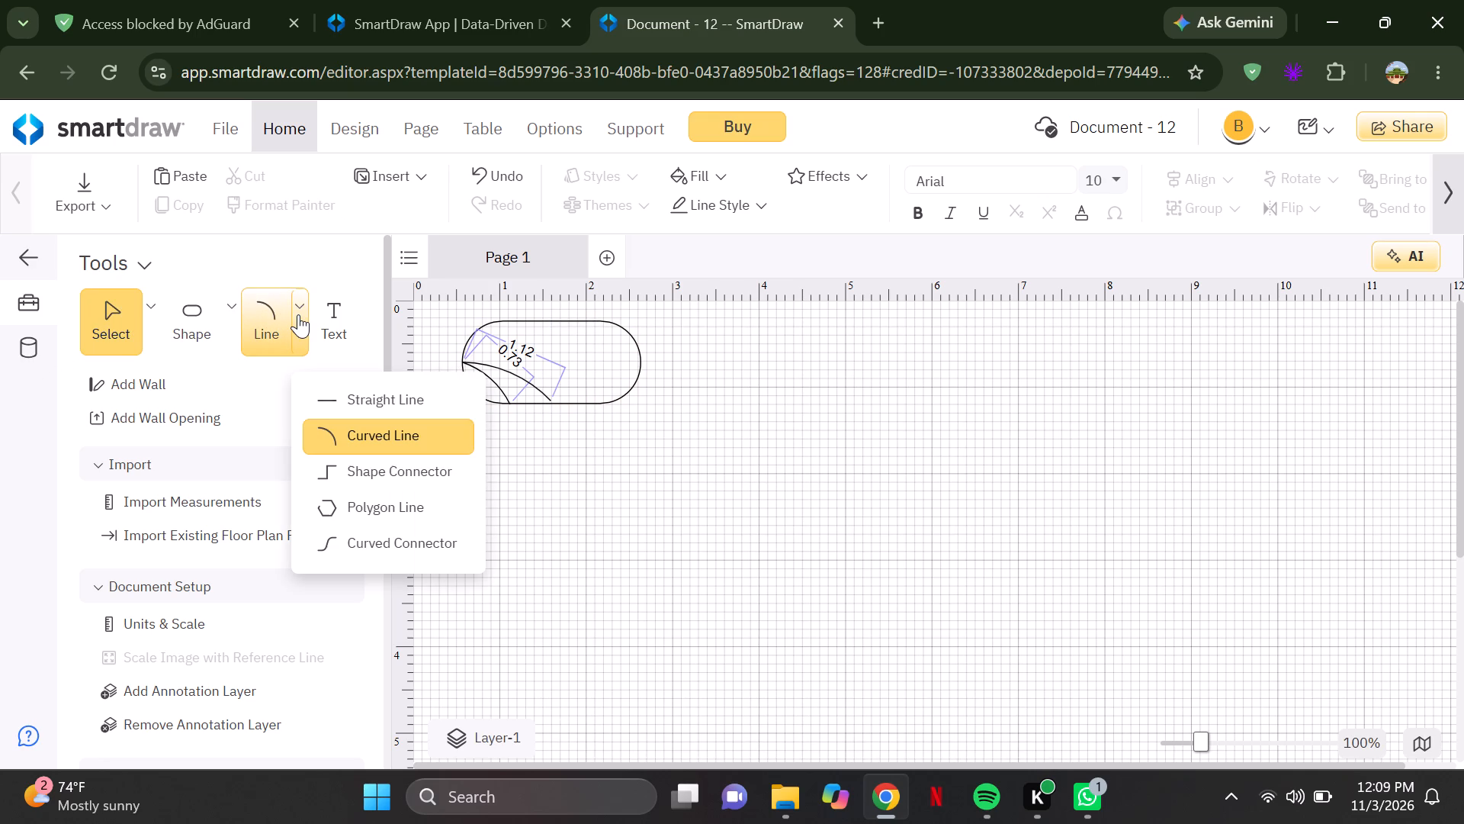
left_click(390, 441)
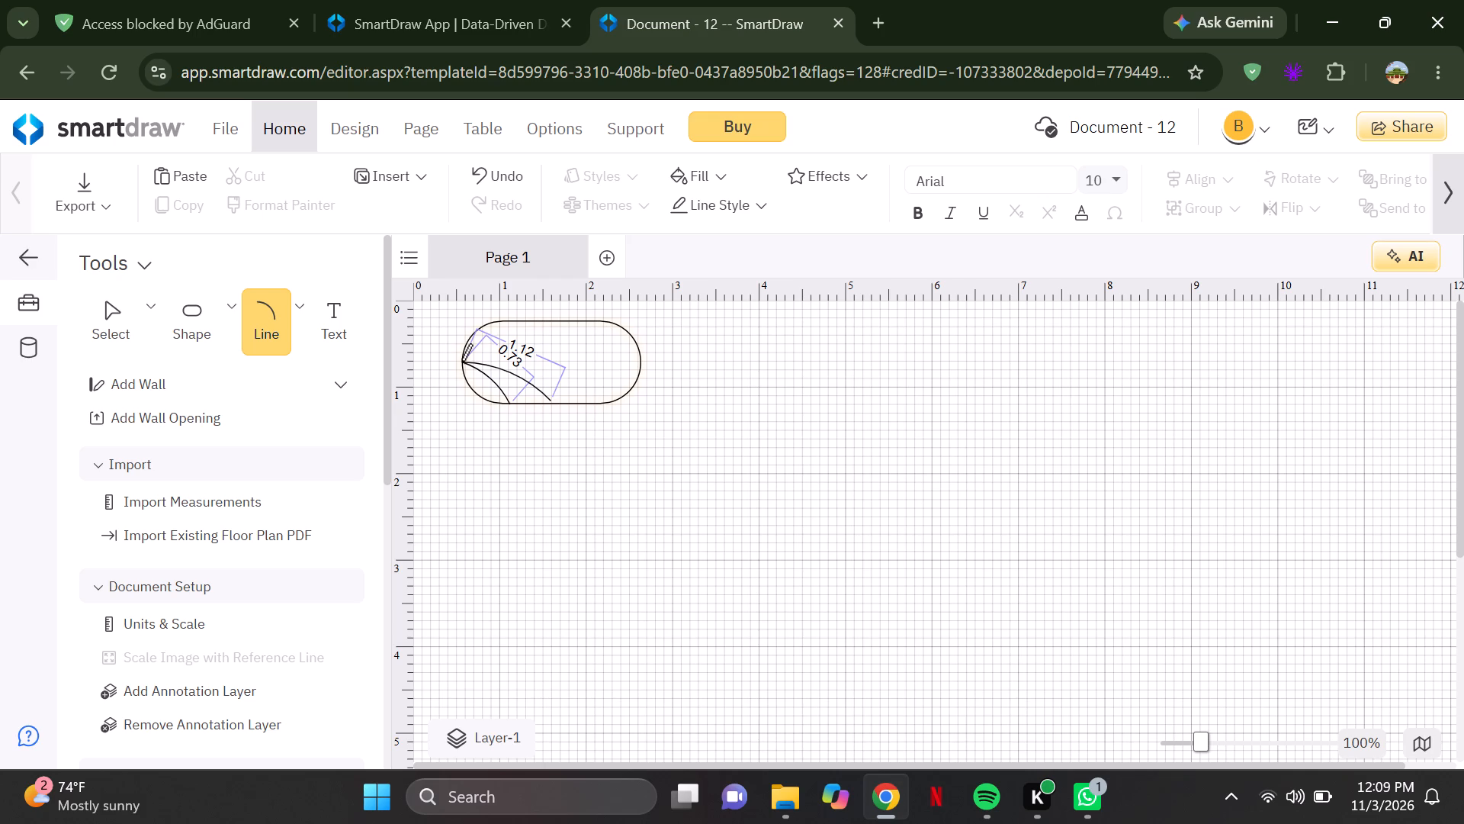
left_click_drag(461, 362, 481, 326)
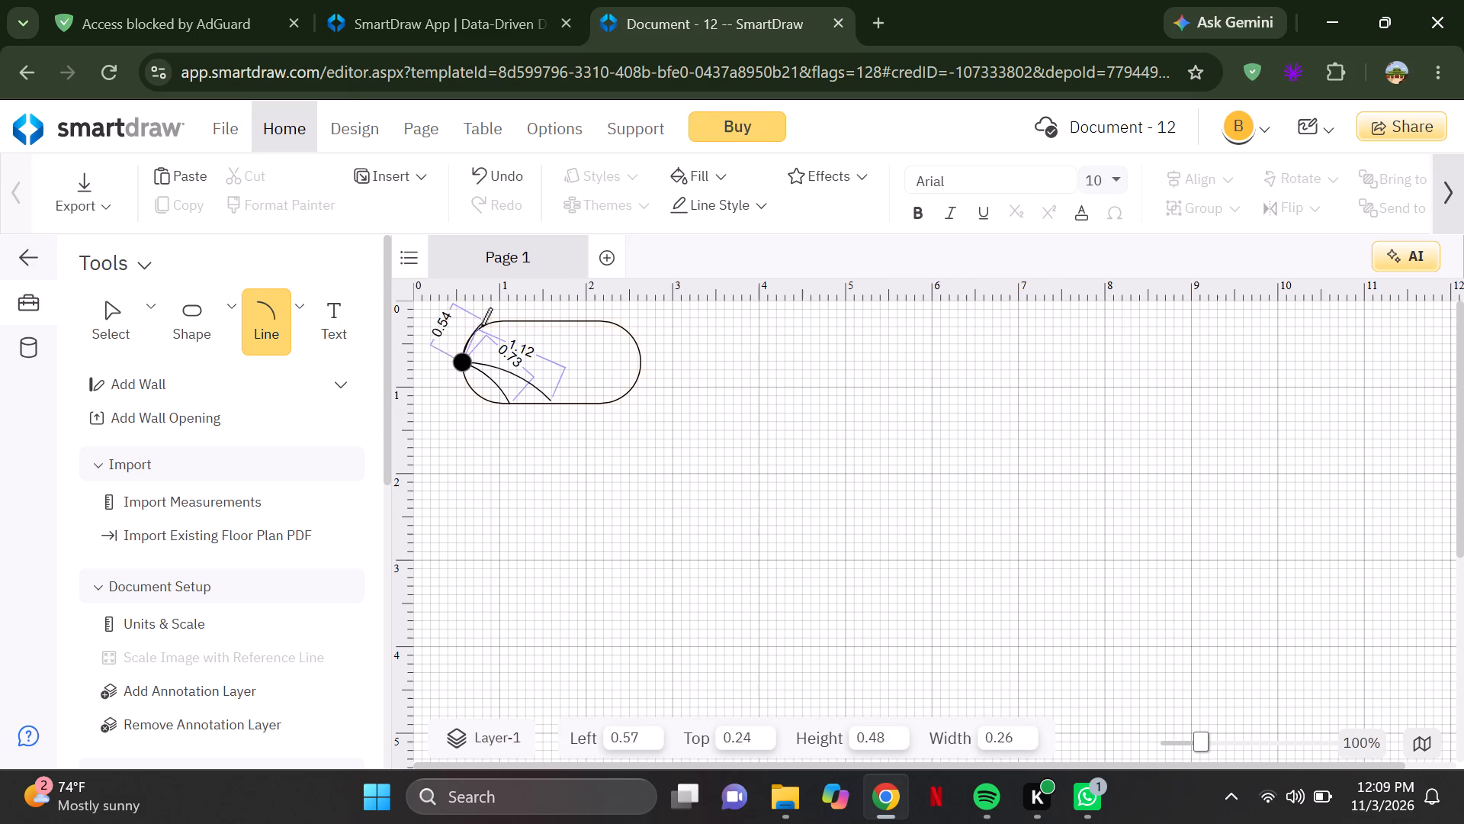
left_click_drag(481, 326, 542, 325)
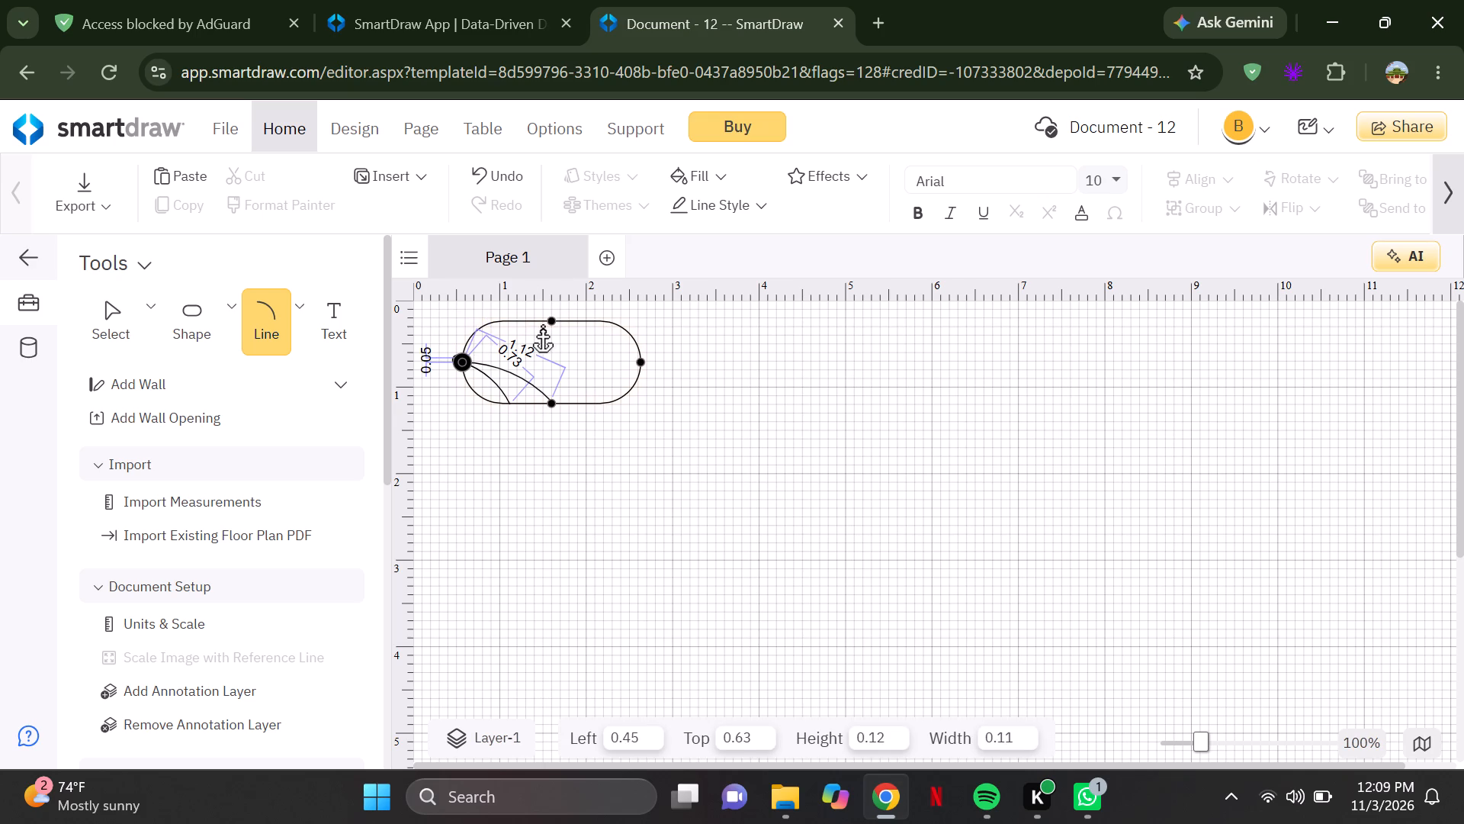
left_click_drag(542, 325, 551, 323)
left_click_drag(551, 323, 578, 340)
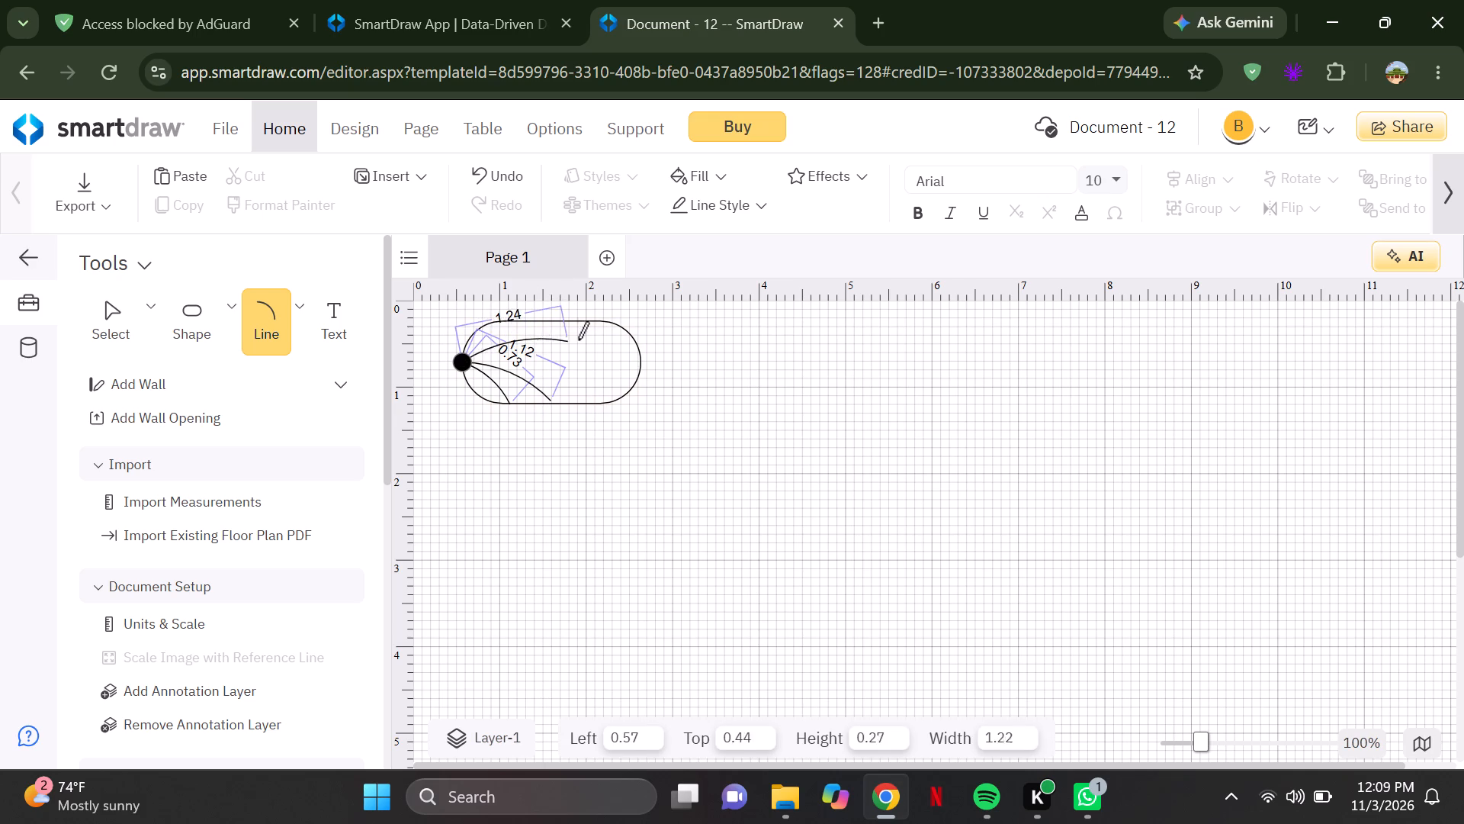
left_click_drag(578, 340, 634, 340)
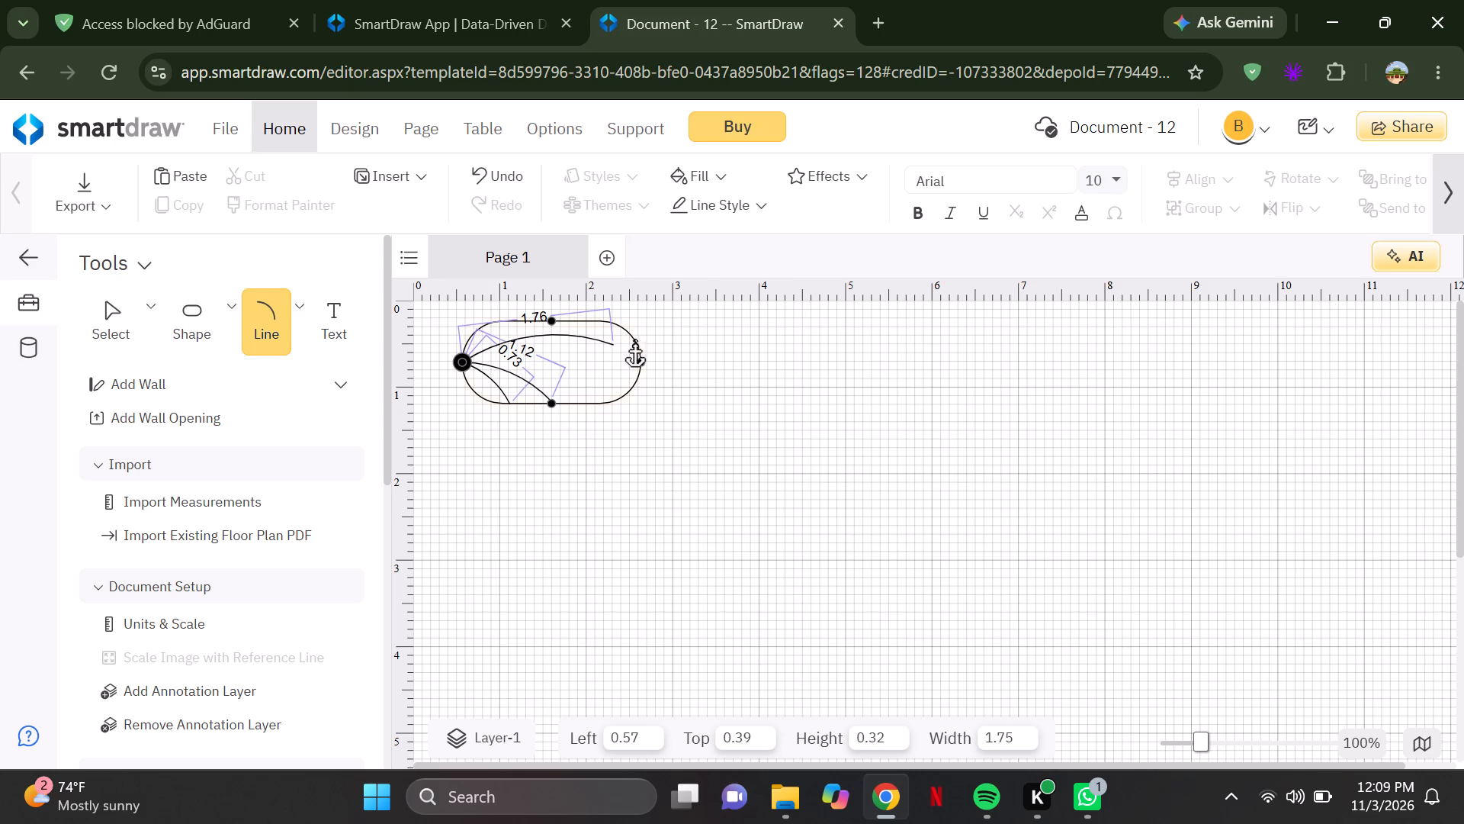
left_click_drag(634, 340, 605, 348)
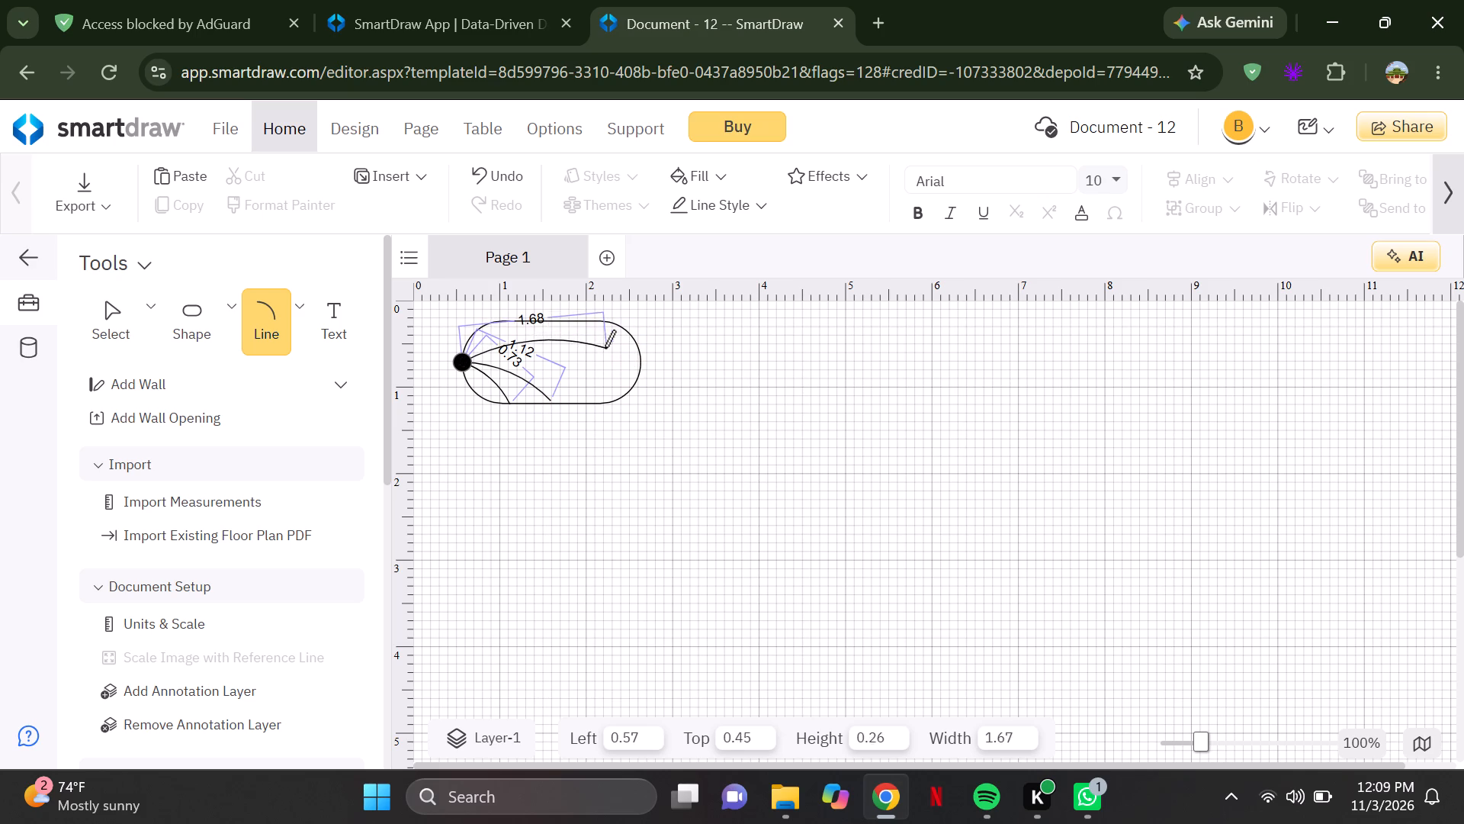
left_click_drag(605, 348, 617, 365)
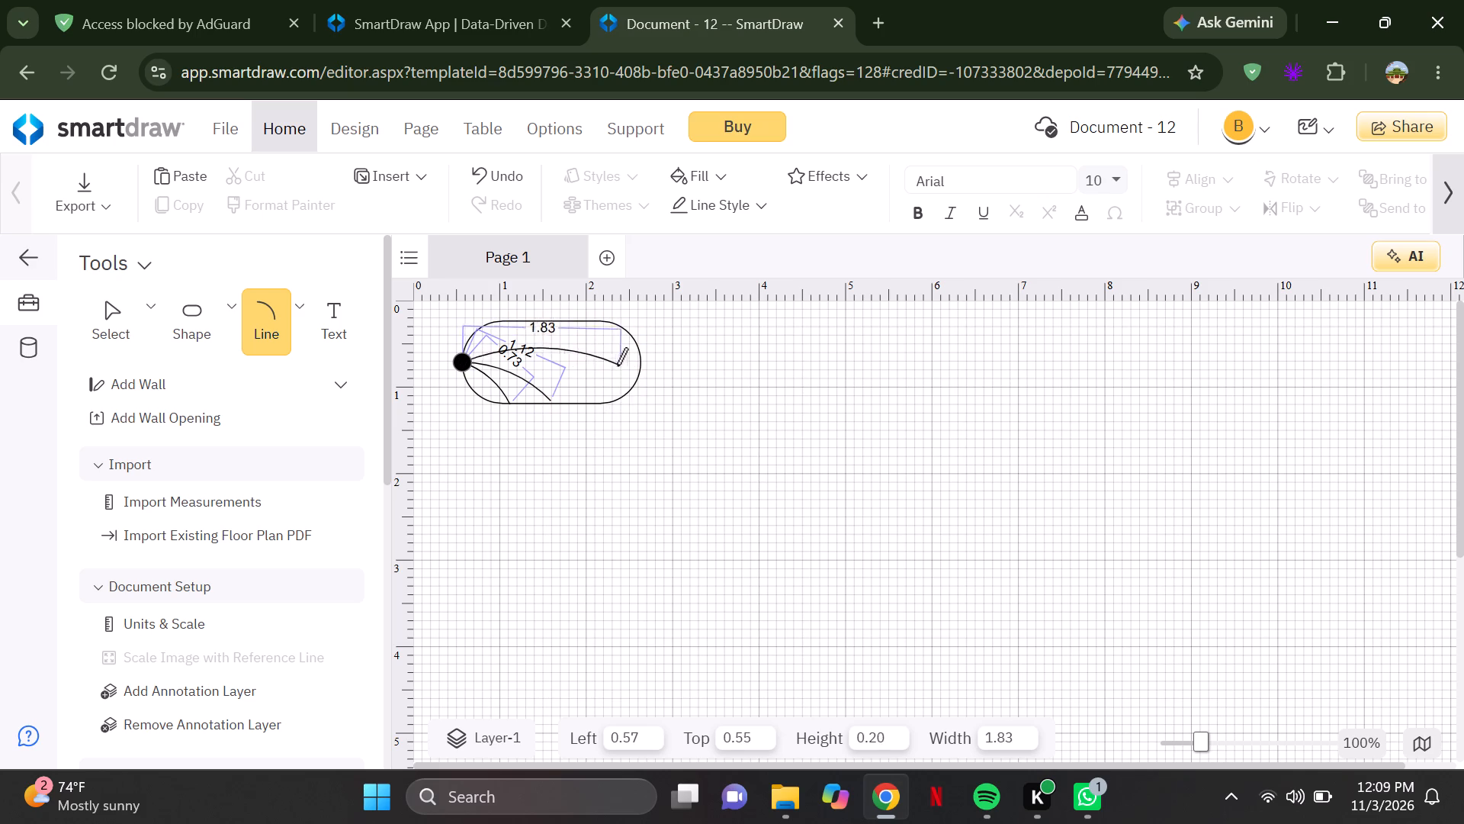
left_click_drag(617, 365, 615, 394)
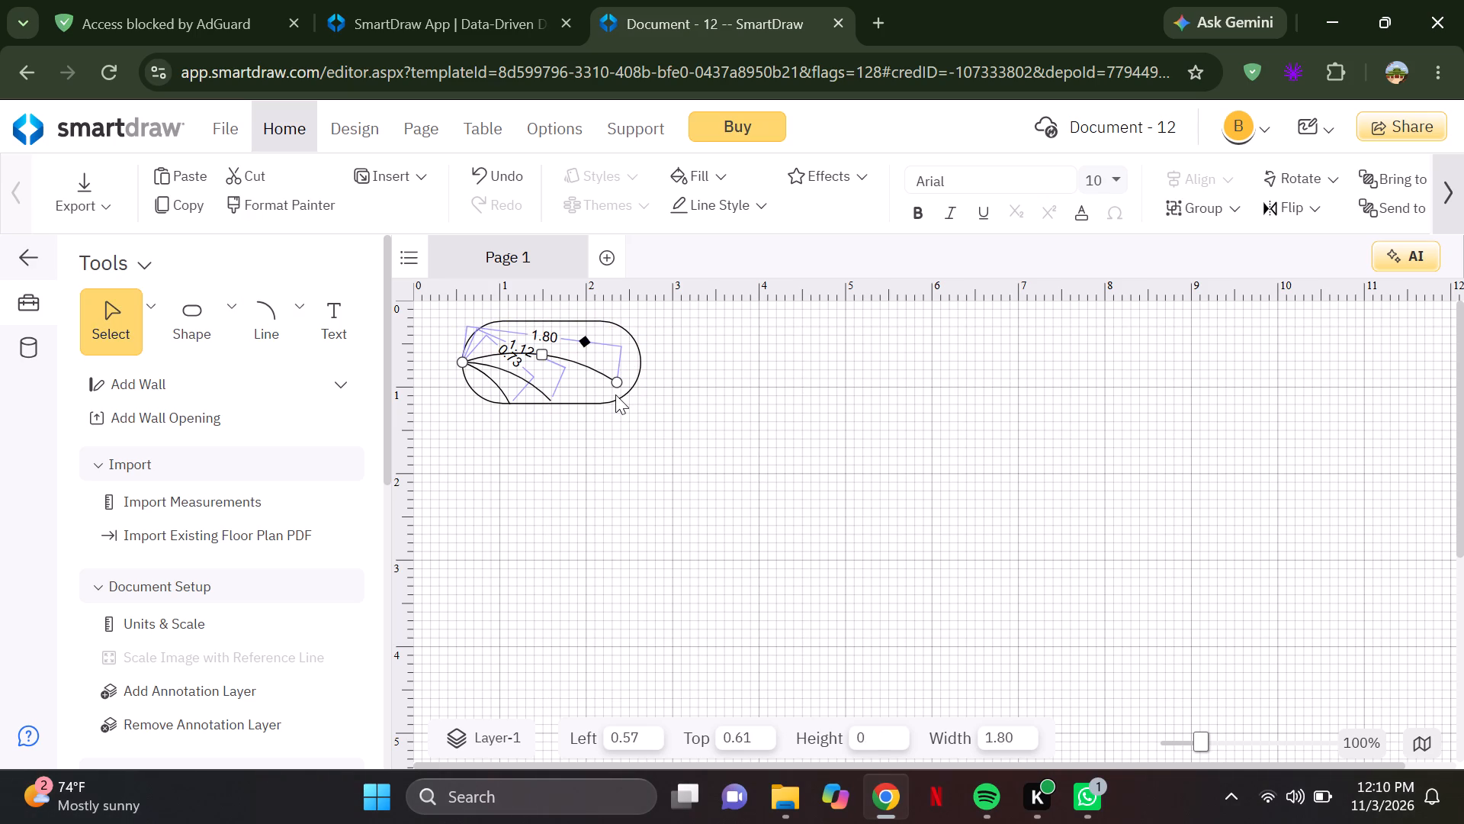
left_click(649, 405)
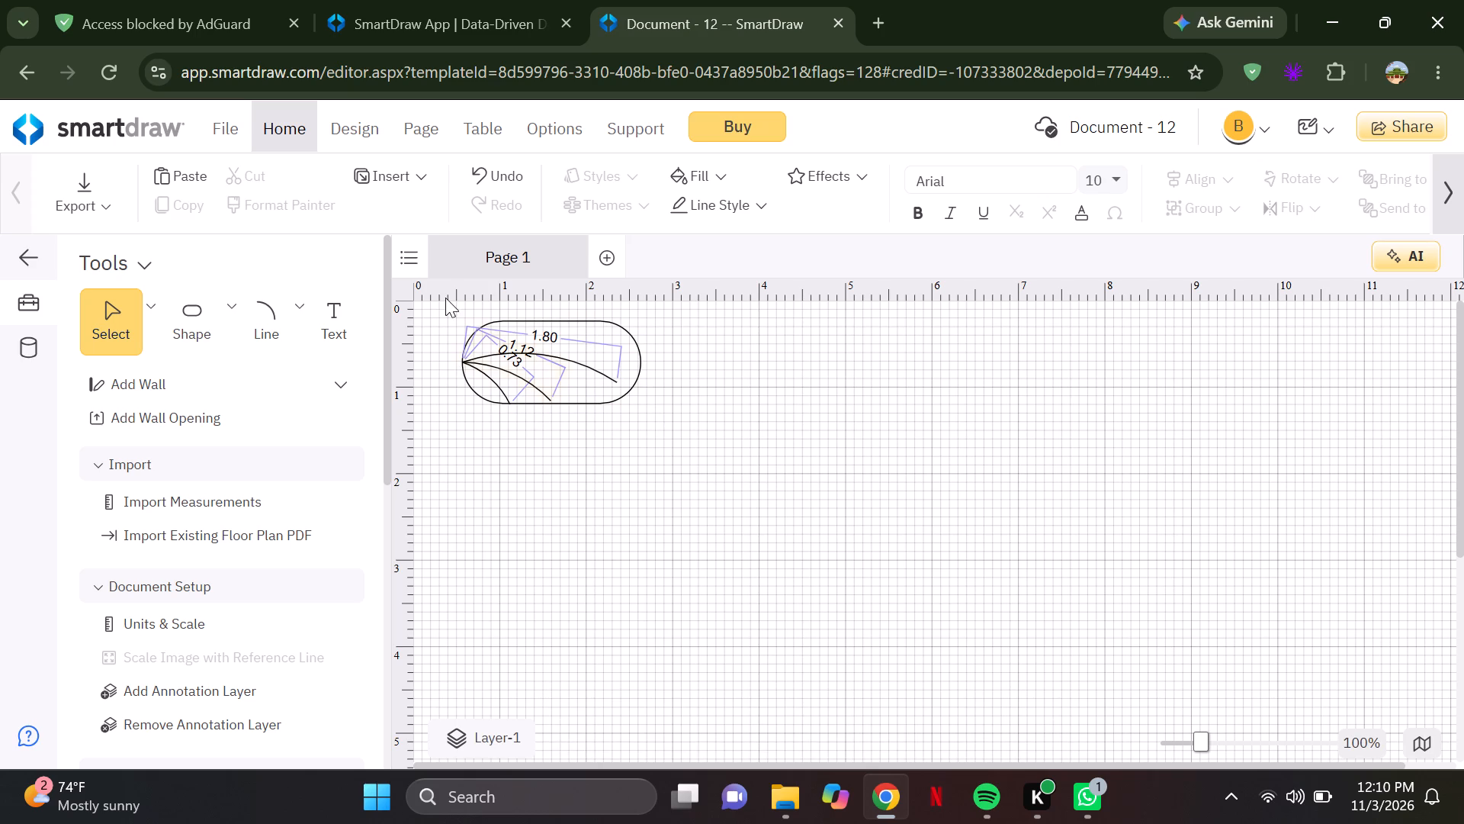
Undo the three curved lines drawn inside the rounded shape.
left_click(483, 169)
left_click(483, 169)
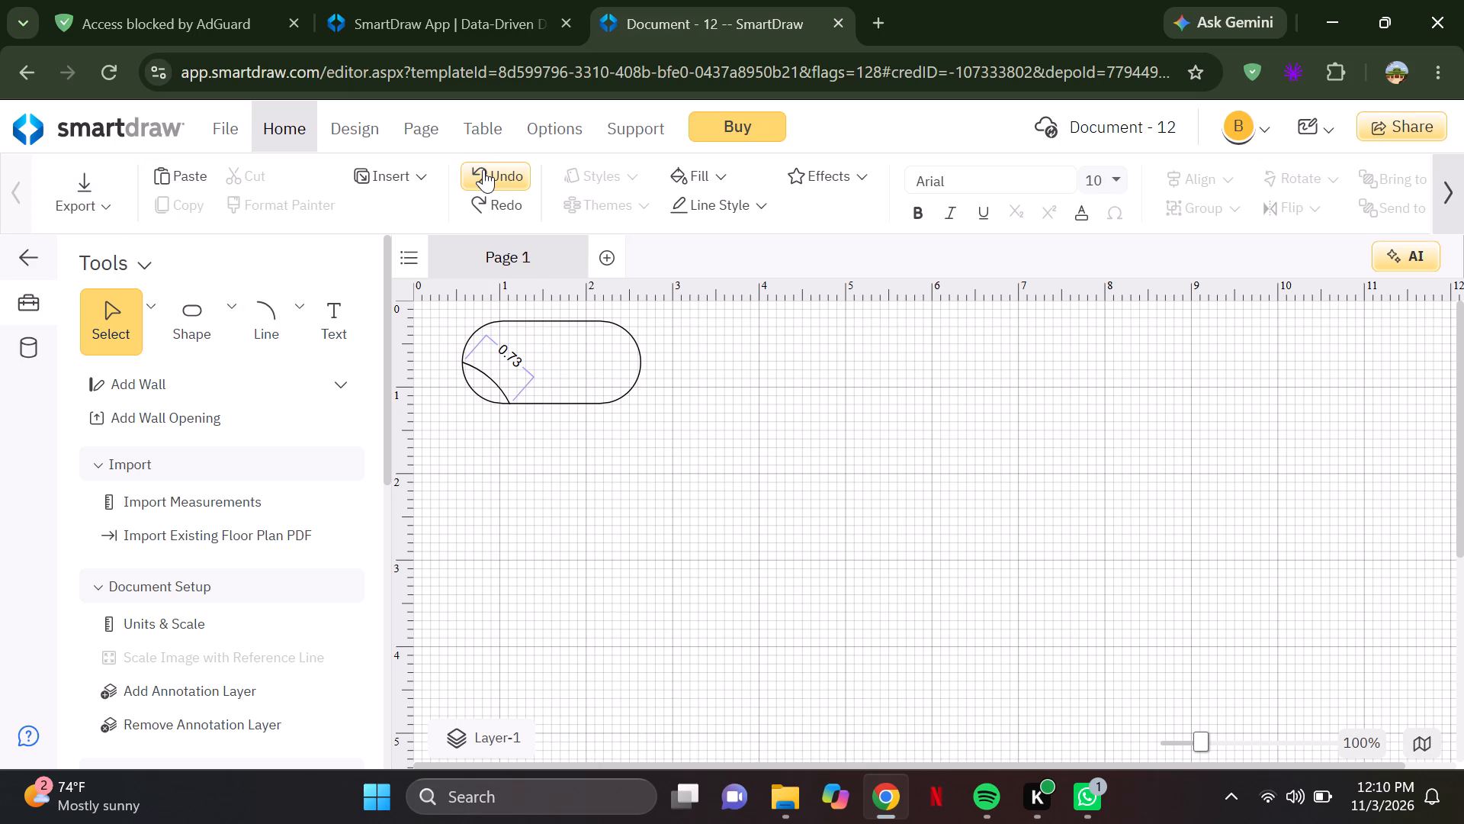
left_click(483, 169)
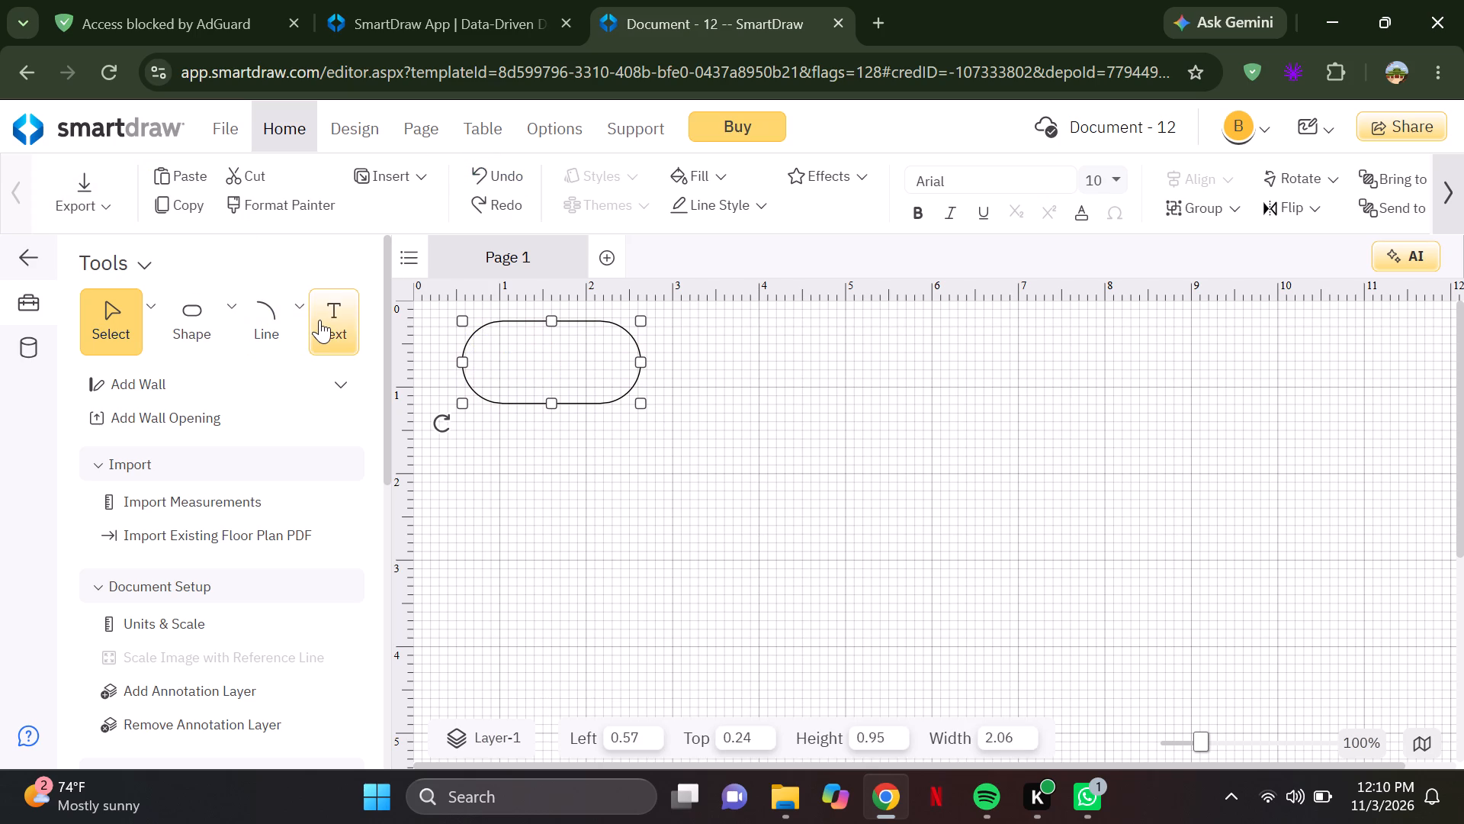
Label the rounded shape "step up transformer", ending the text with a line break.
left_click(319, 320)
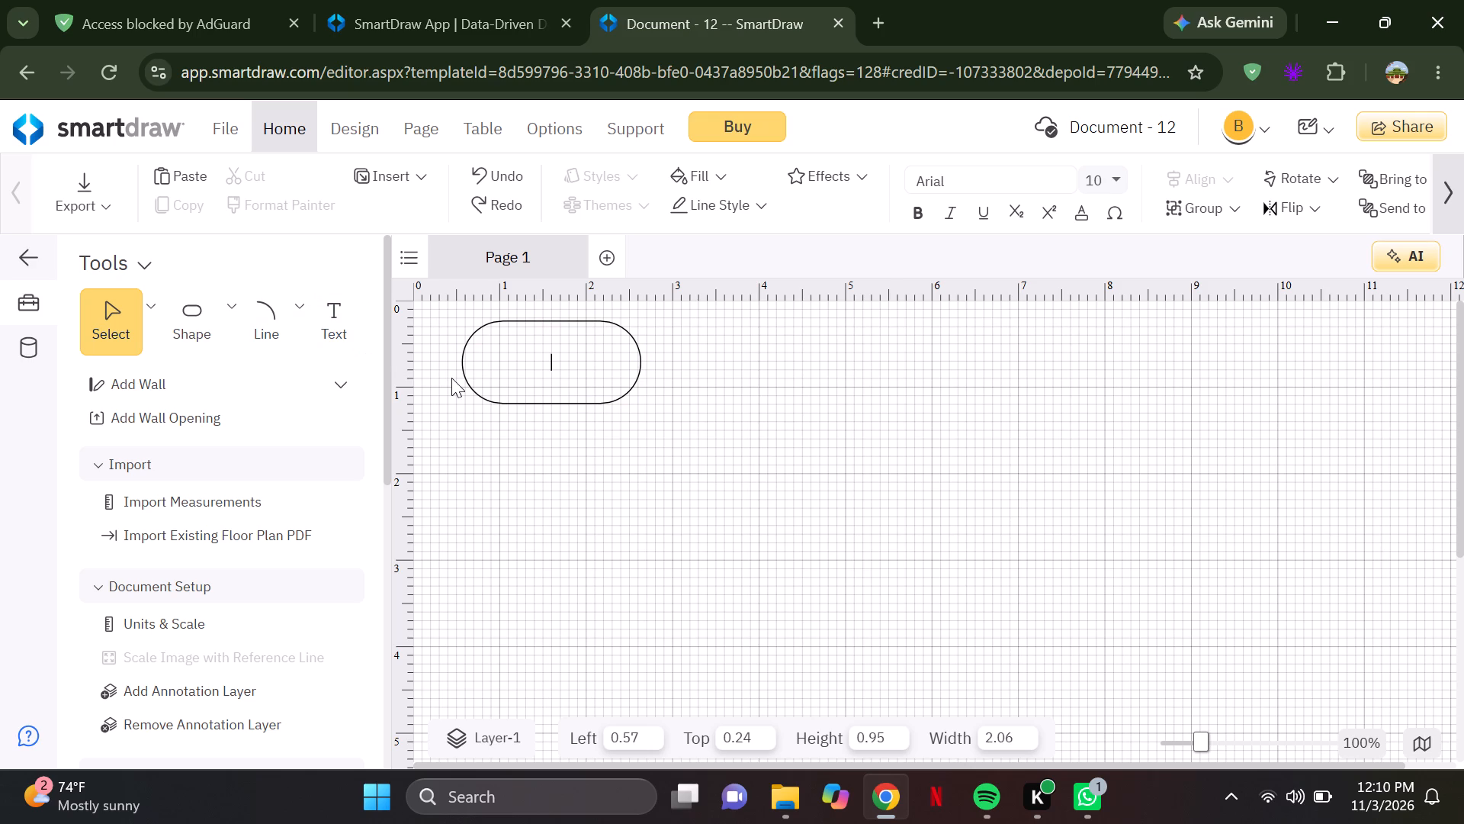
type("ste")
type("p up")
key("space")
type("tr")
type("ans")
type("former")
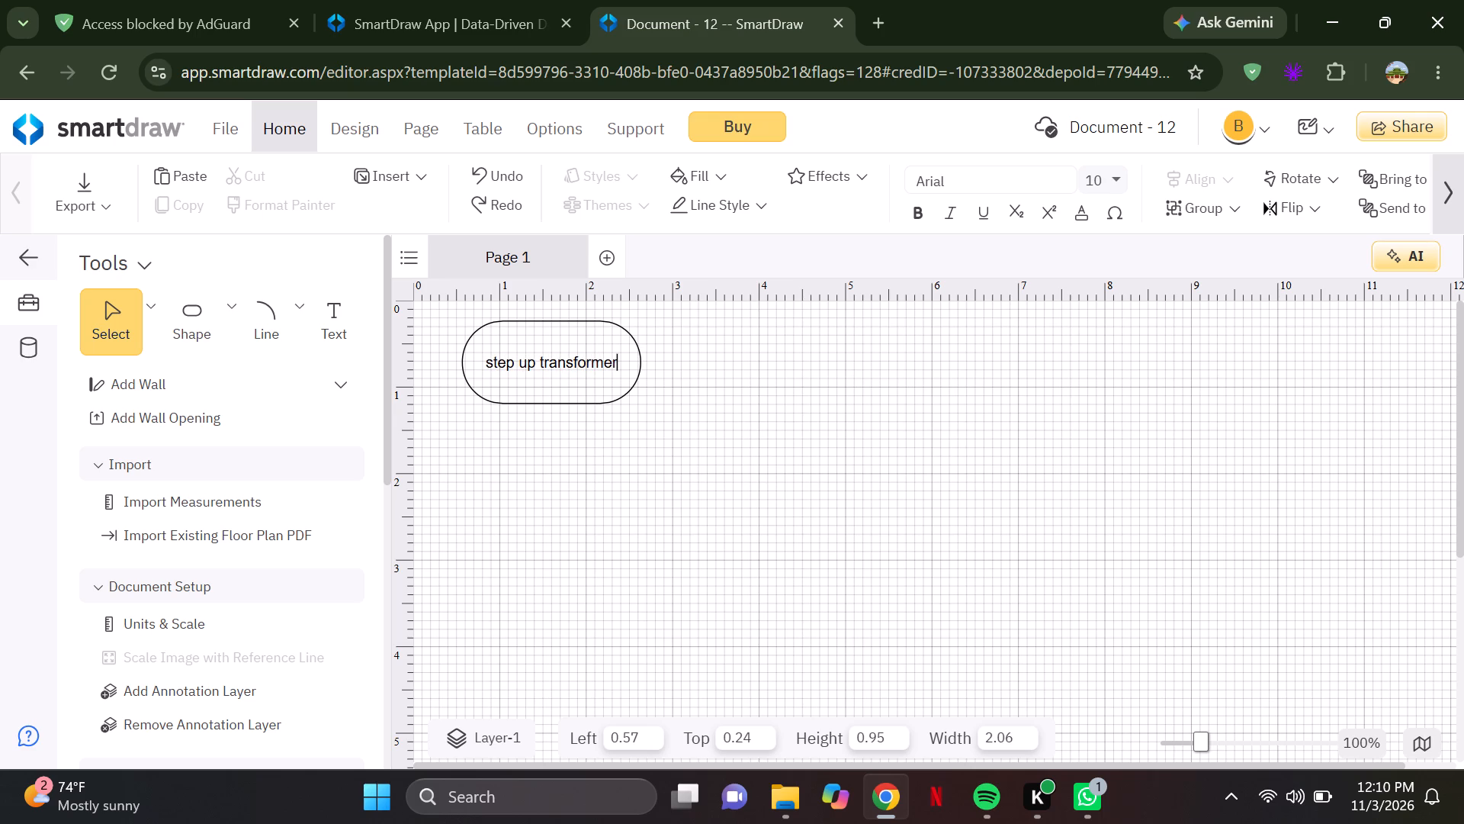
key("Return")
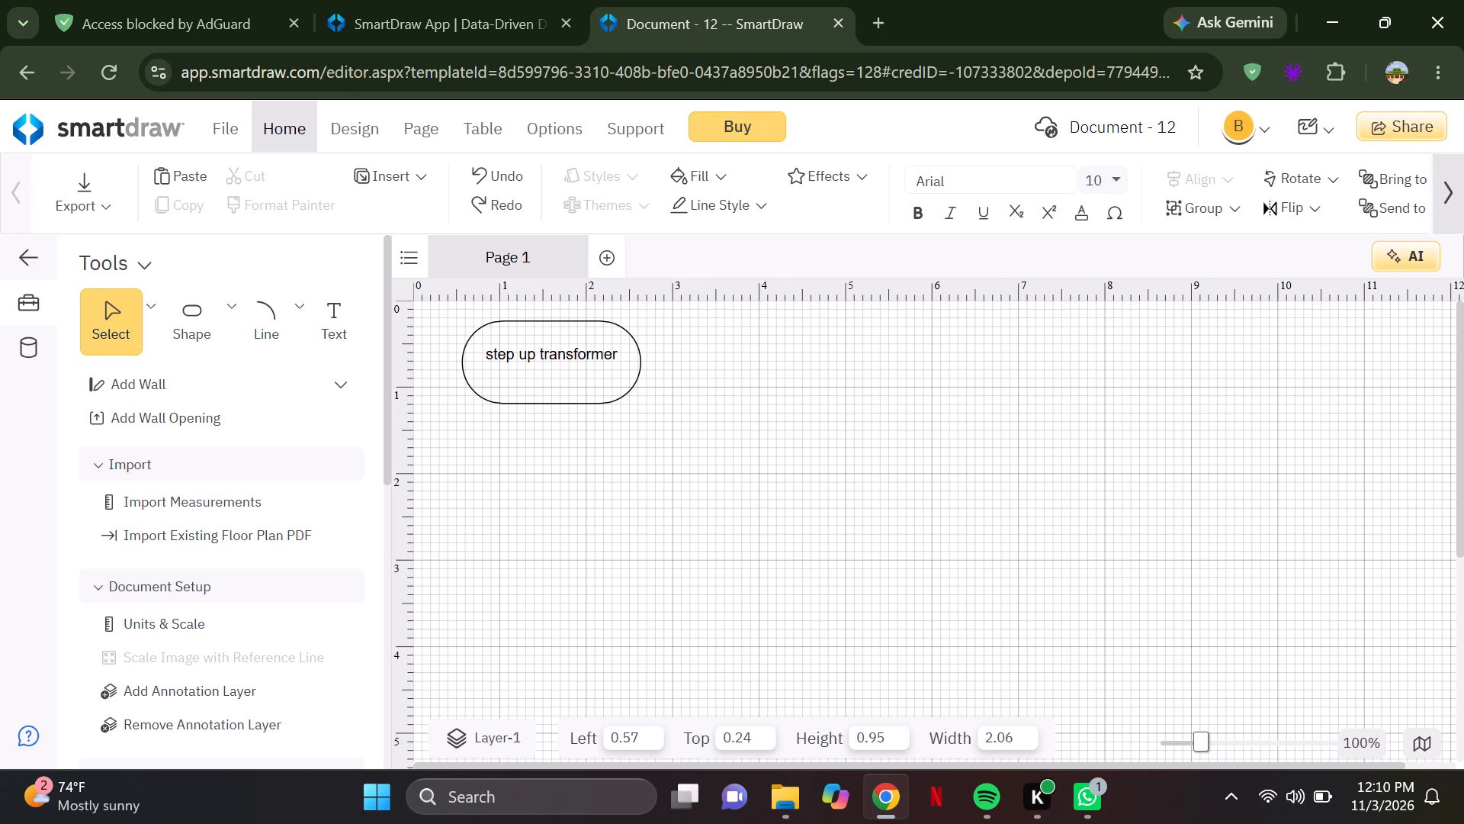
left_click(690, 417)
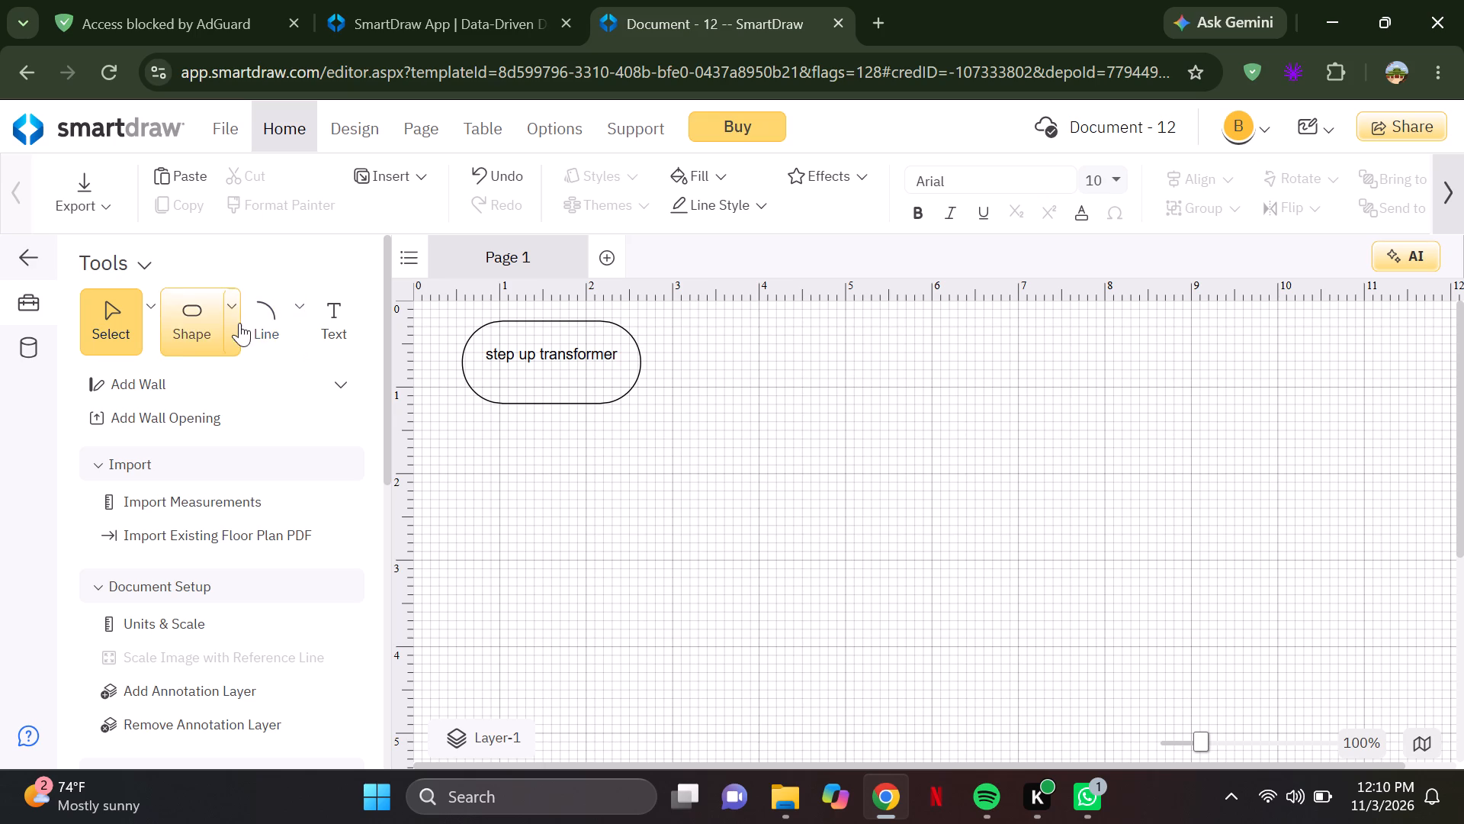
Draw a straight horizontal line about 1.84 long outward from the right connection point of the "step up transformer" shape.
left_click(311, 314)
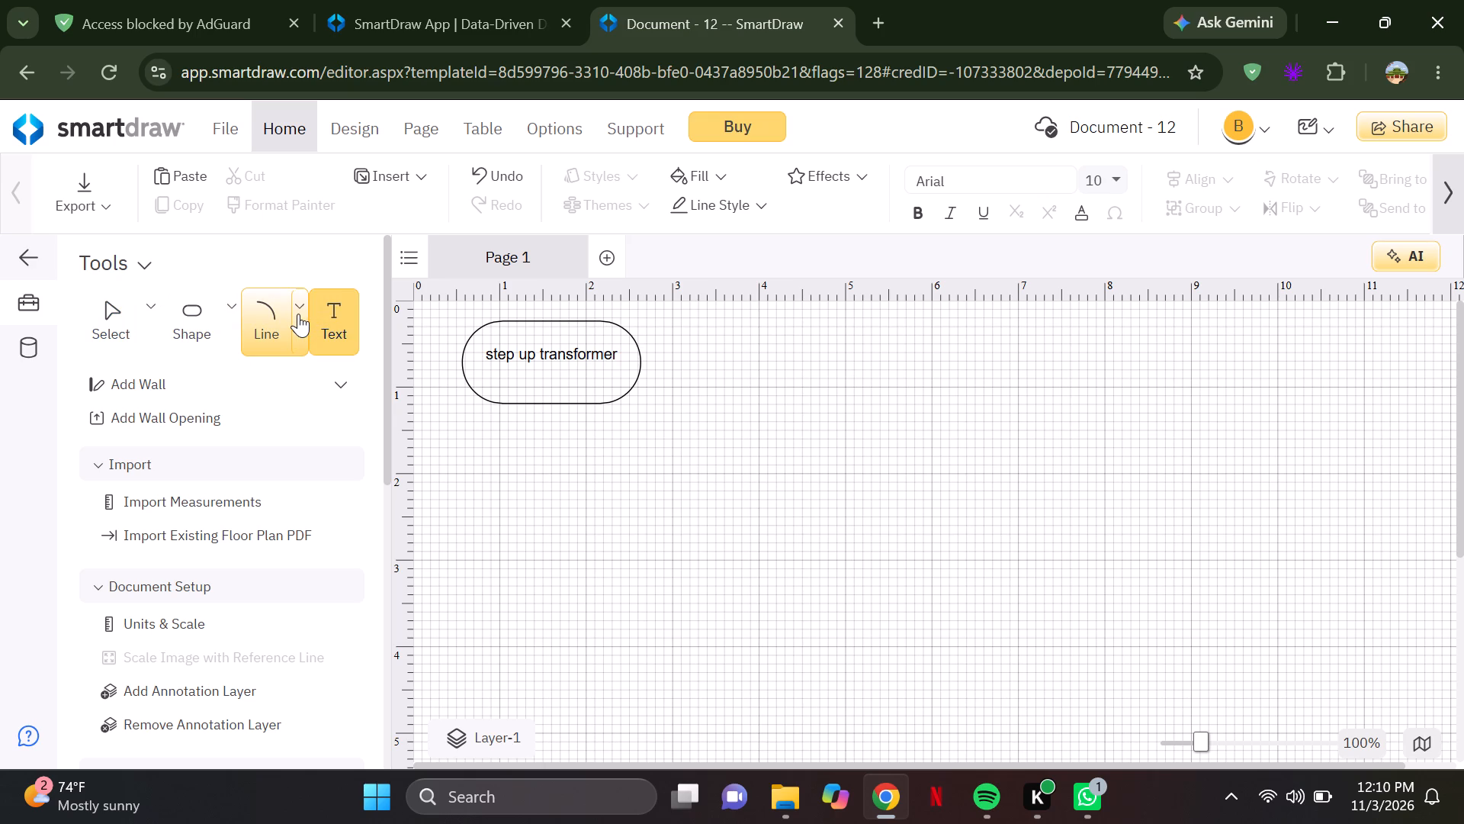
left_click(298, 314)
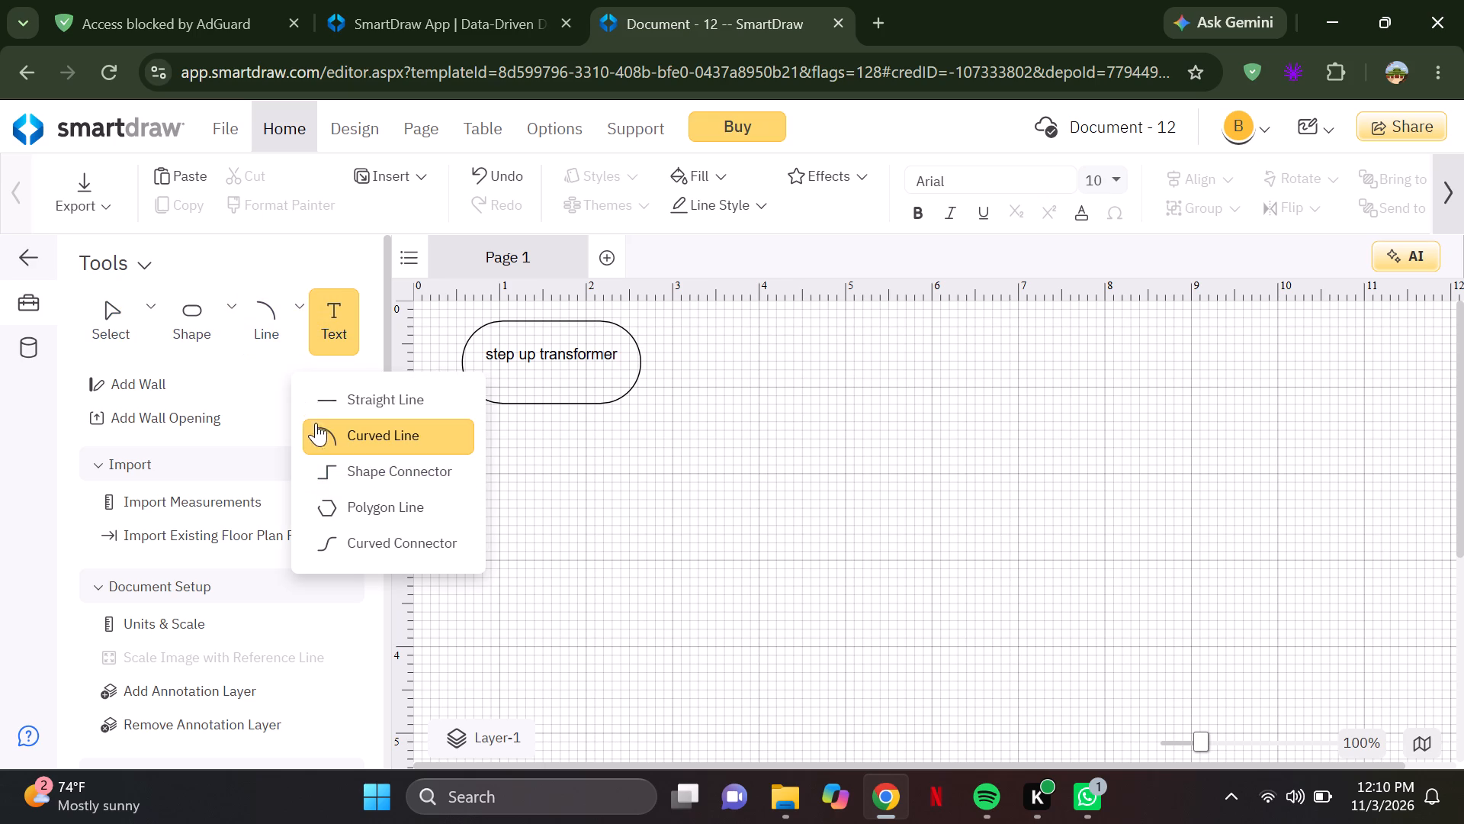
left_click(337, 398)
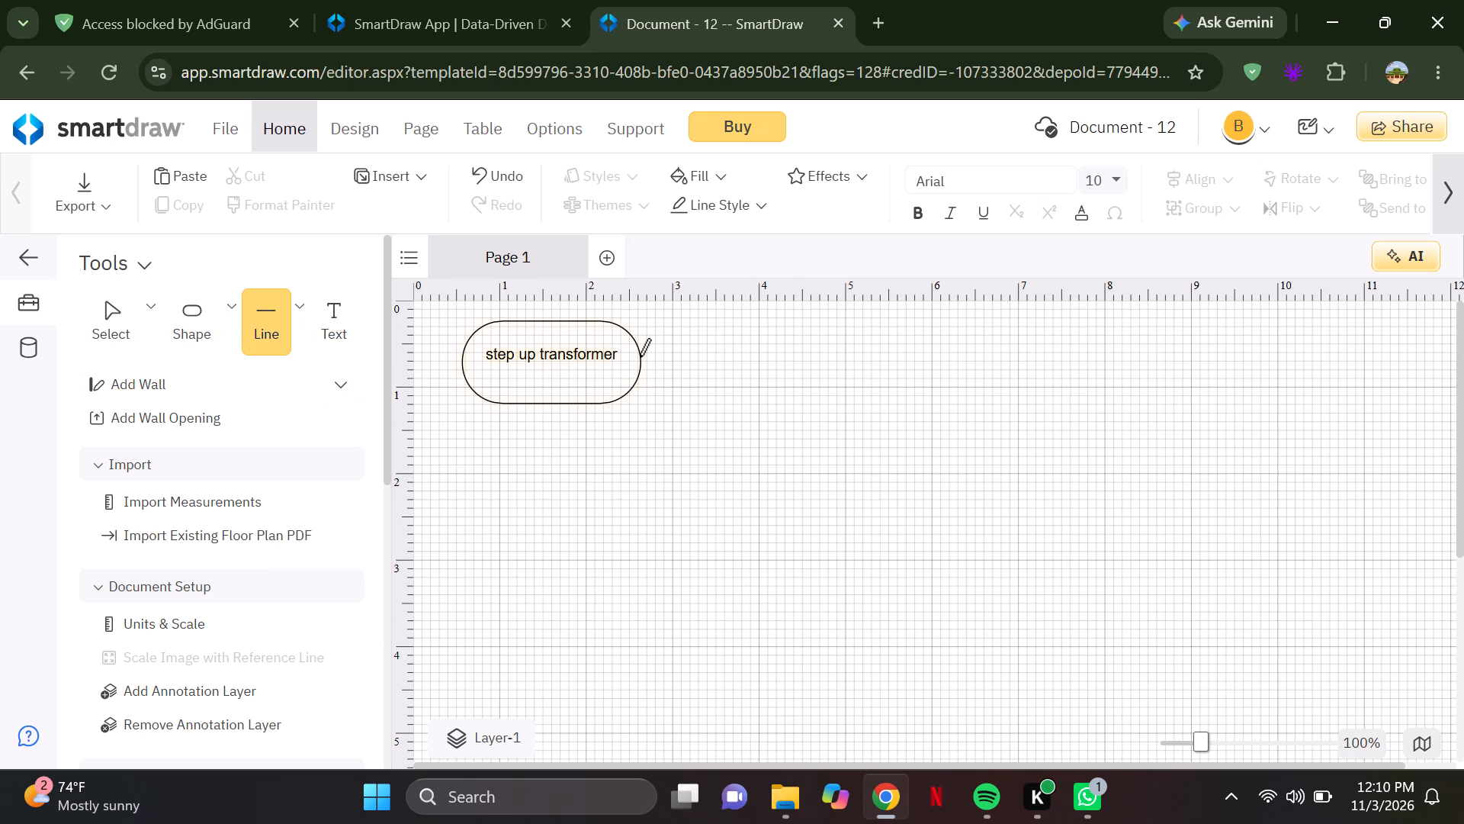
left_click_drag(640, 356, 807, 359)
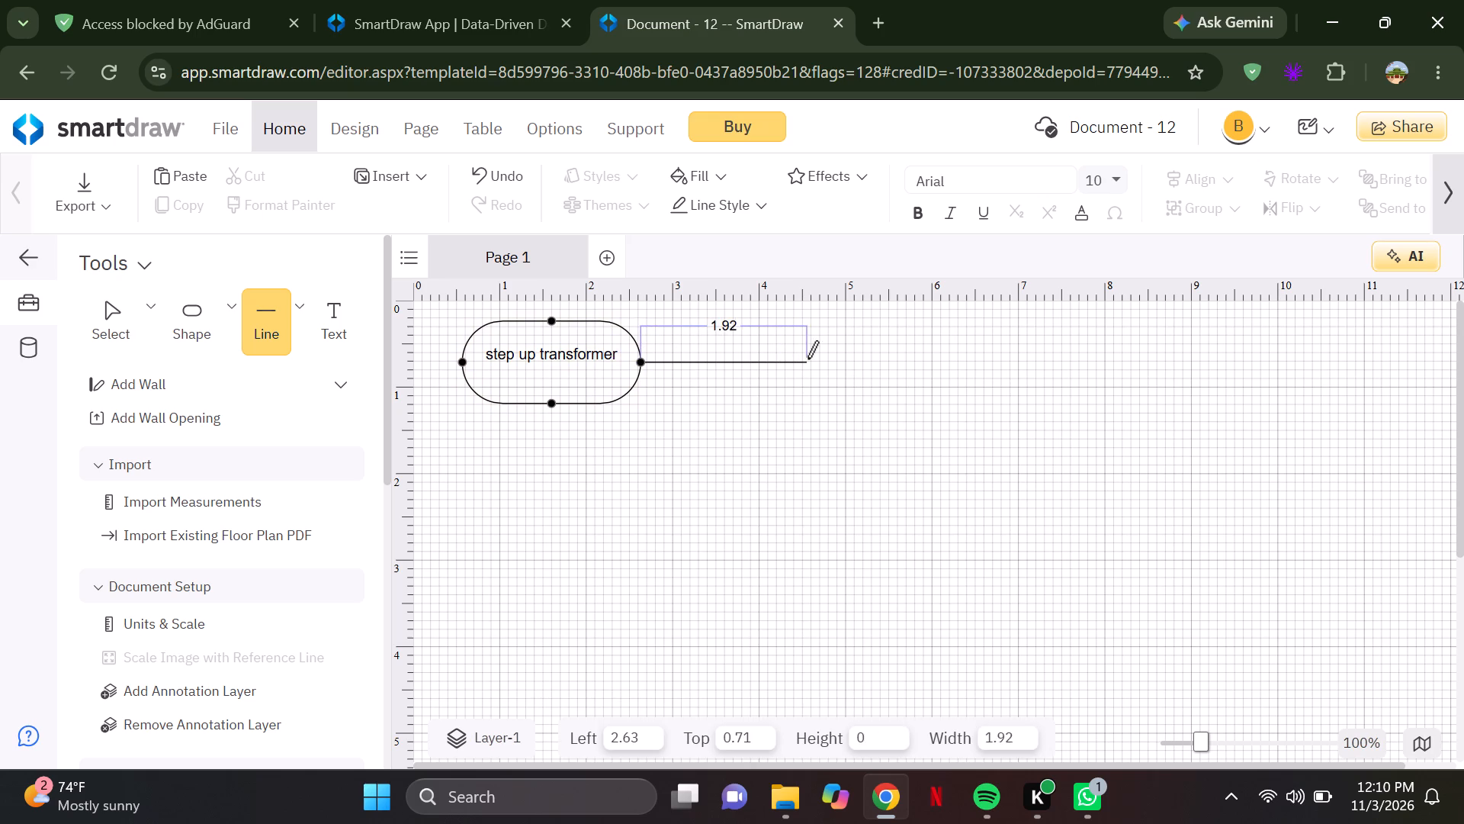
left_click_drag(807, 359, 786, 357)
left_click_drag(786, 357, 799, 356)
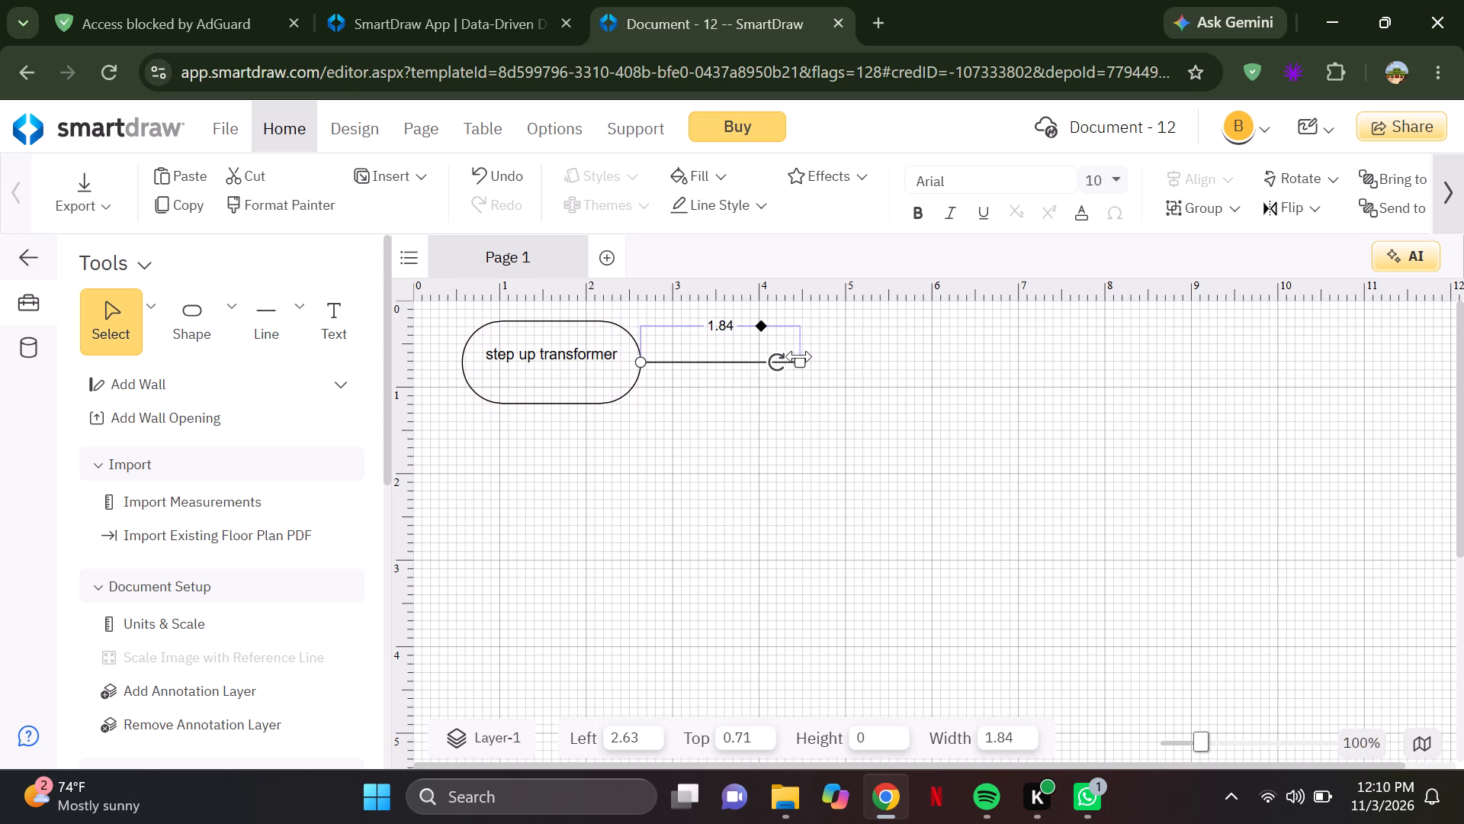
left_click(791, 404)
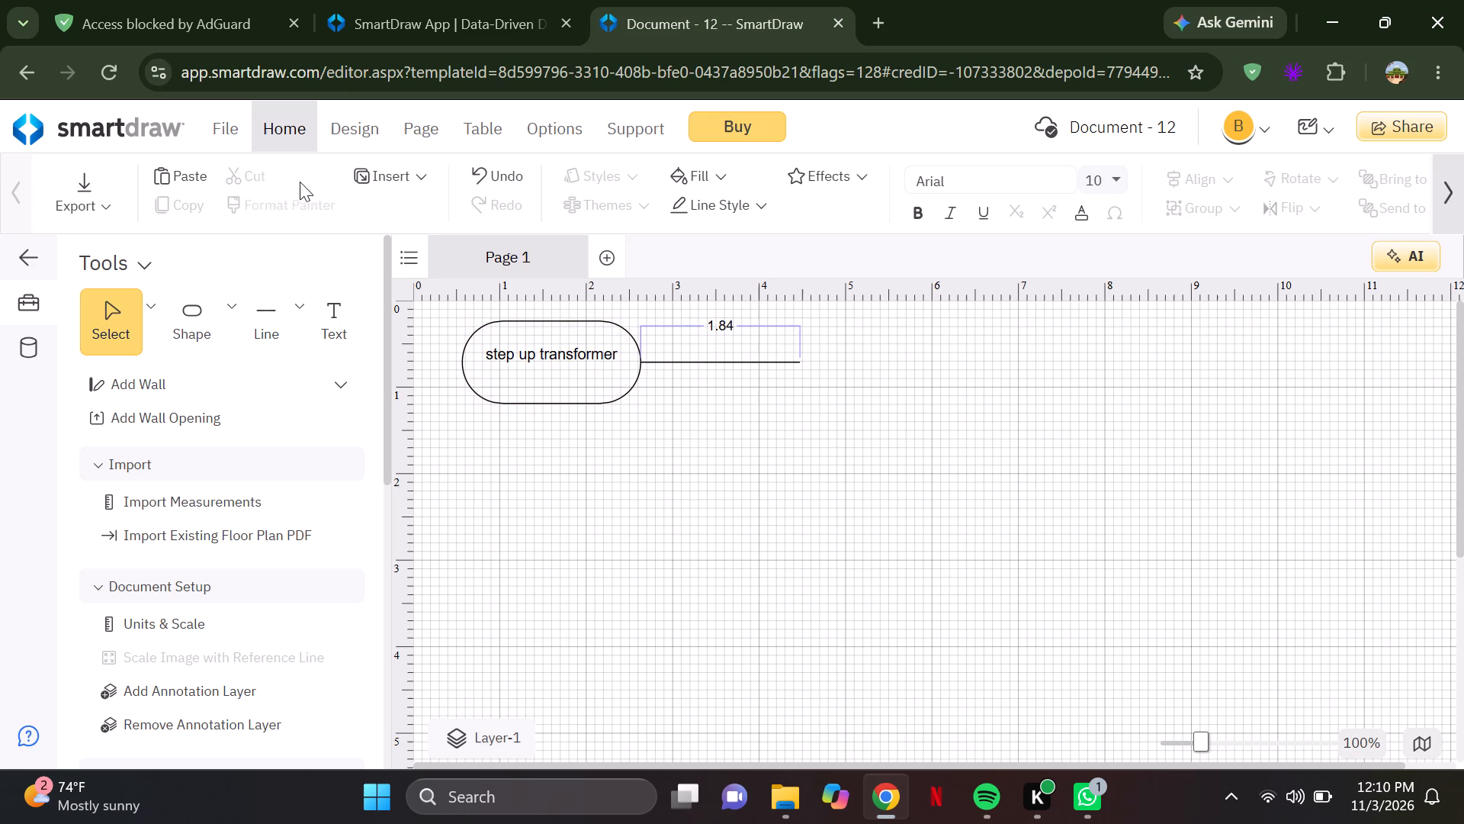
Place a rectangle about 1.91 wide and 0.95 high at the free end of the straight line, level with the rounded shape.
left_click(229, 324)
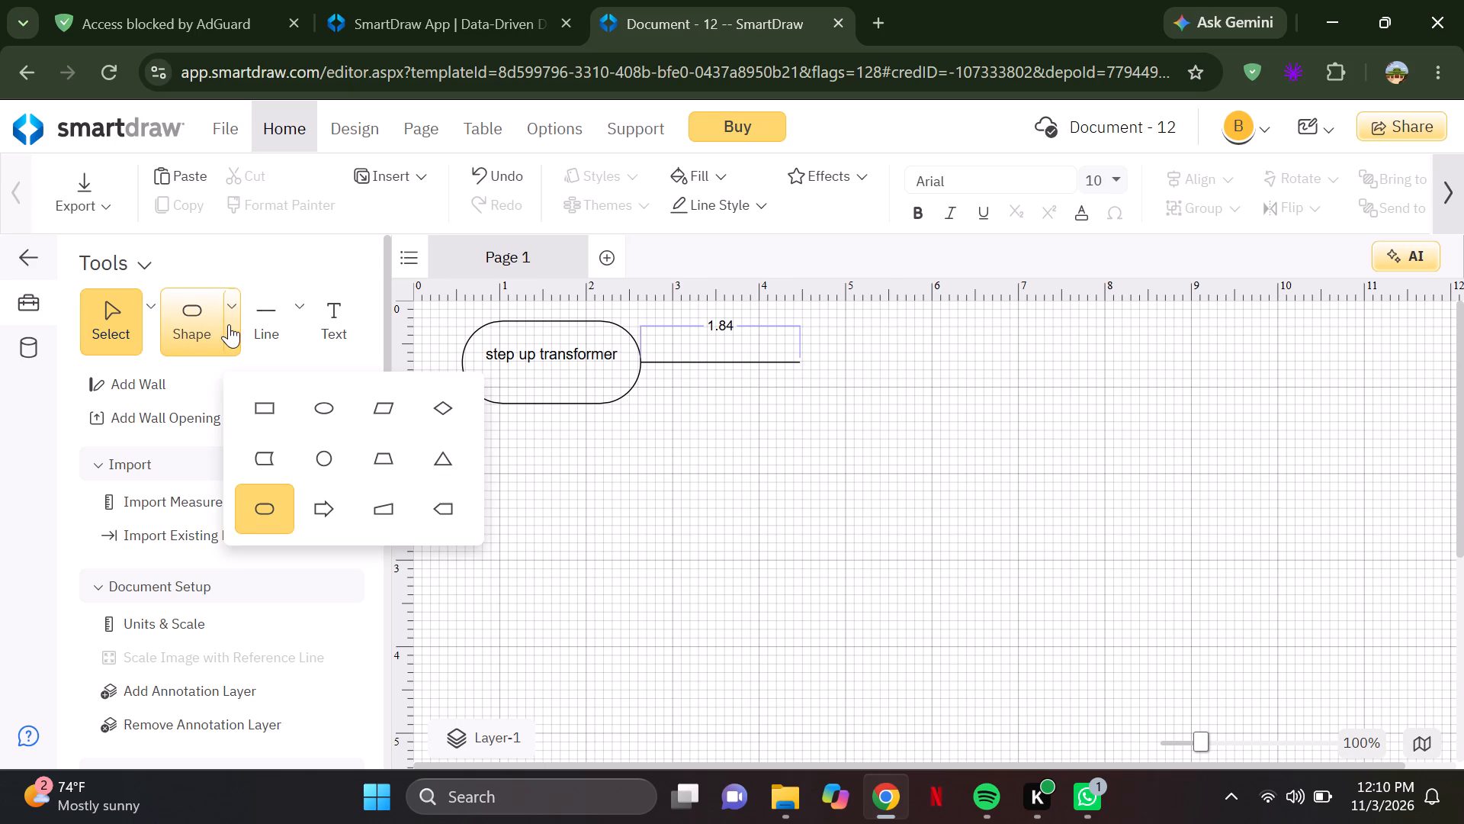
left_click(257, 415)
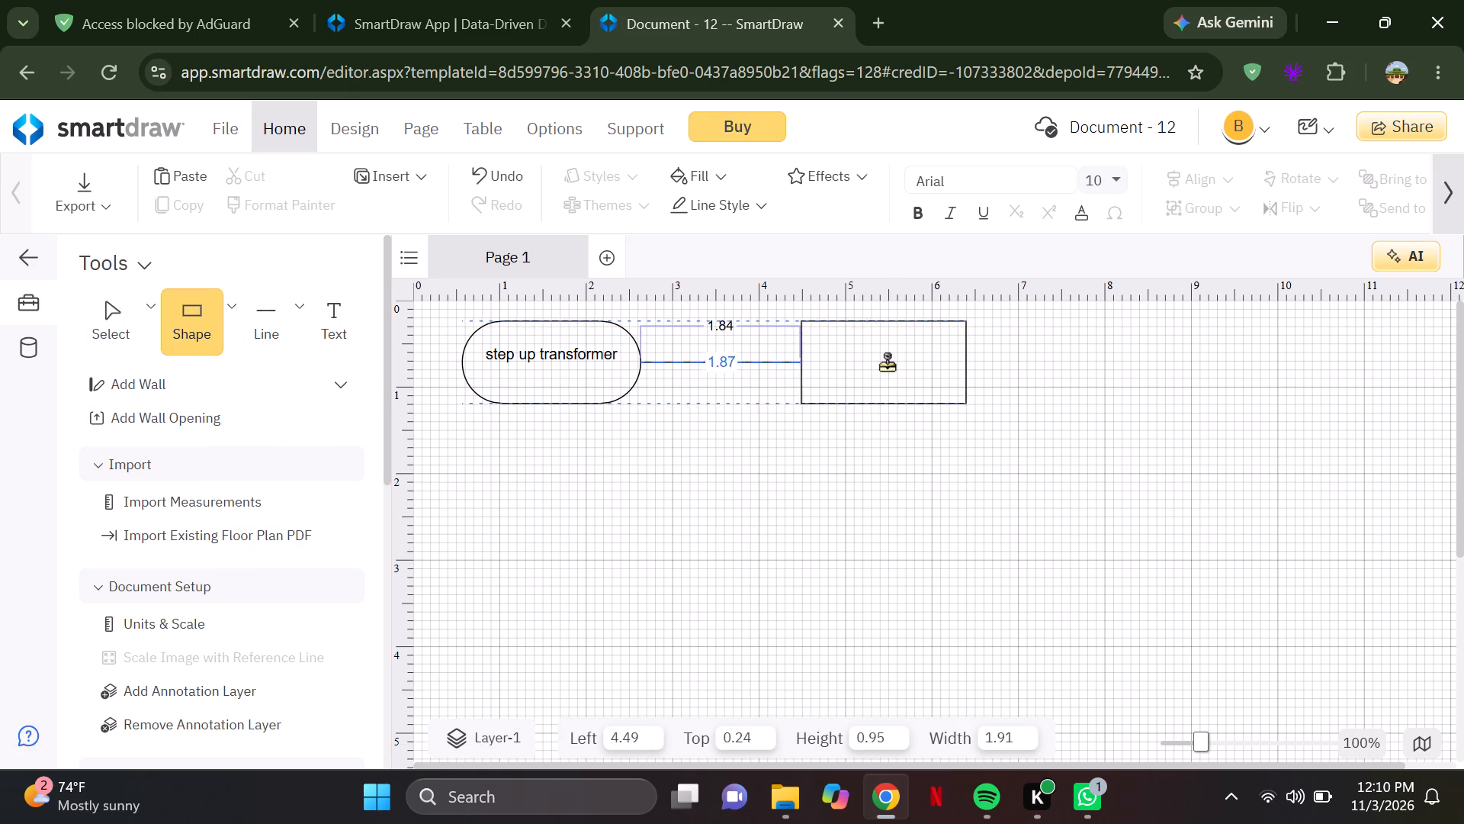
left_click(882, 364)
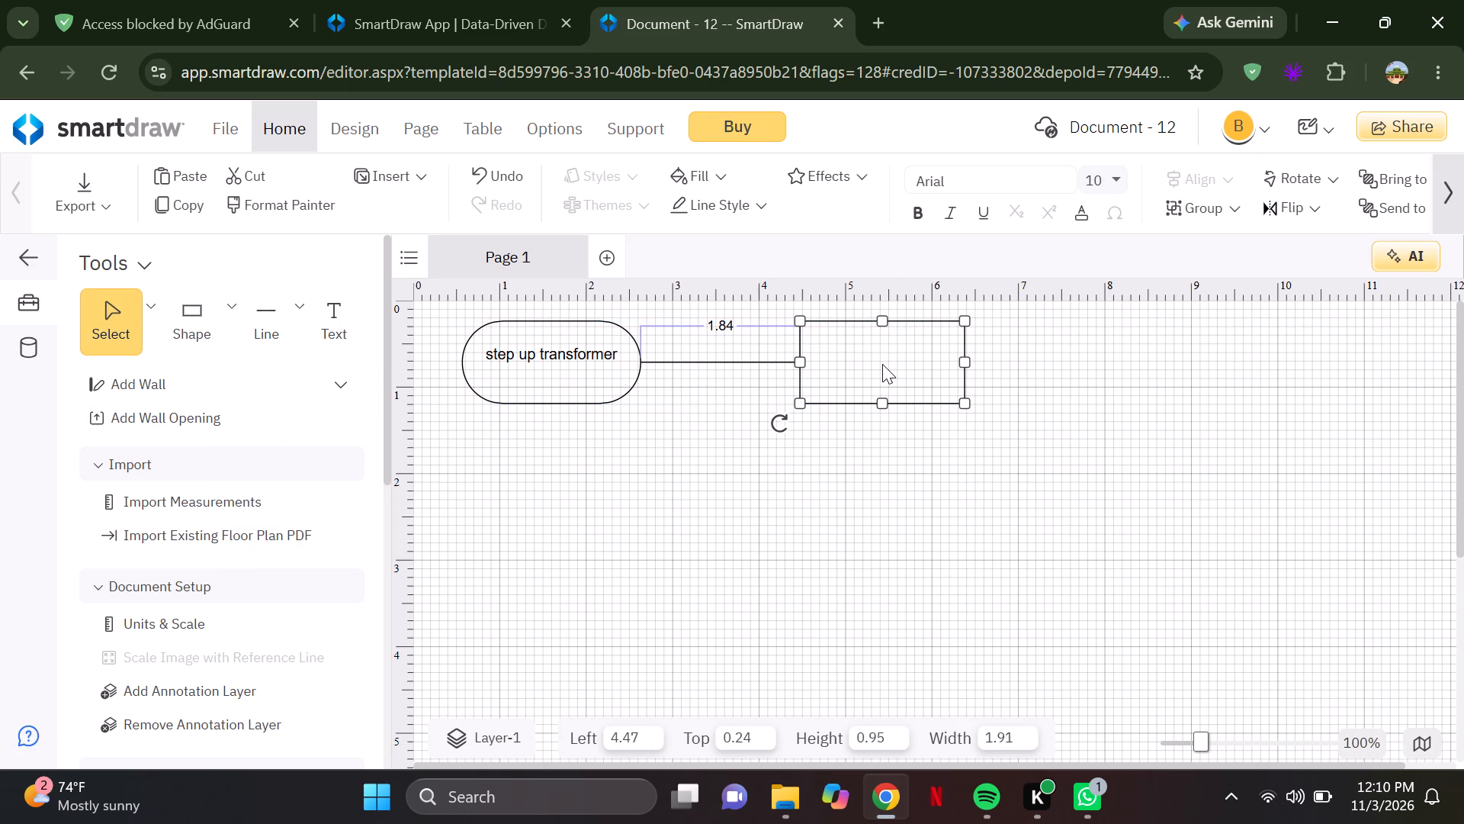
Label the rectangle "Main power house".
left_click(310, 321)
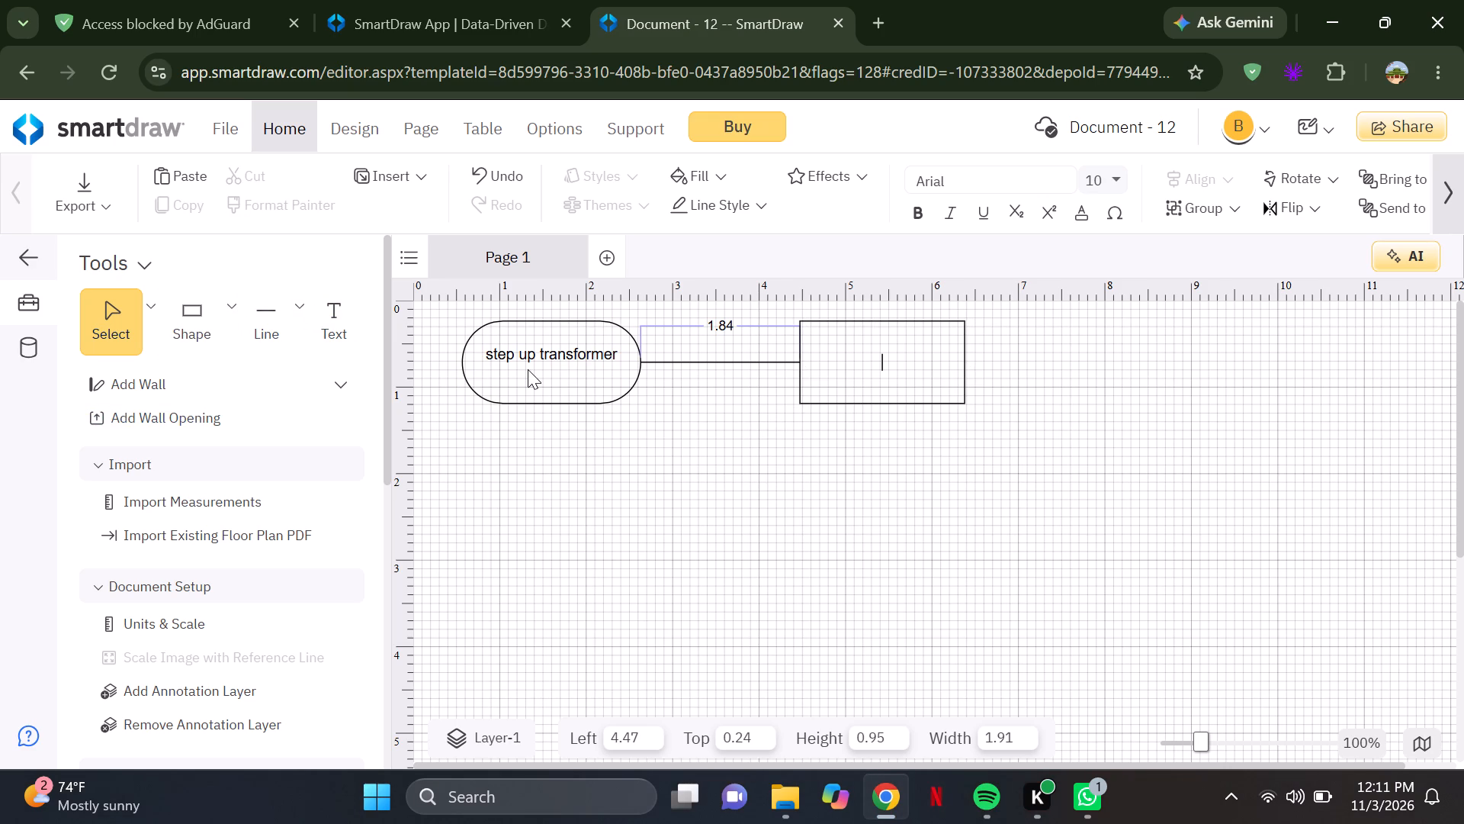
key("shift+m")
type("ain")
key("space")
type("poer")
key("space")
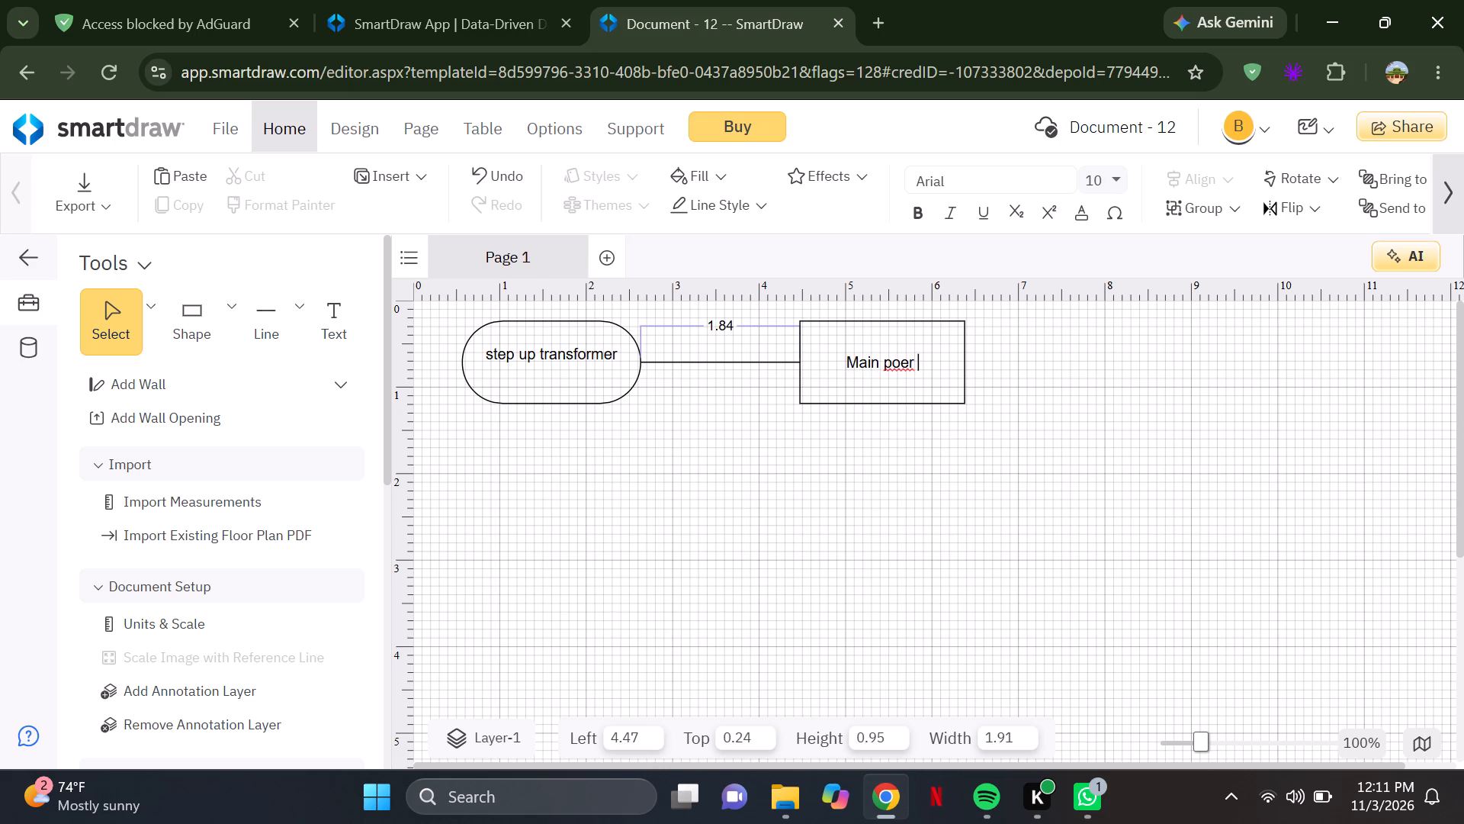
key("BackSpace")
key("BackSpace")
key("BackSpace")
type("wer")
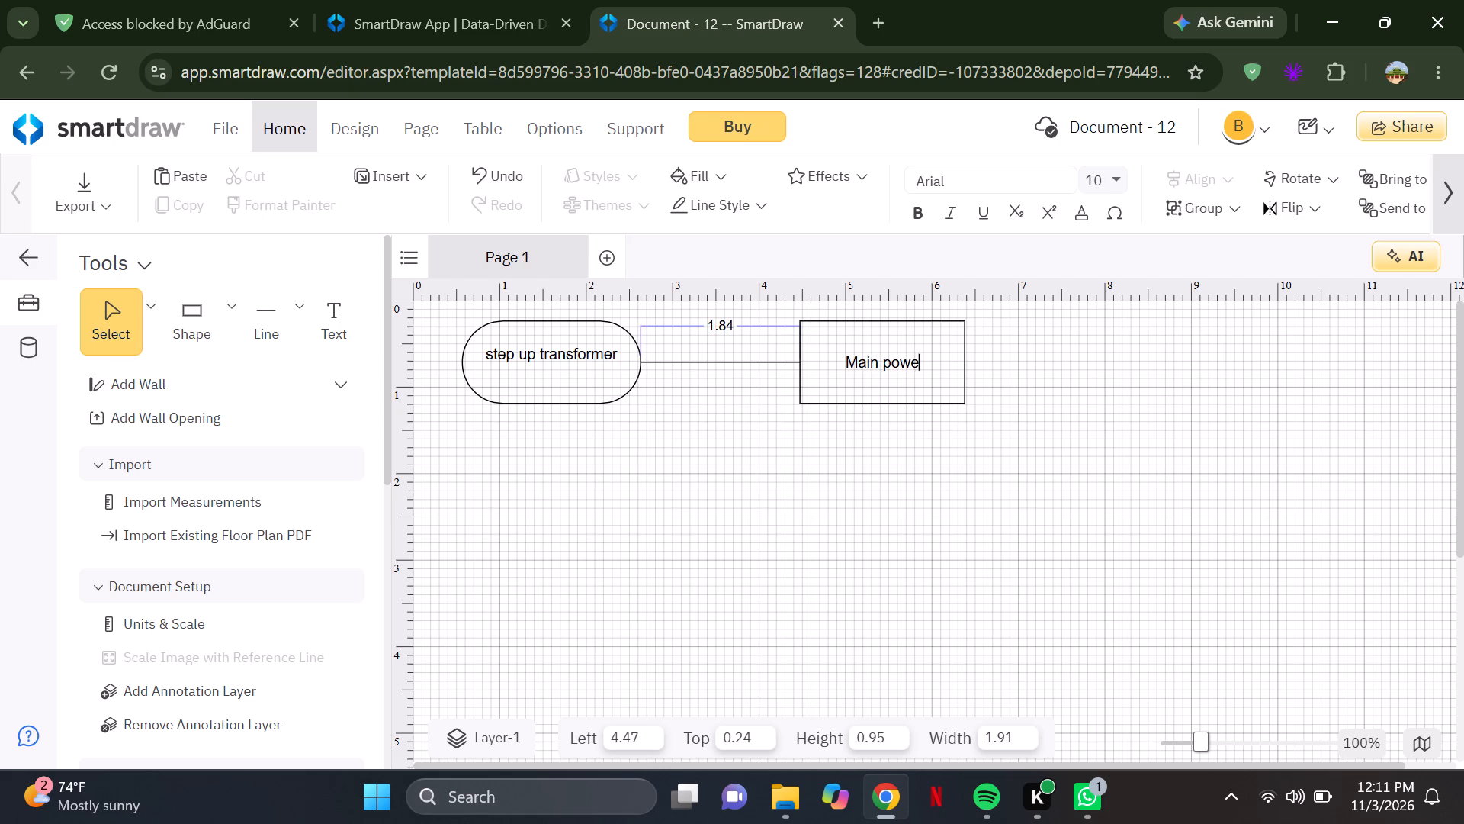
key("space")
type("hou")
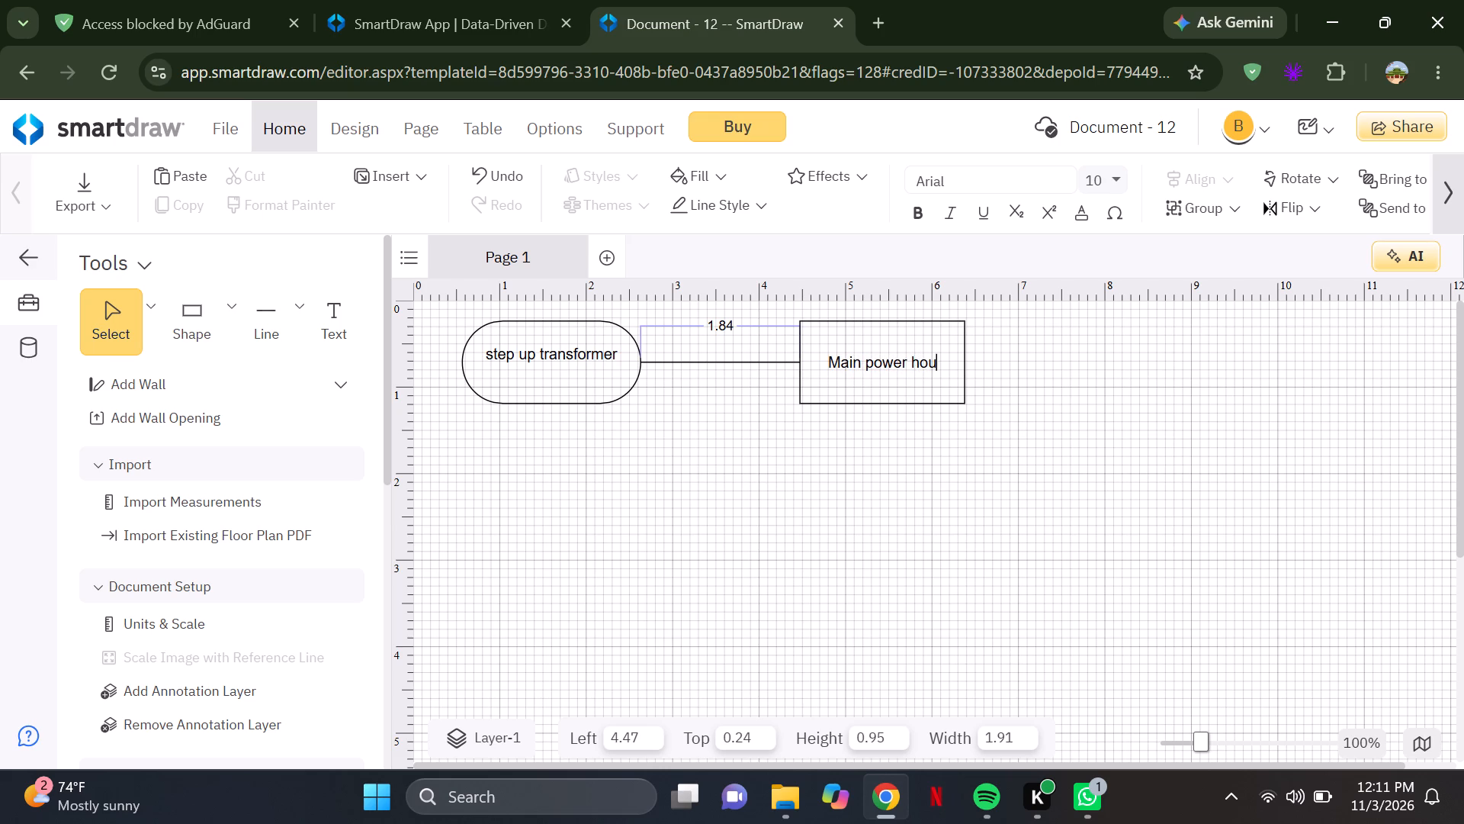
type("se")
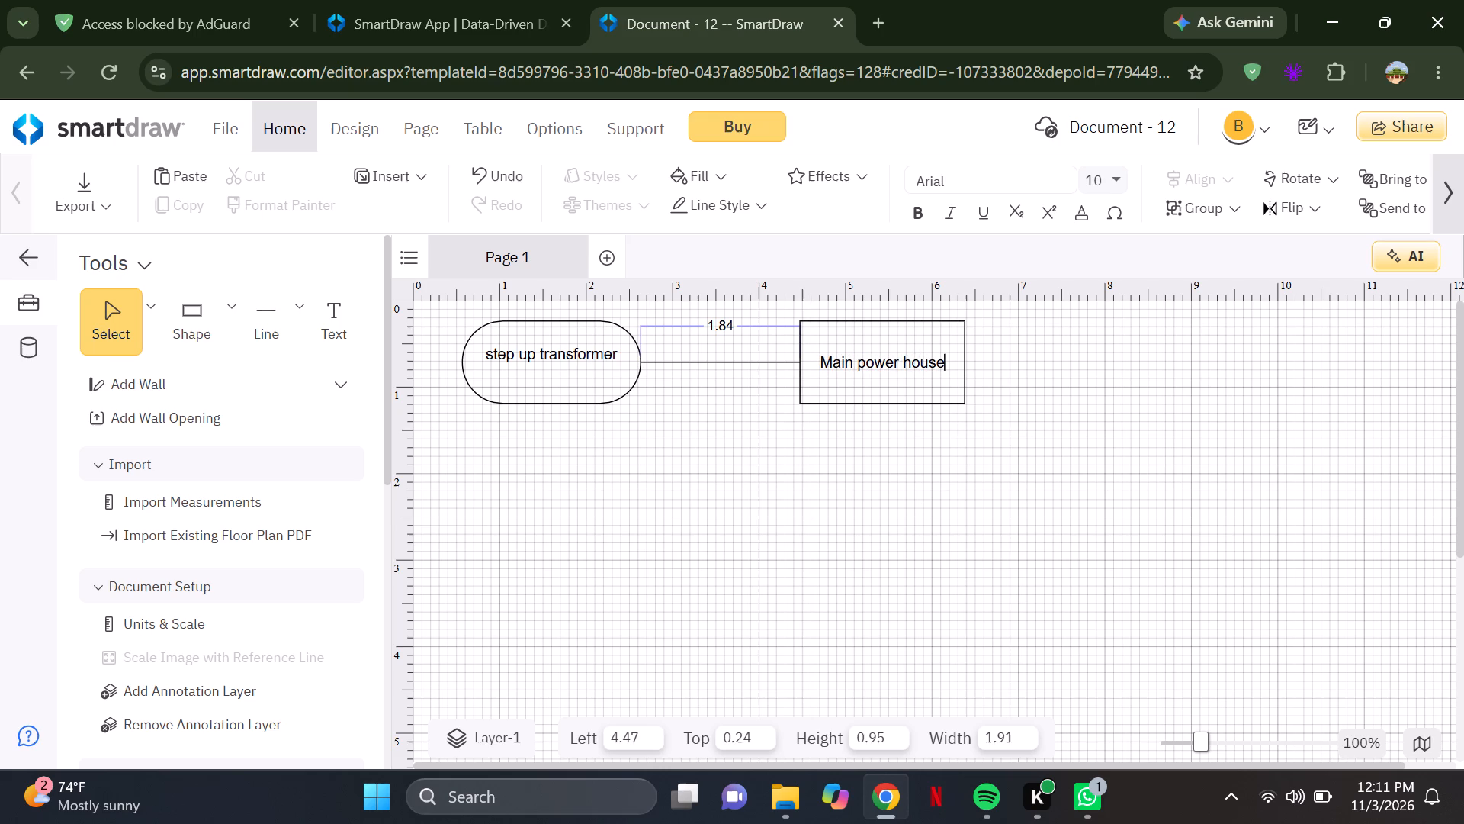
End the "Main power house" label with a line break.
key("Return")
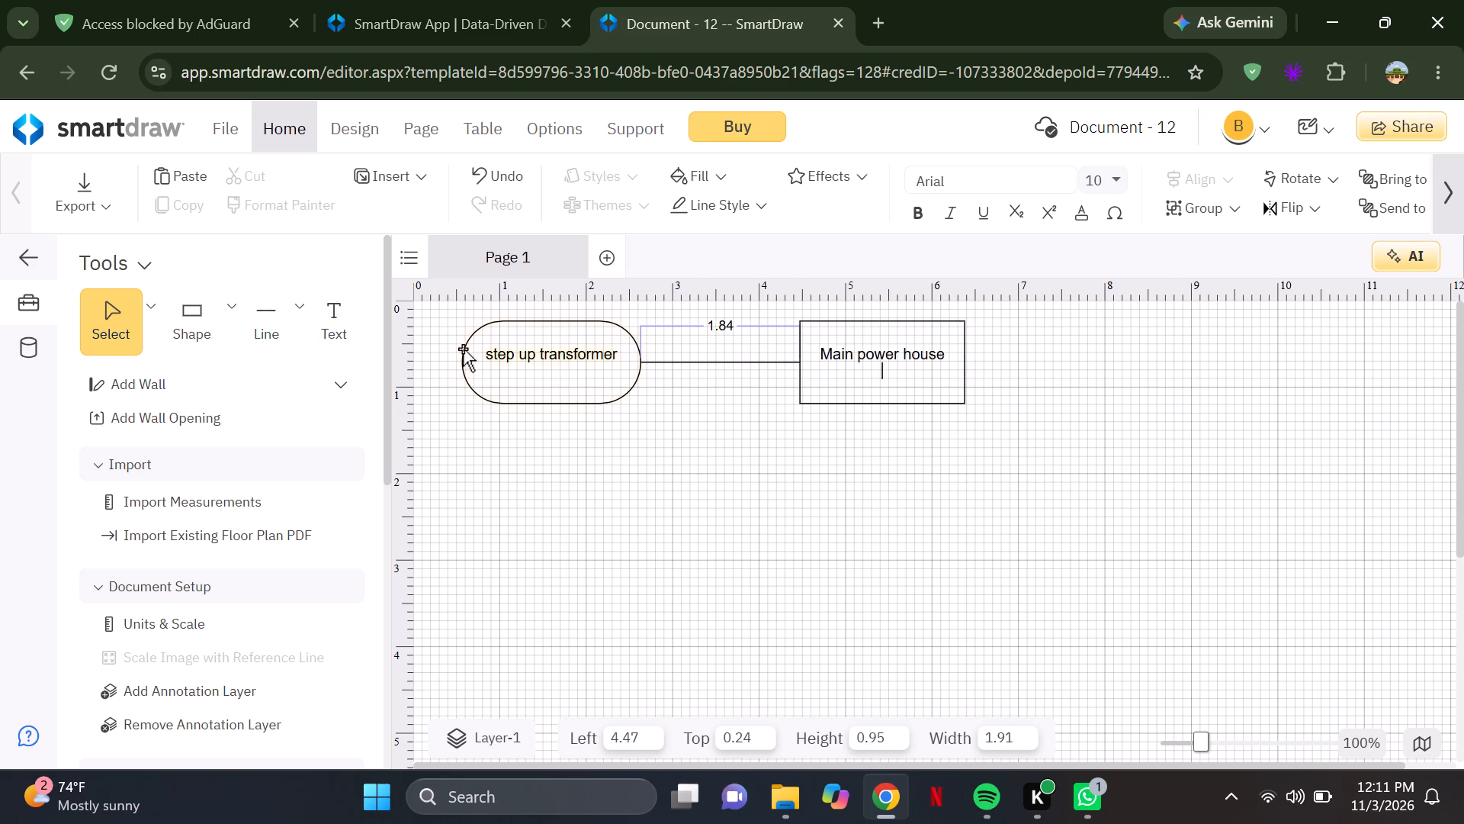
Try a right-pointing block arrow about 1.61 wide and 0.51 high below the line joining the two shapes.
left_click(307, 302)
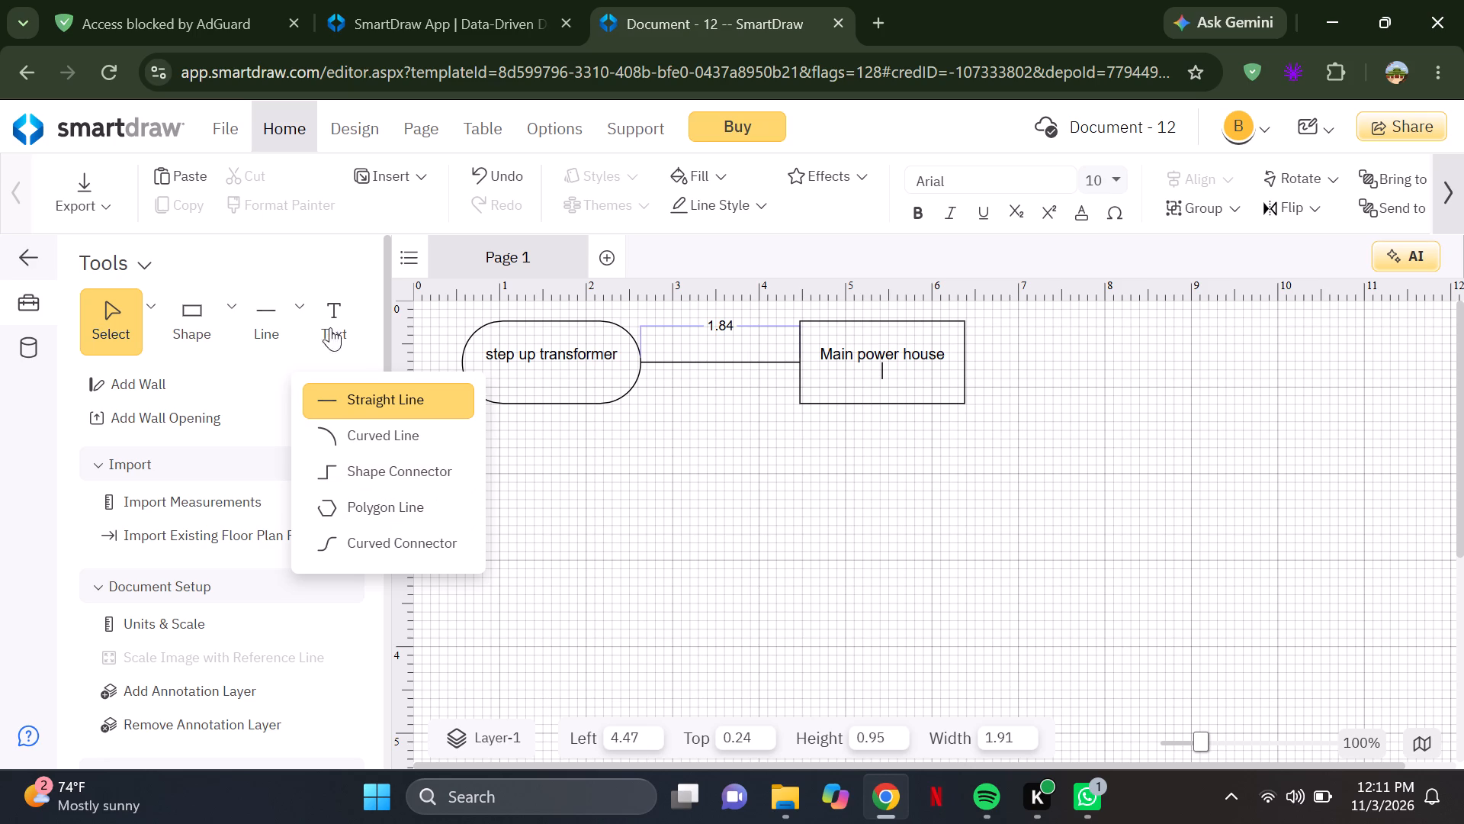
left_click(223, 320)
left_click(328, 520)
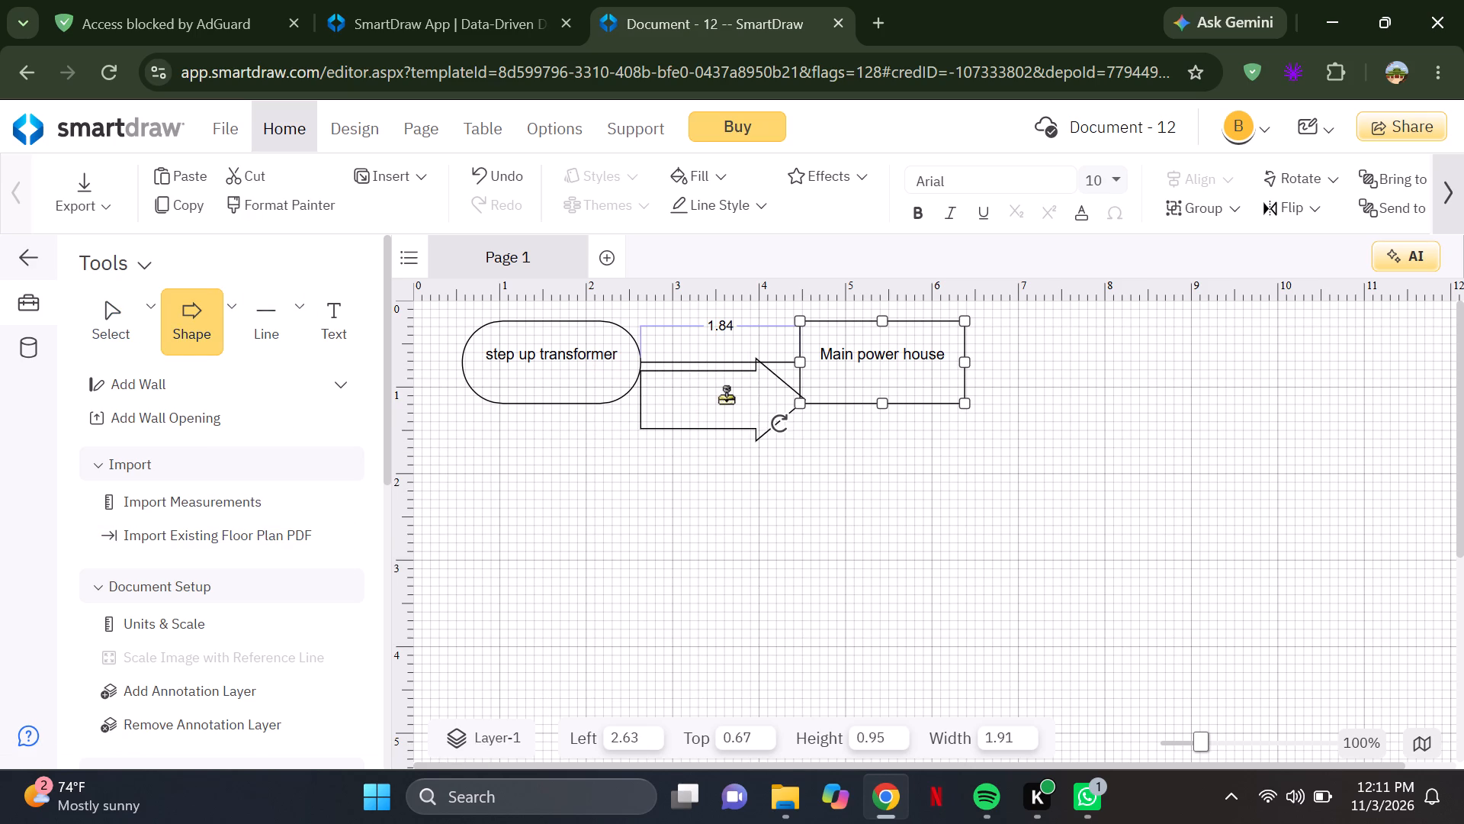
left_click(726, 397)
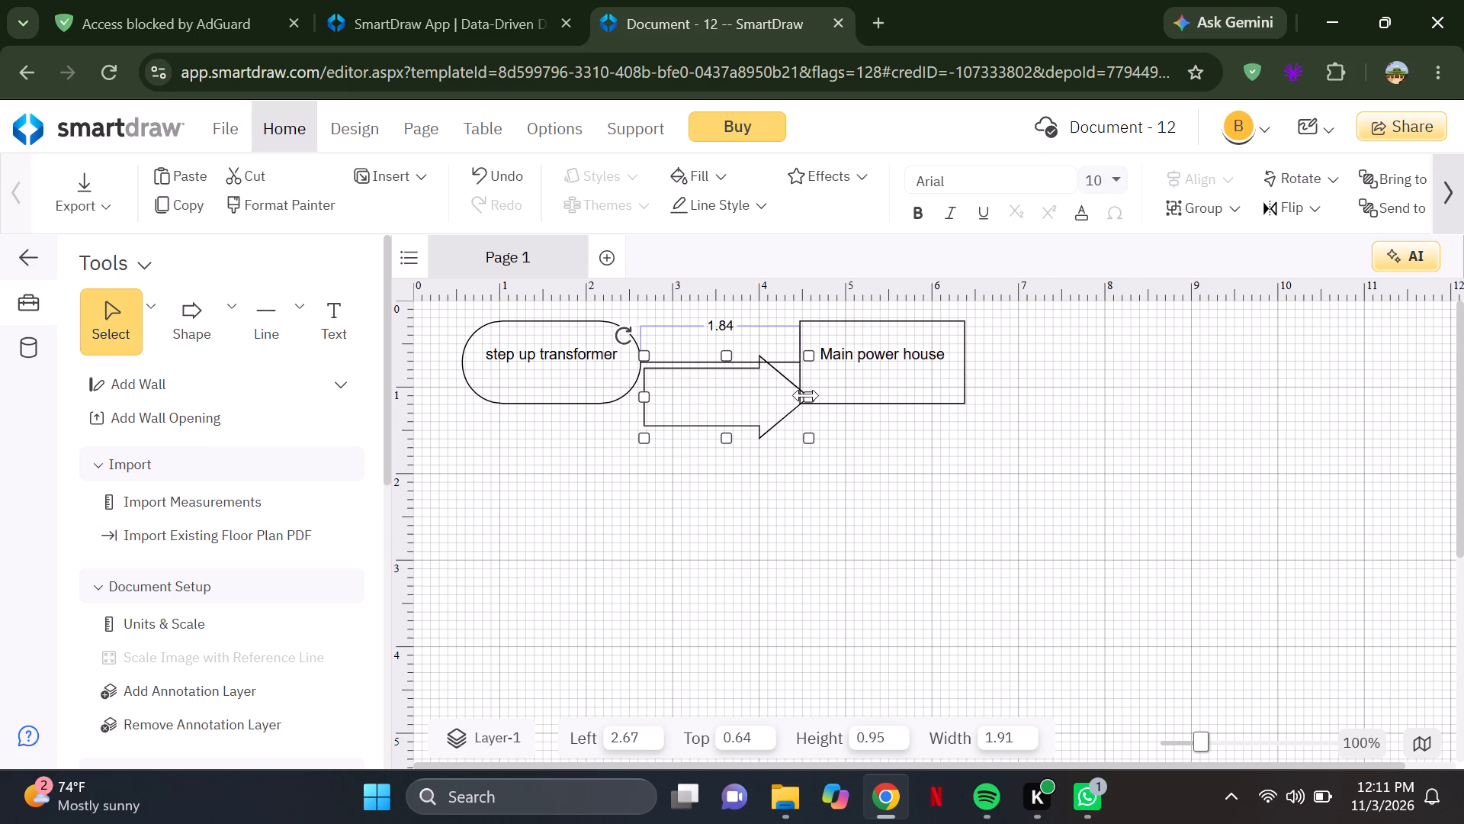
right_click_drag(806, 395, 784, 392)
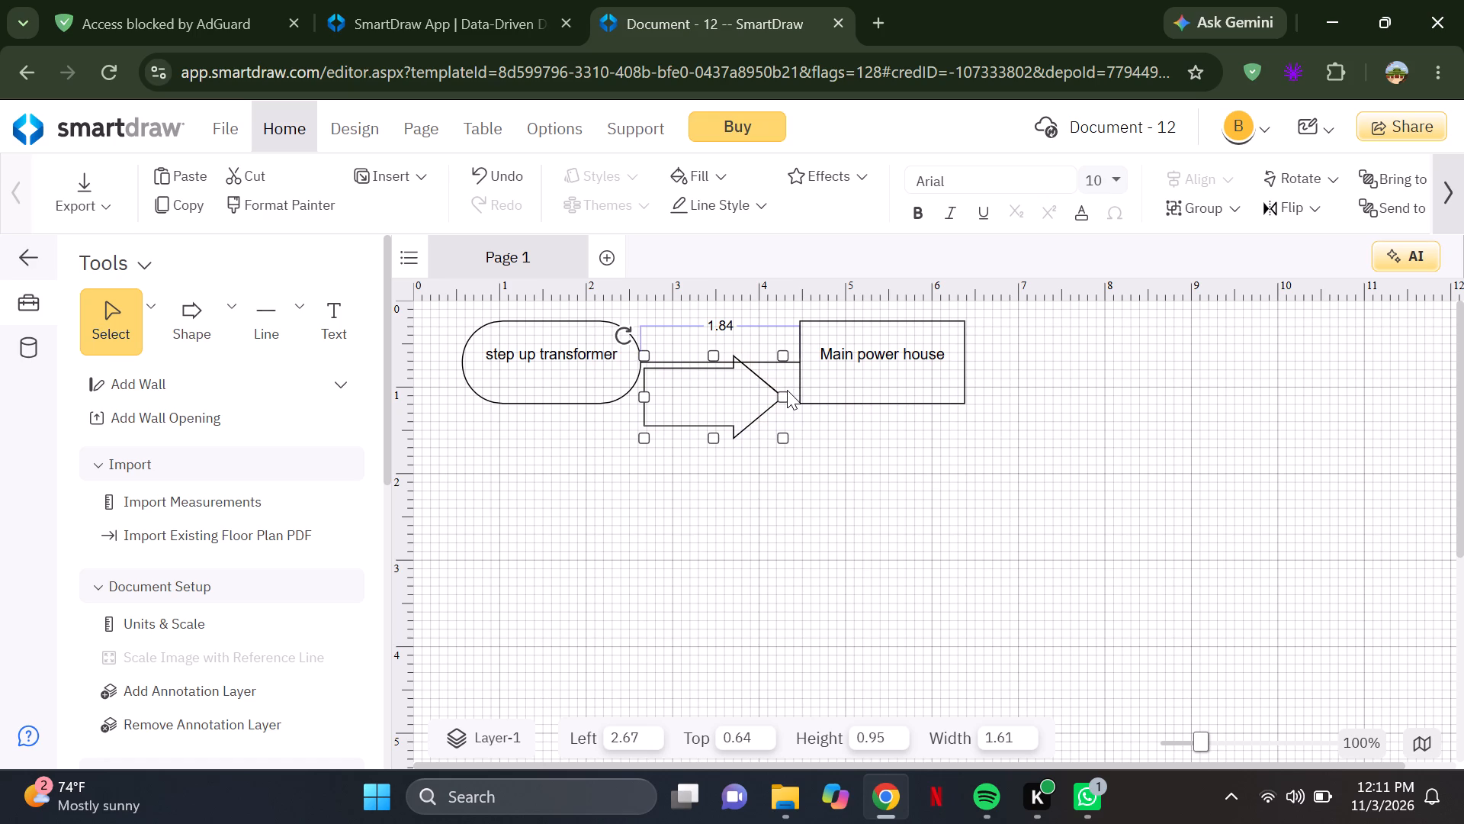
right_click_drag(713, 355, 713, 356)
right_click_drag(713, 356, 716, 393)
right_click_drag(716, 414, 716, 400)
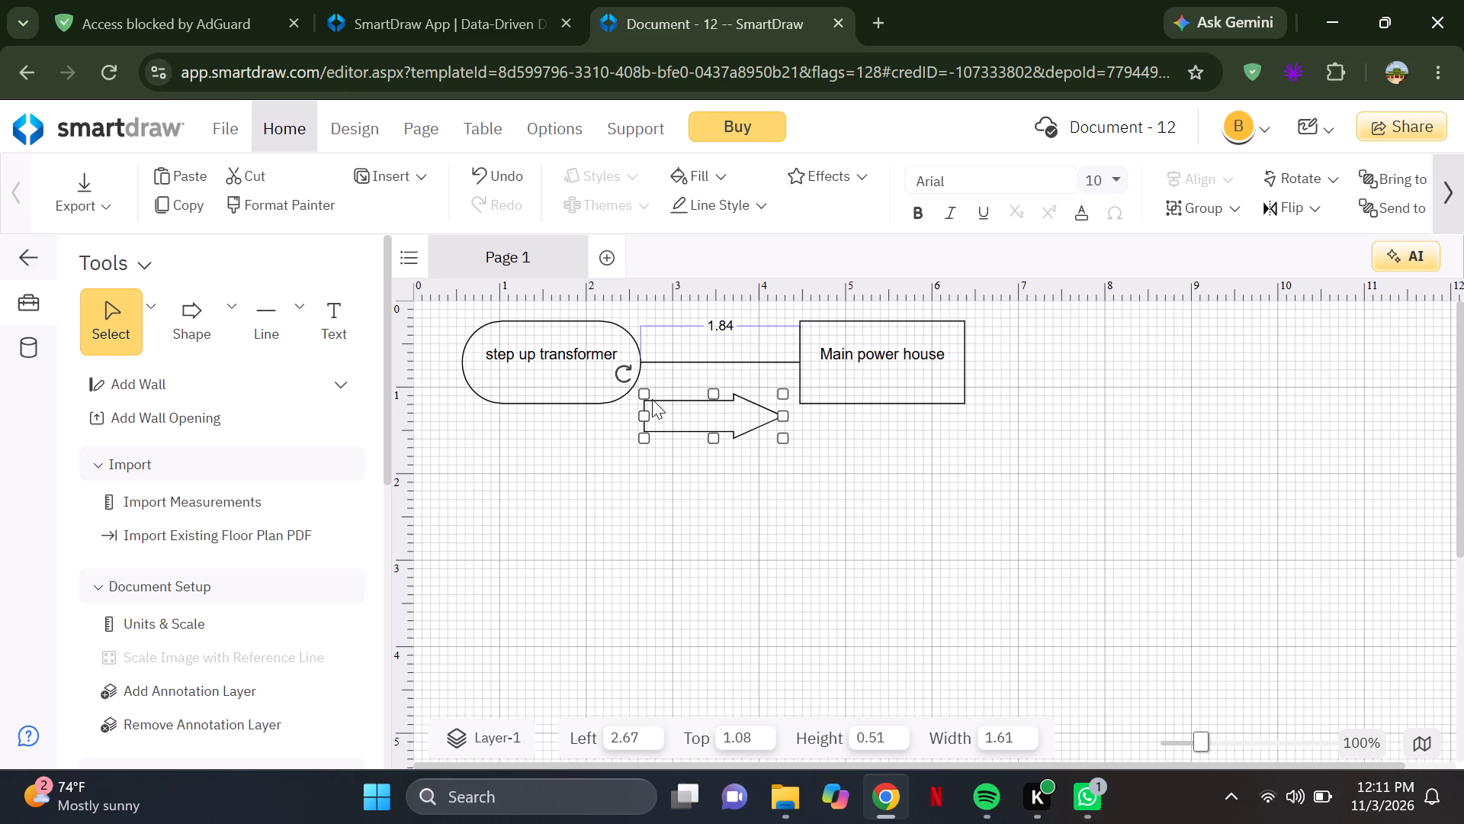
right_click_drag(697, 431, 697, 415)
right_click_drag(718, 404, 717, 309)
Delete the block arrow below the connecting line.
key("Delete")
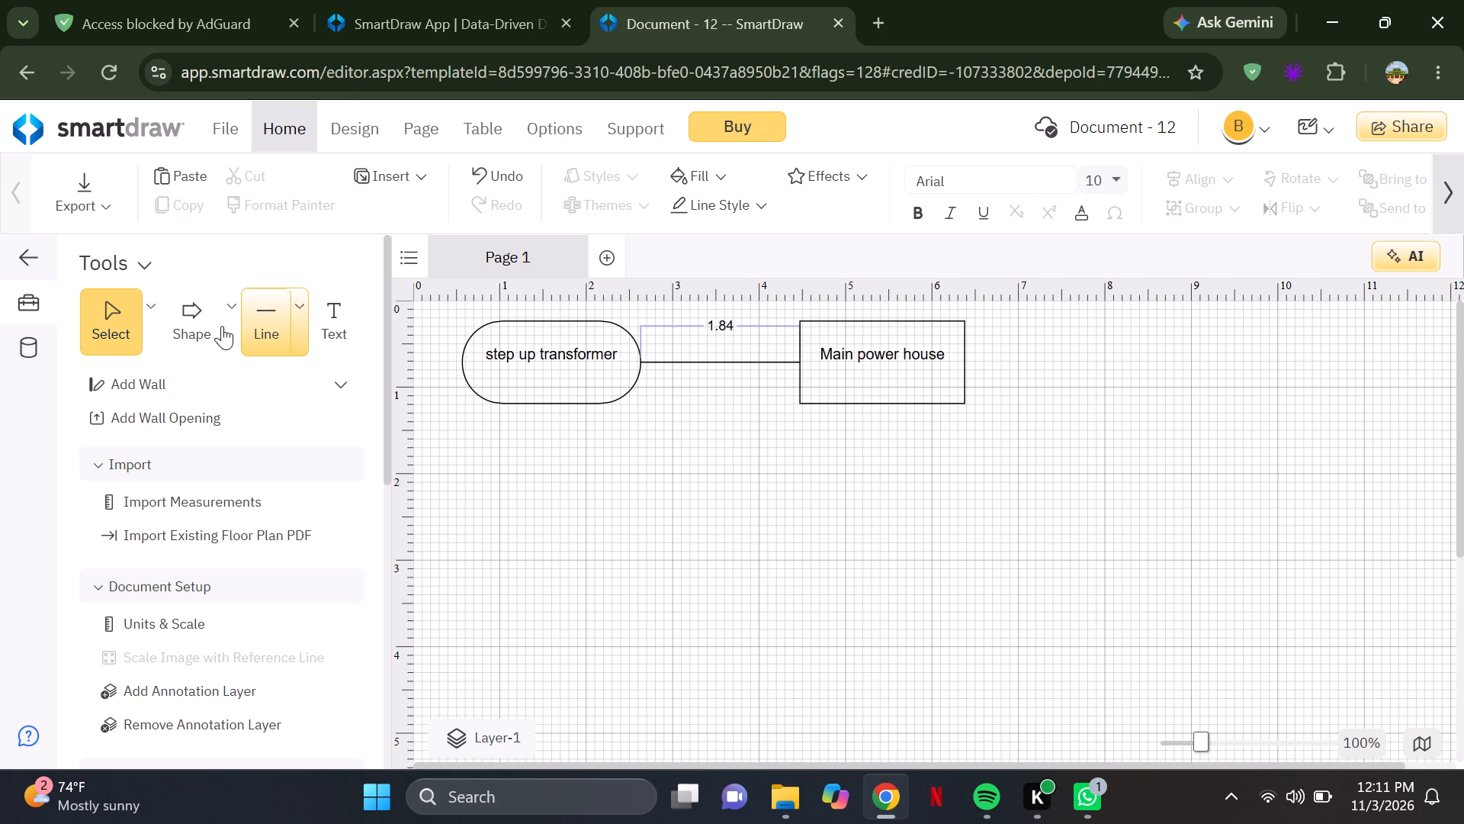
Place a right-pointing block arrow about 1.20 wide and 0.12 high just below the connecting line, between the two shapes.
left_click(223, 326)
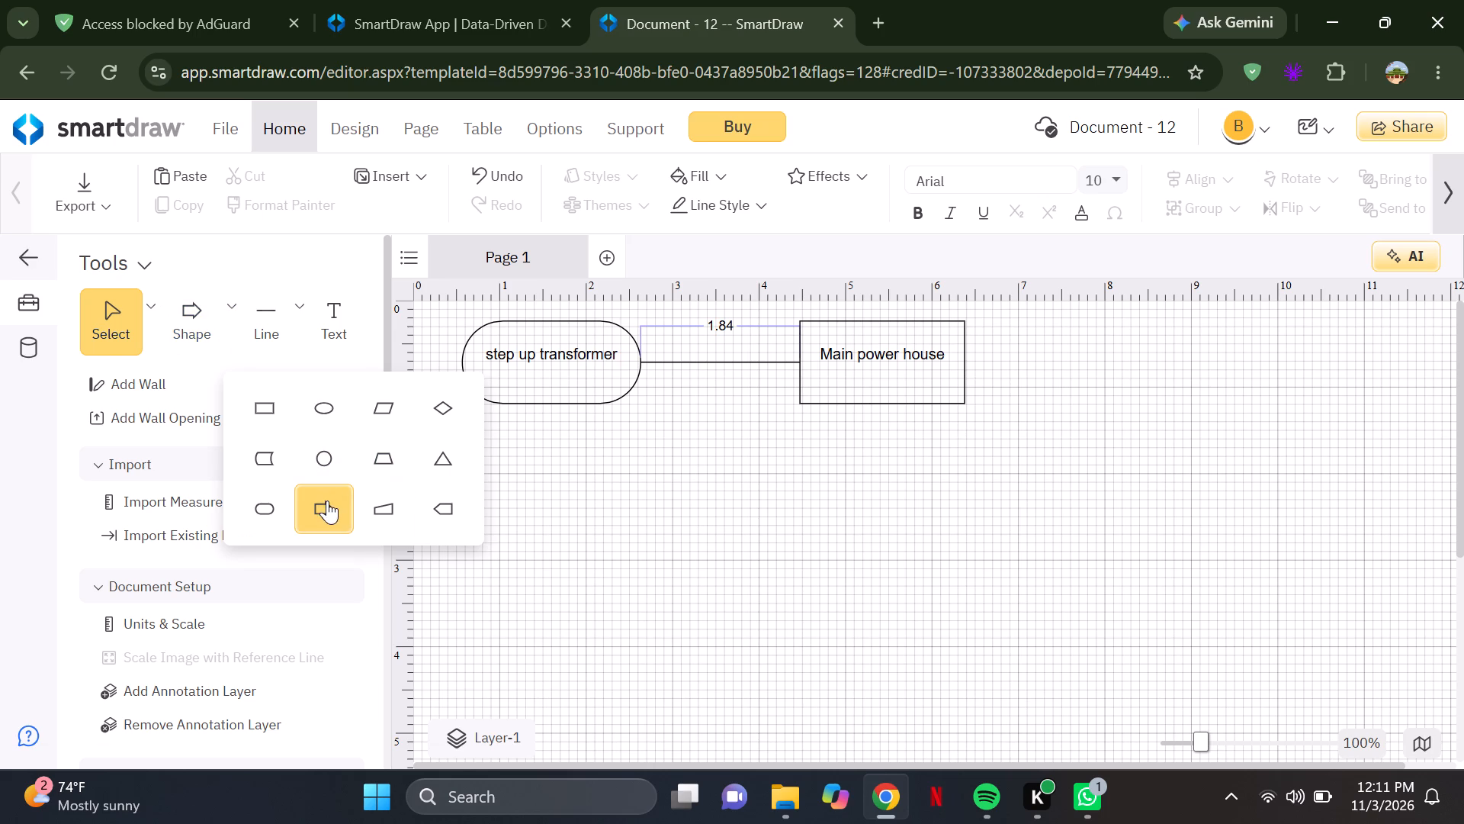
left_click(327, 501)
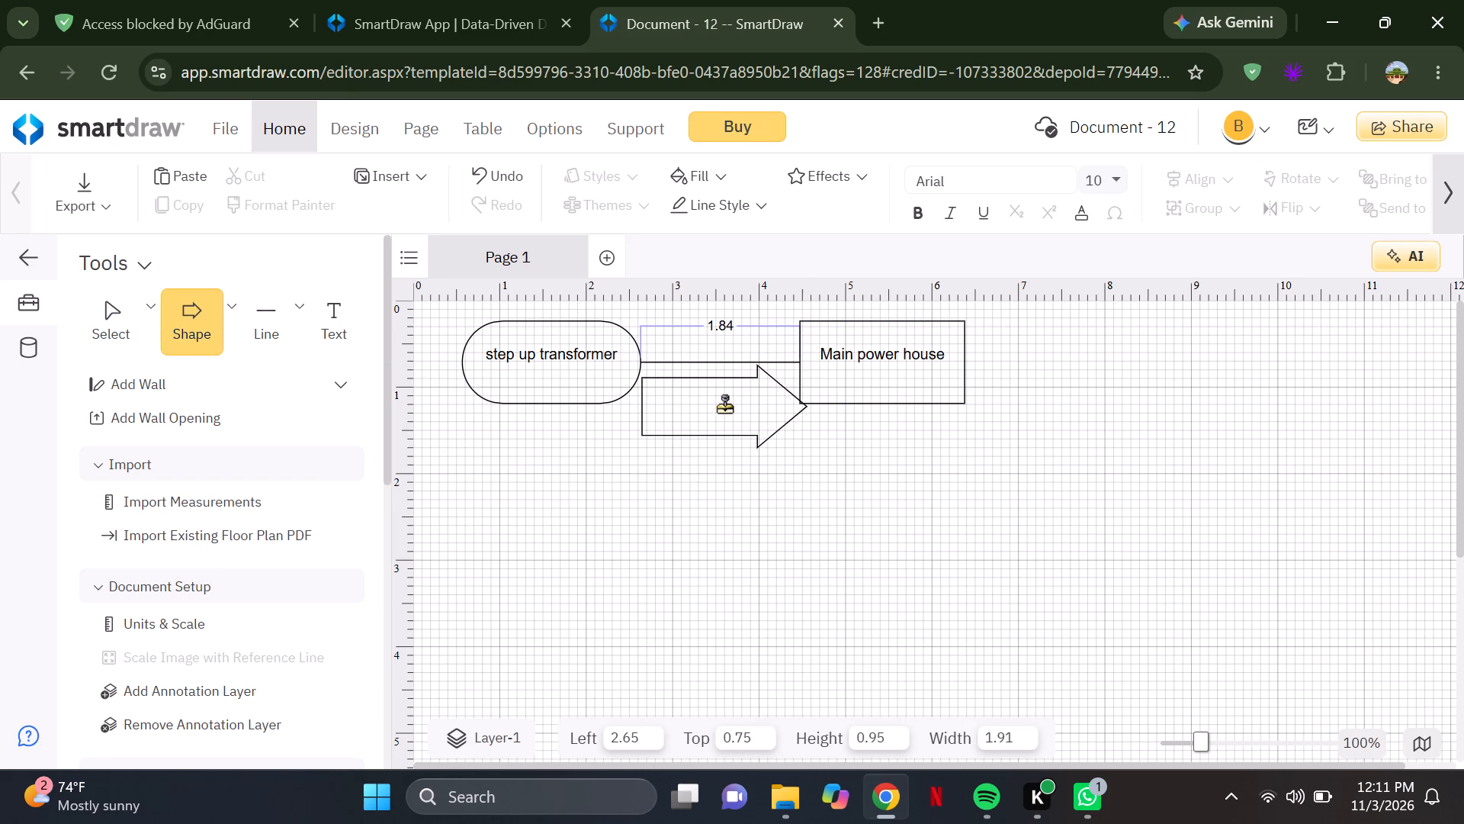
left_click(724, 406)
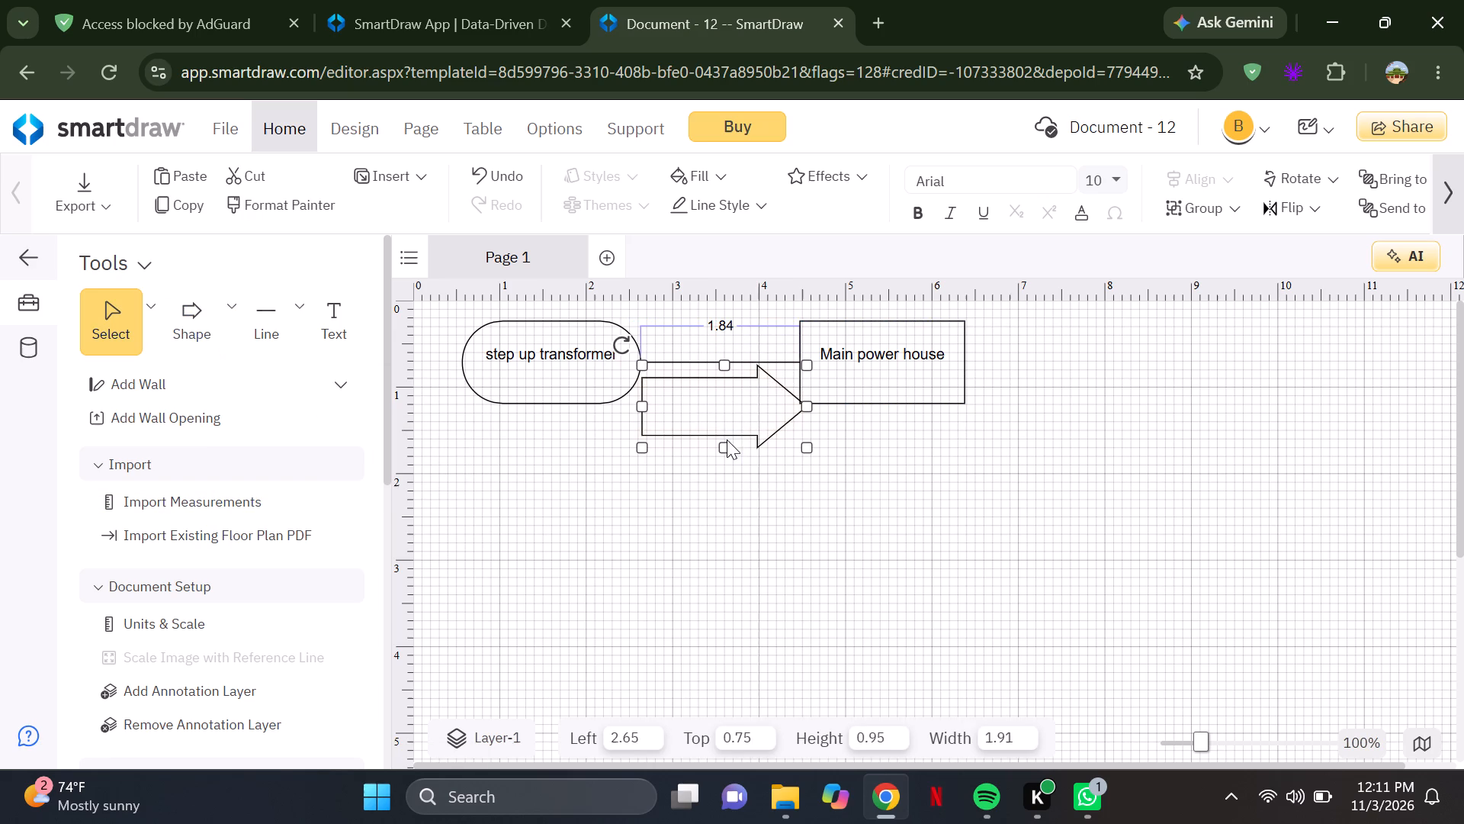
right_click_drag(727, 445, 718, 404)
right_click_drag(808, 384, 779, 387)
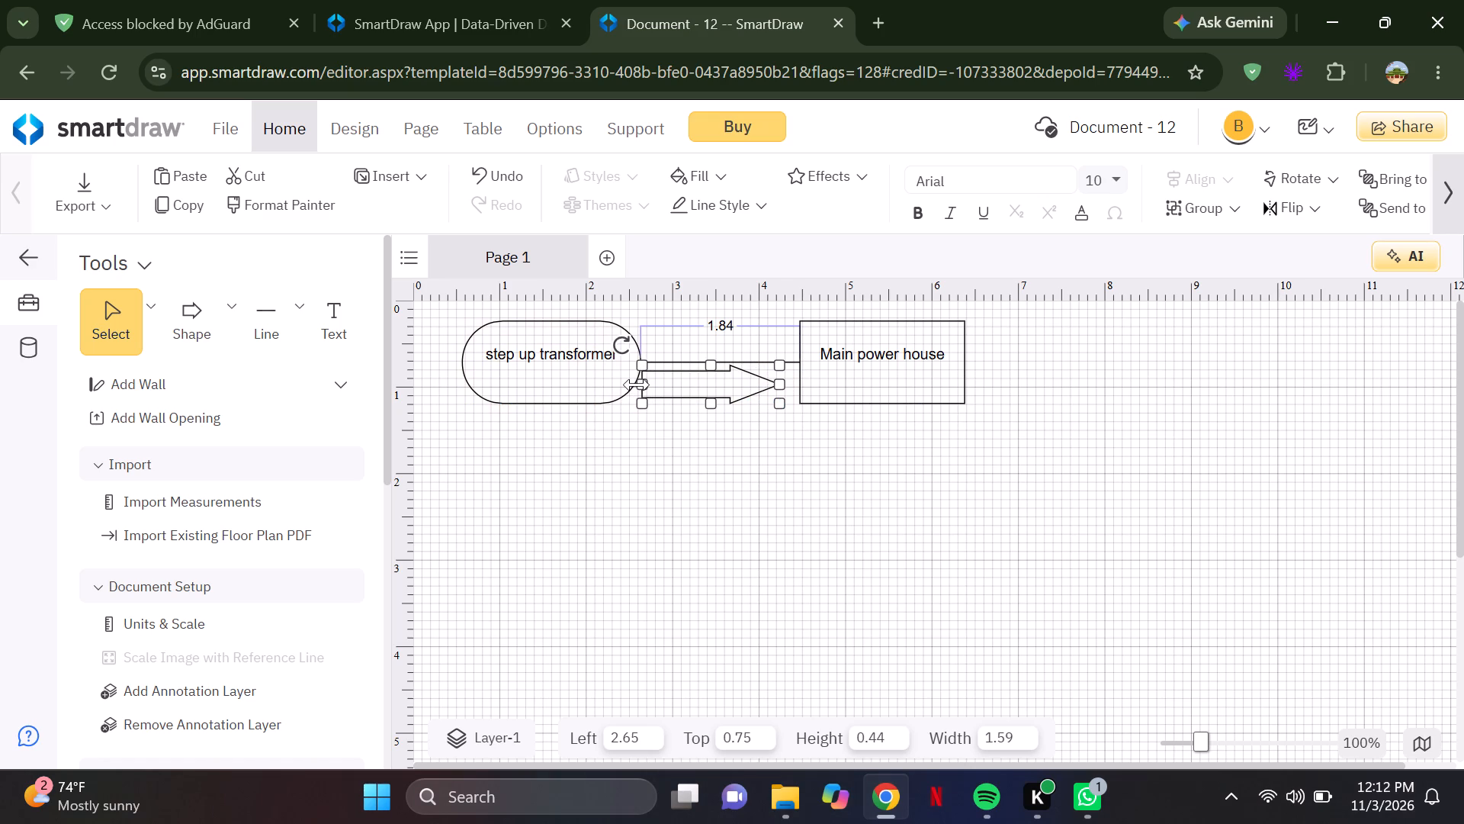
right_click_drag(637, 385, 663, 385)
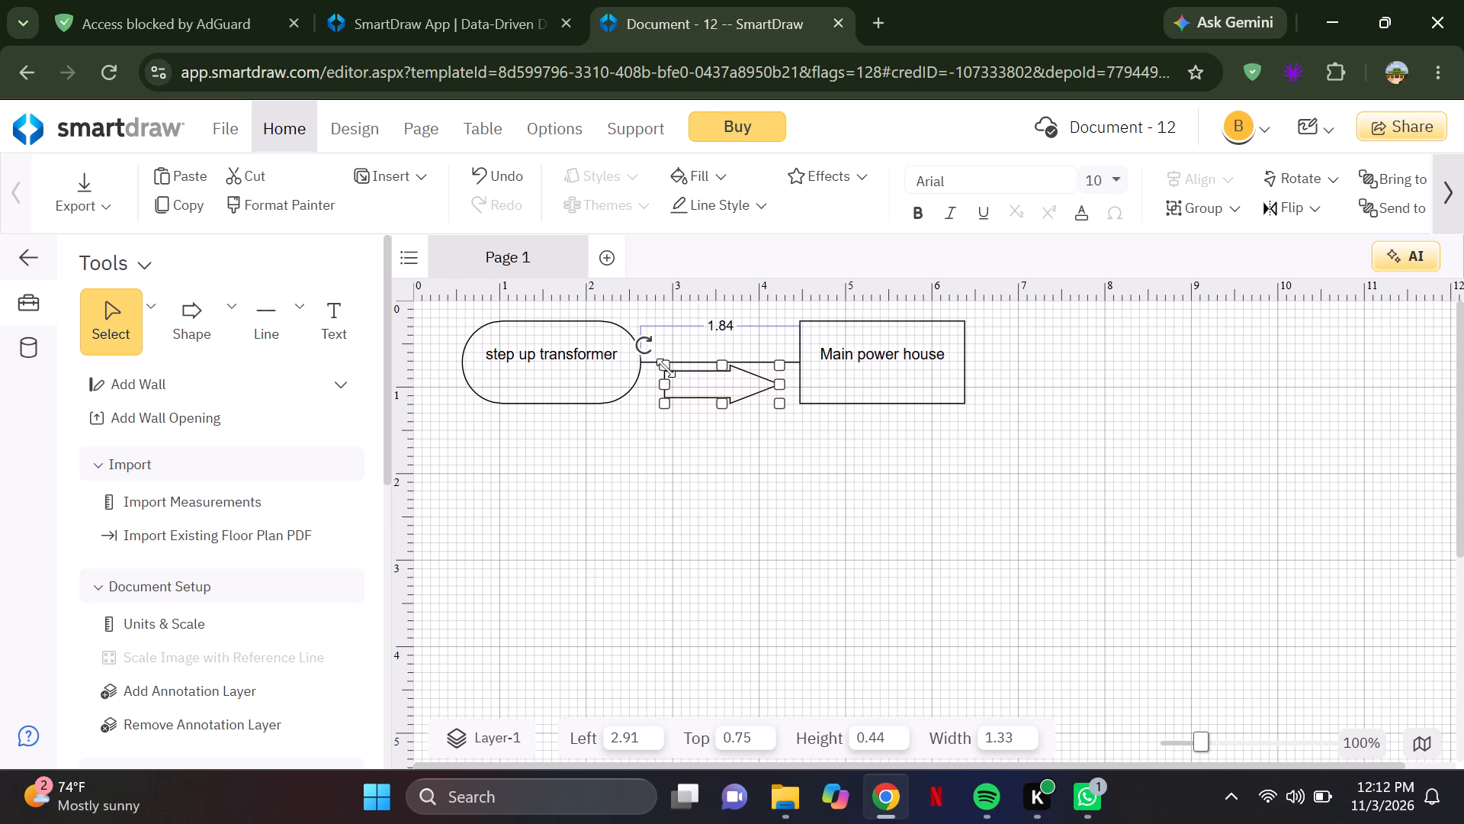
right_click_drag(666, 364, 676, 374)
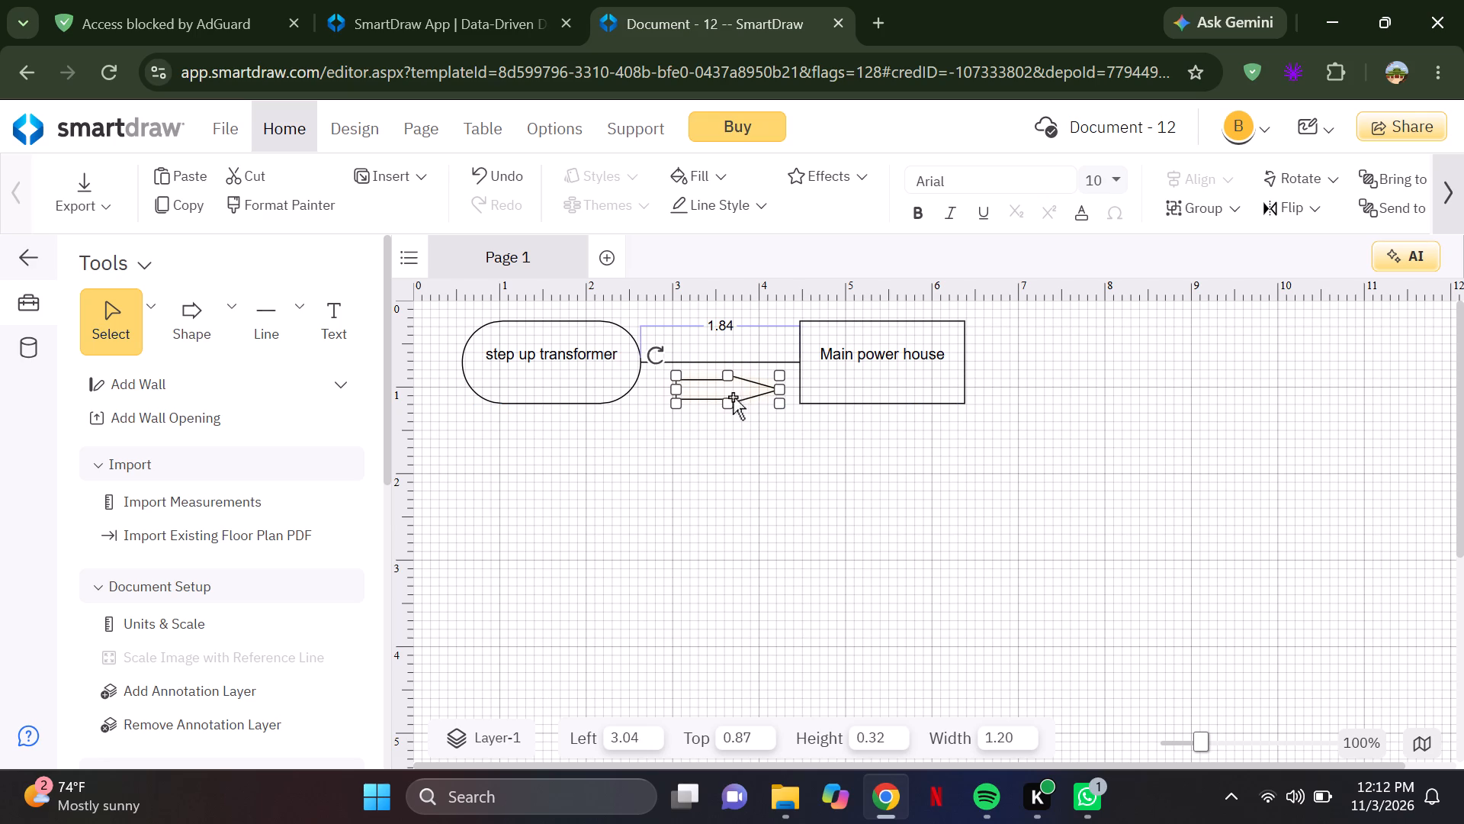
right_click_drag(727, 402, 730, 301)
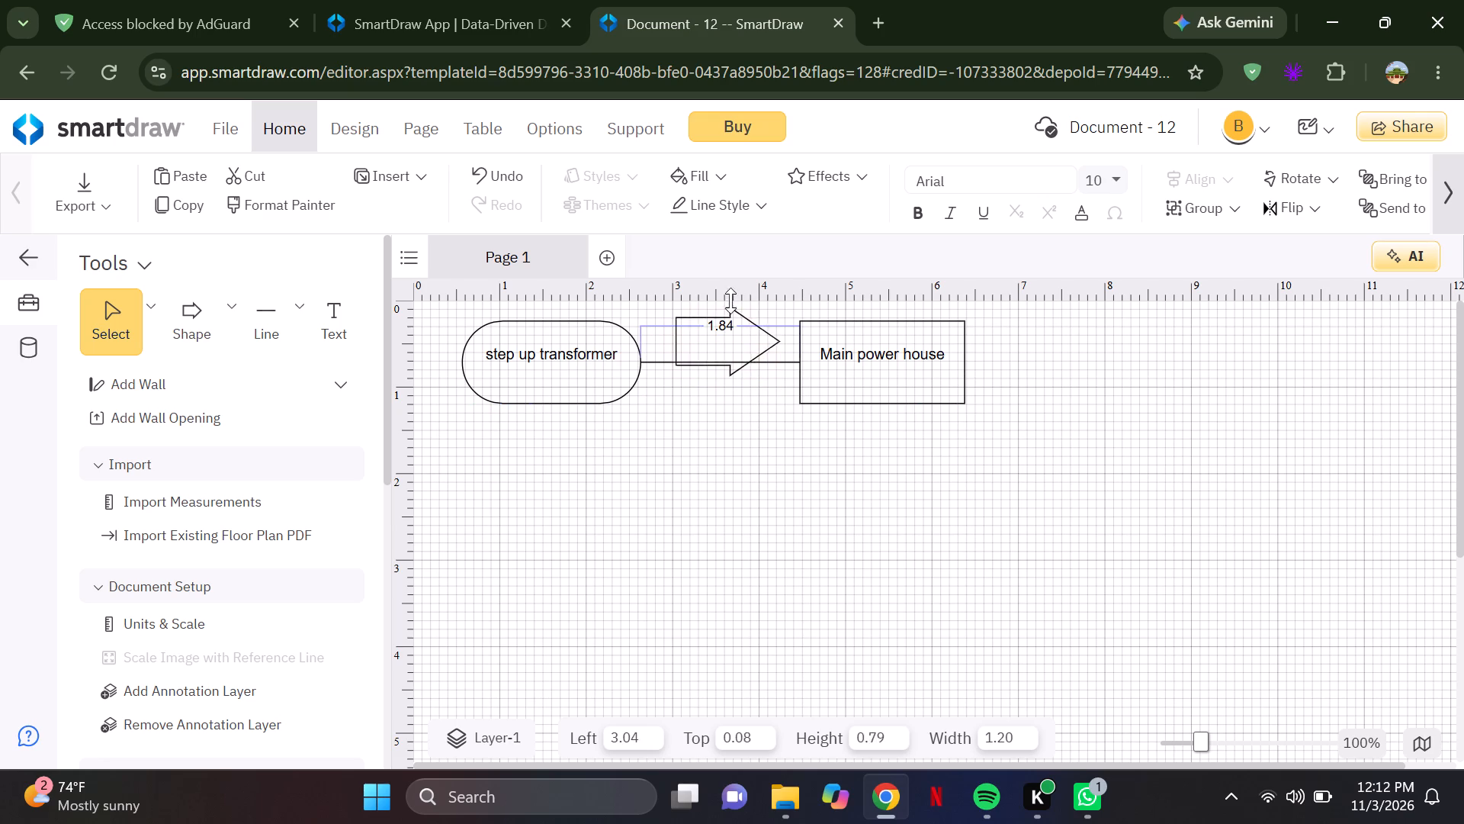
right_click_drag(730, 301, 740, 384)
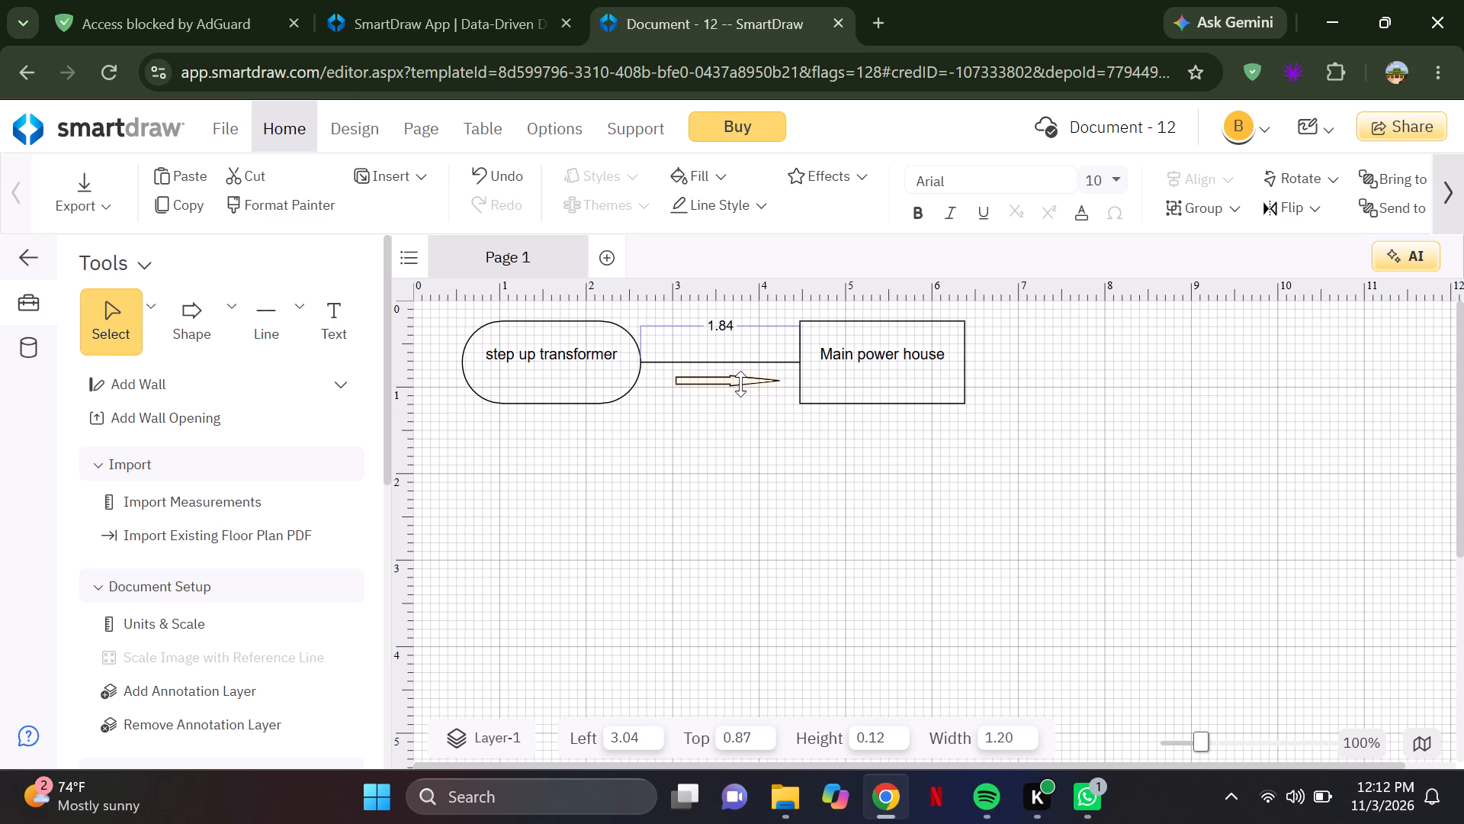
right_click_drag(740, 384, 740, 386)
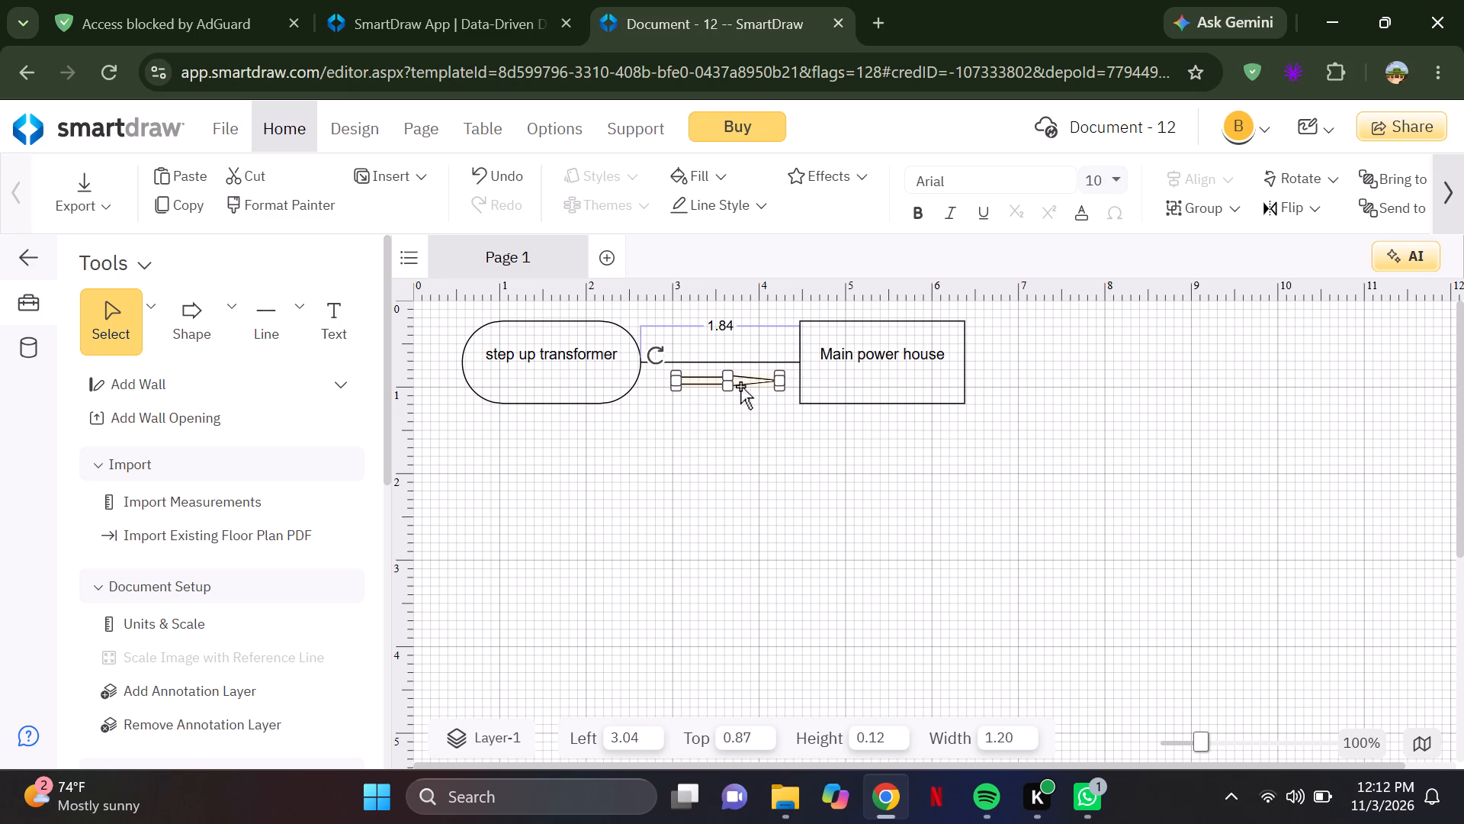
Label the block arrow "flow".
left_click(319, 312)
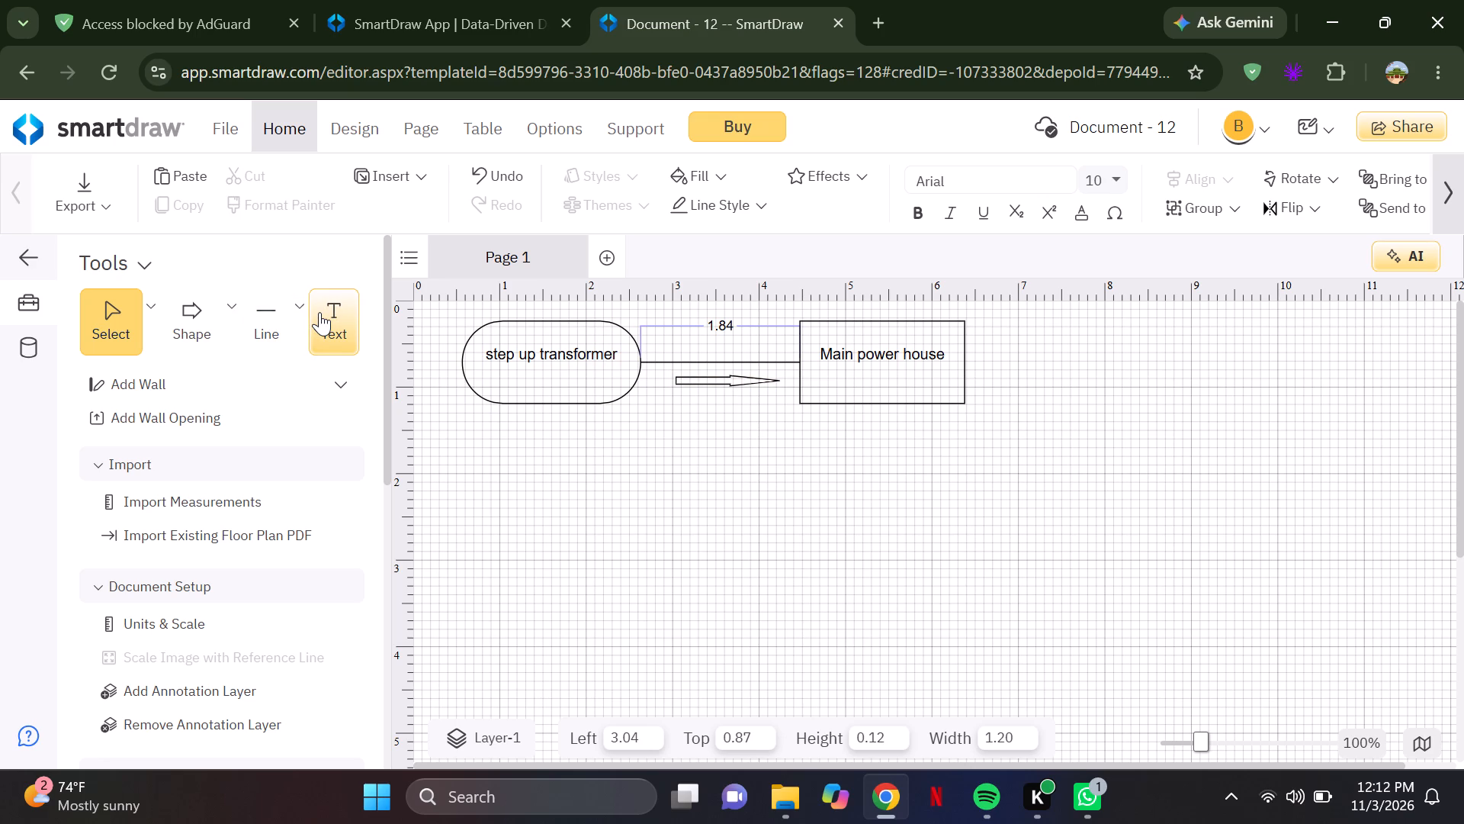
type("flo")
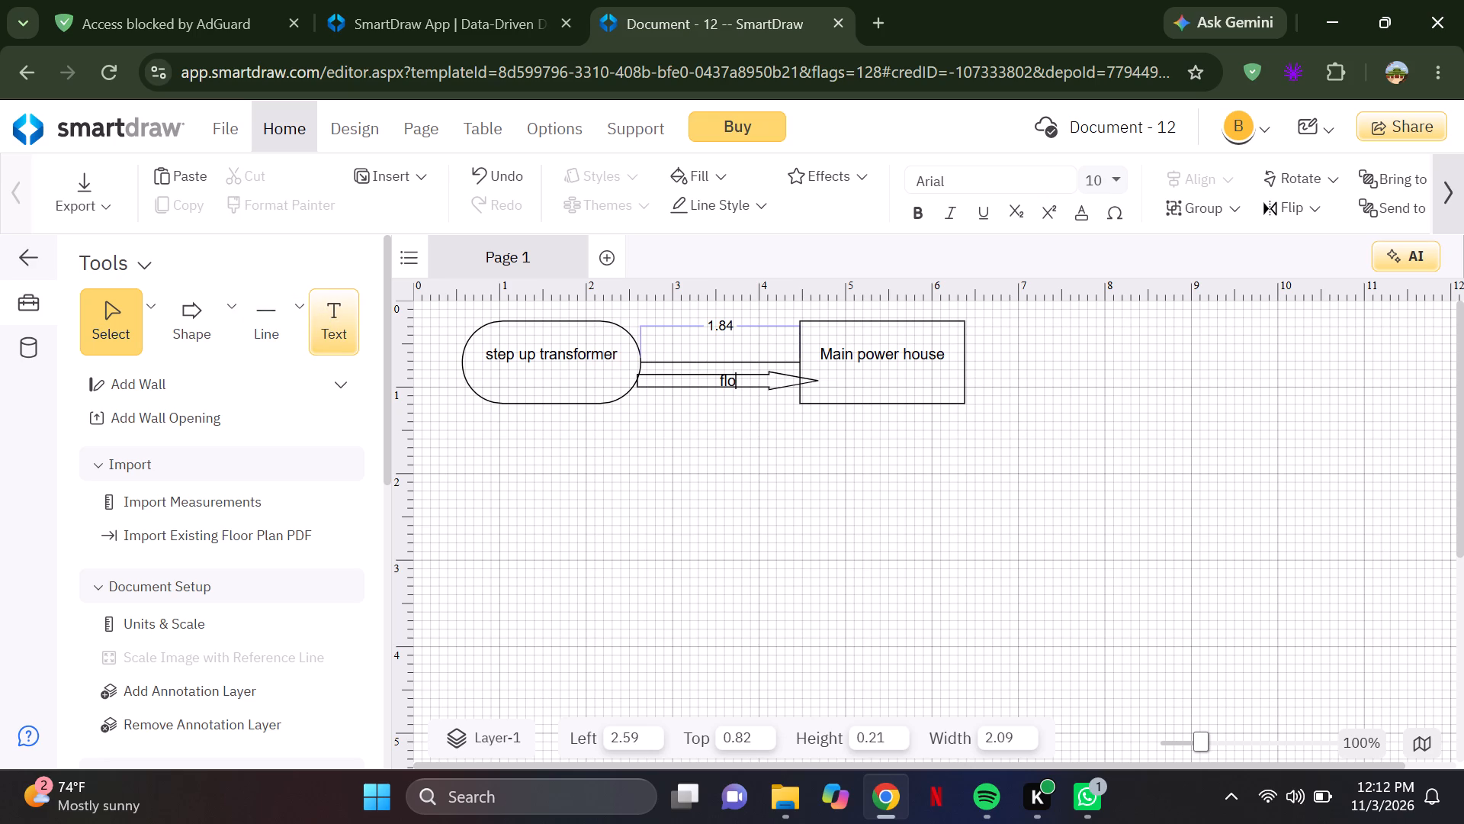
key("w")
left_click(734, 503)
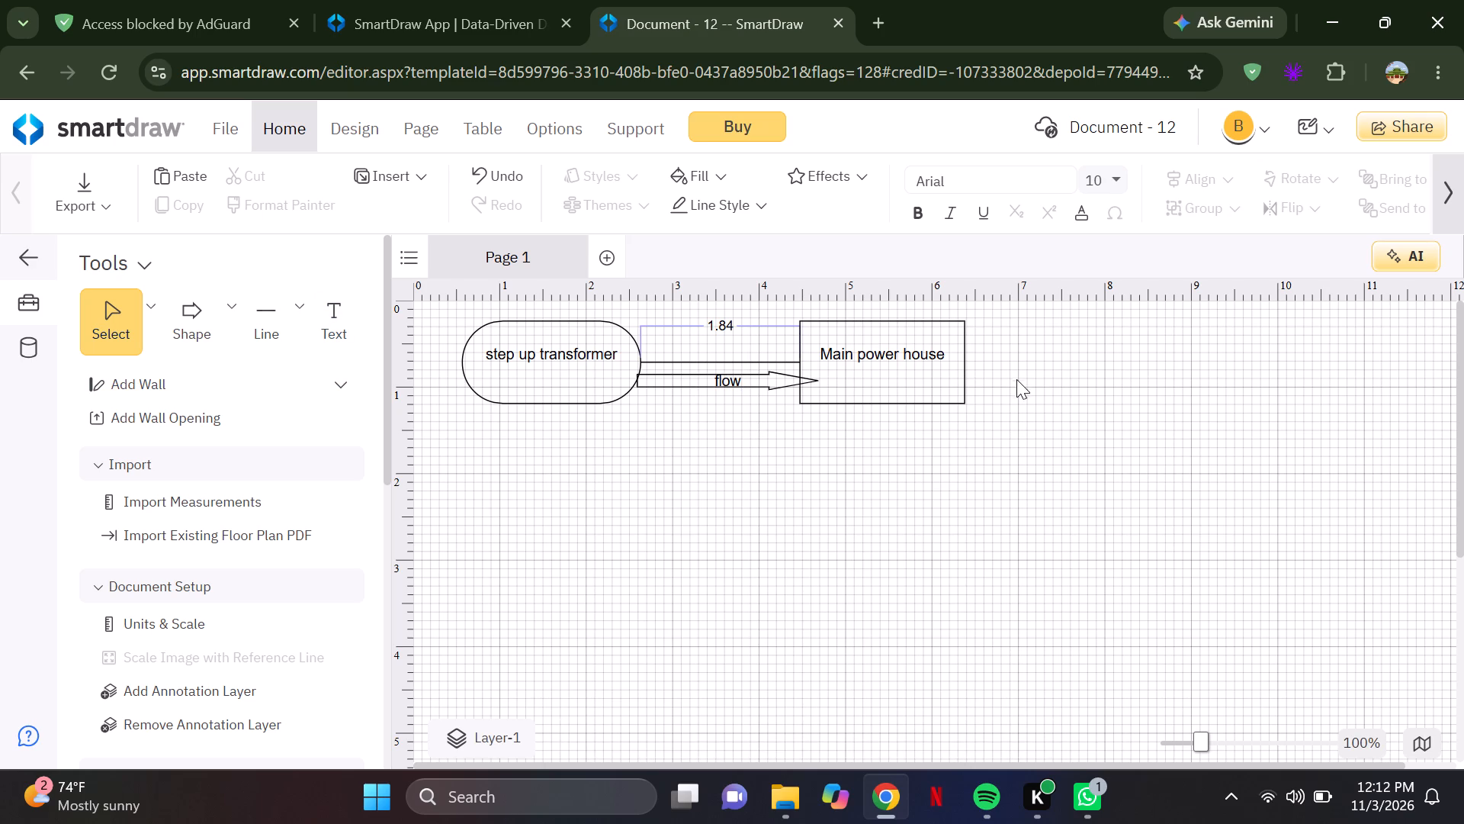
Narrow the "flow" arrow from both ends to about 1.29 wide so it fits in the gap between the two shapes.
left_click(798, 381)
right_click_drag(814, 381, 808, 381)
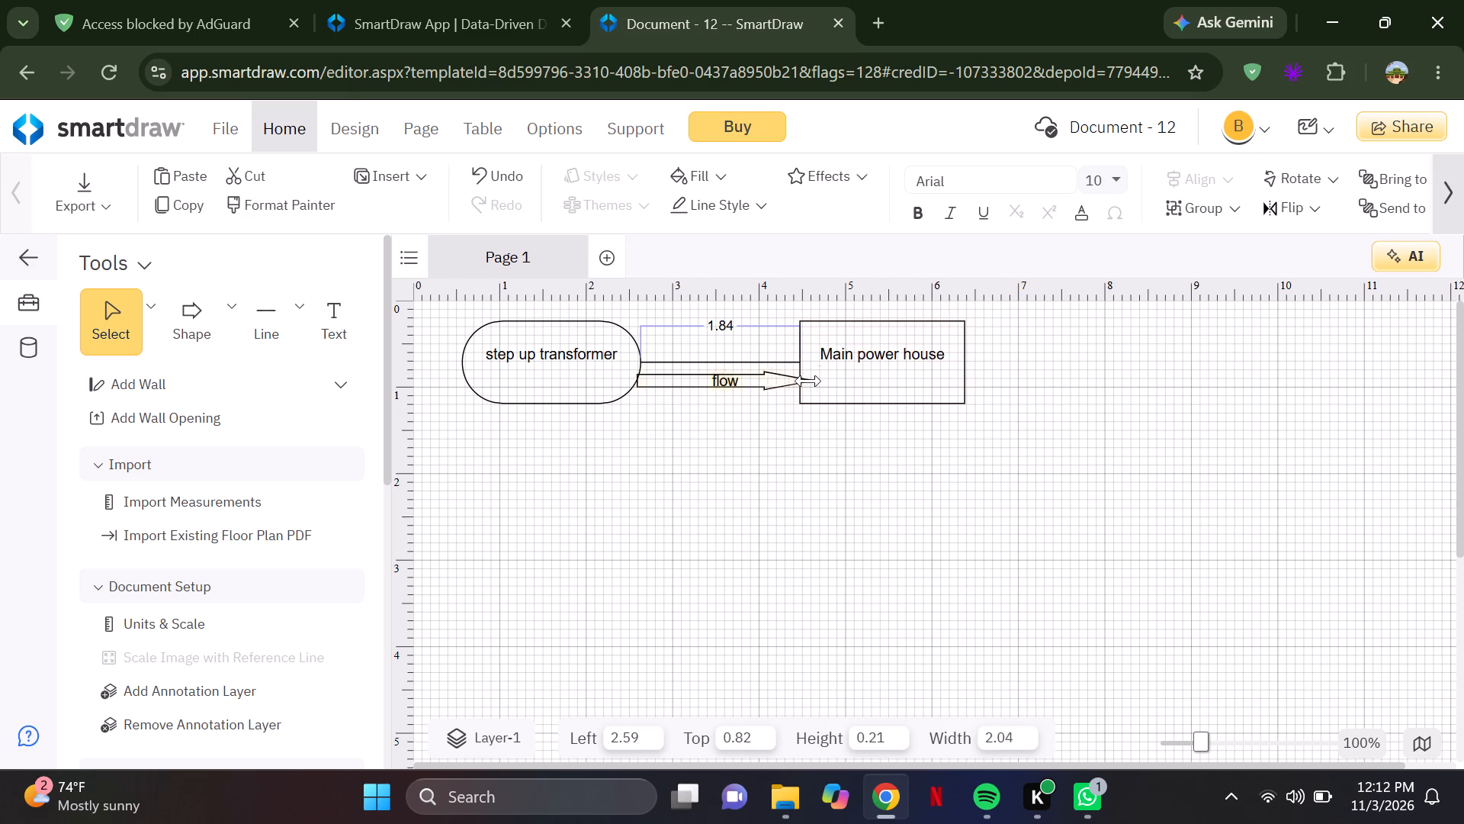
right_click_drag(808, 381, 794, 381)
right_click_drag(794, 381, 787, 385)
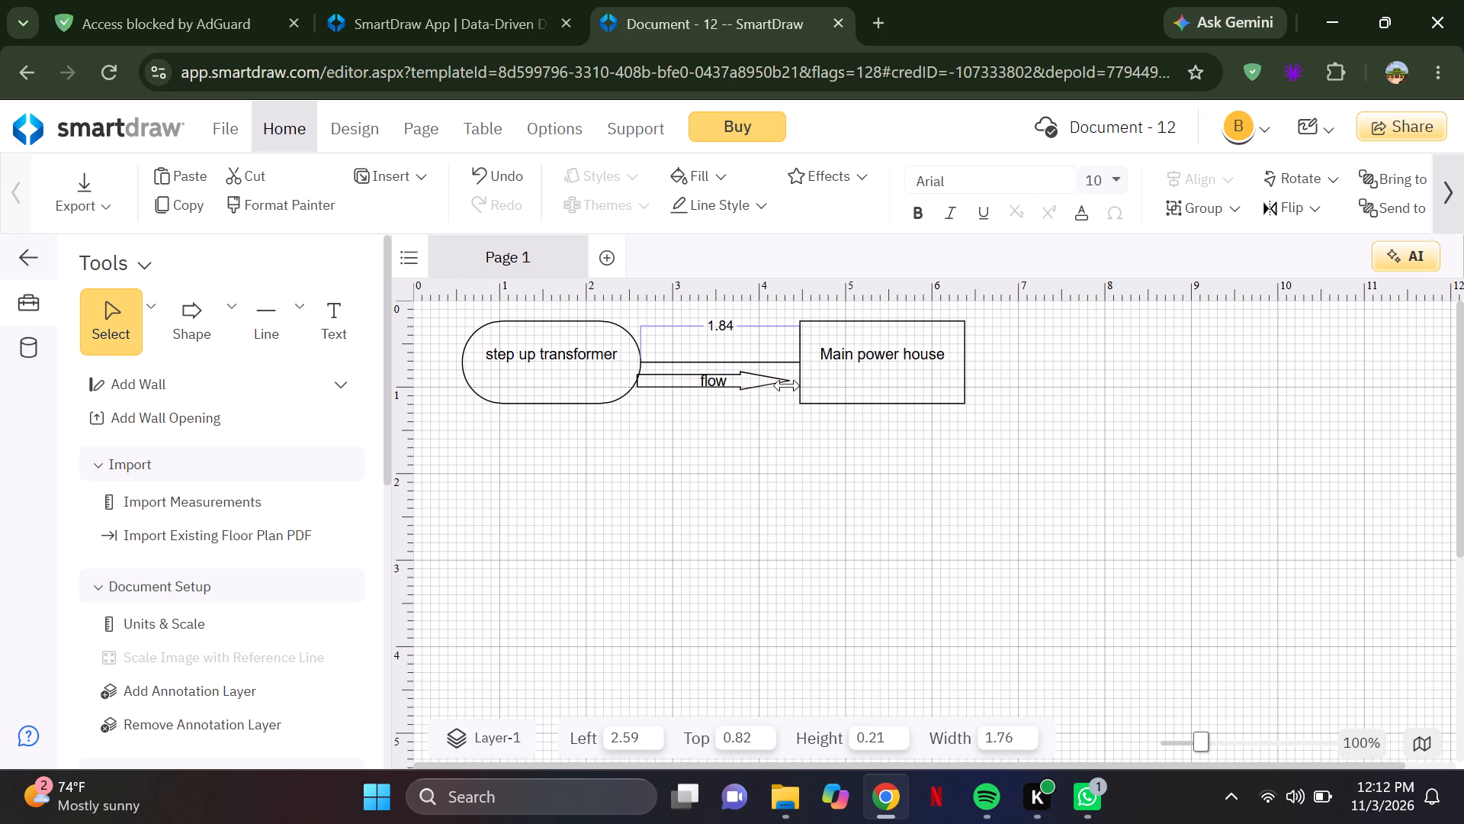
right_click_drag(787, 385, 785, 385)
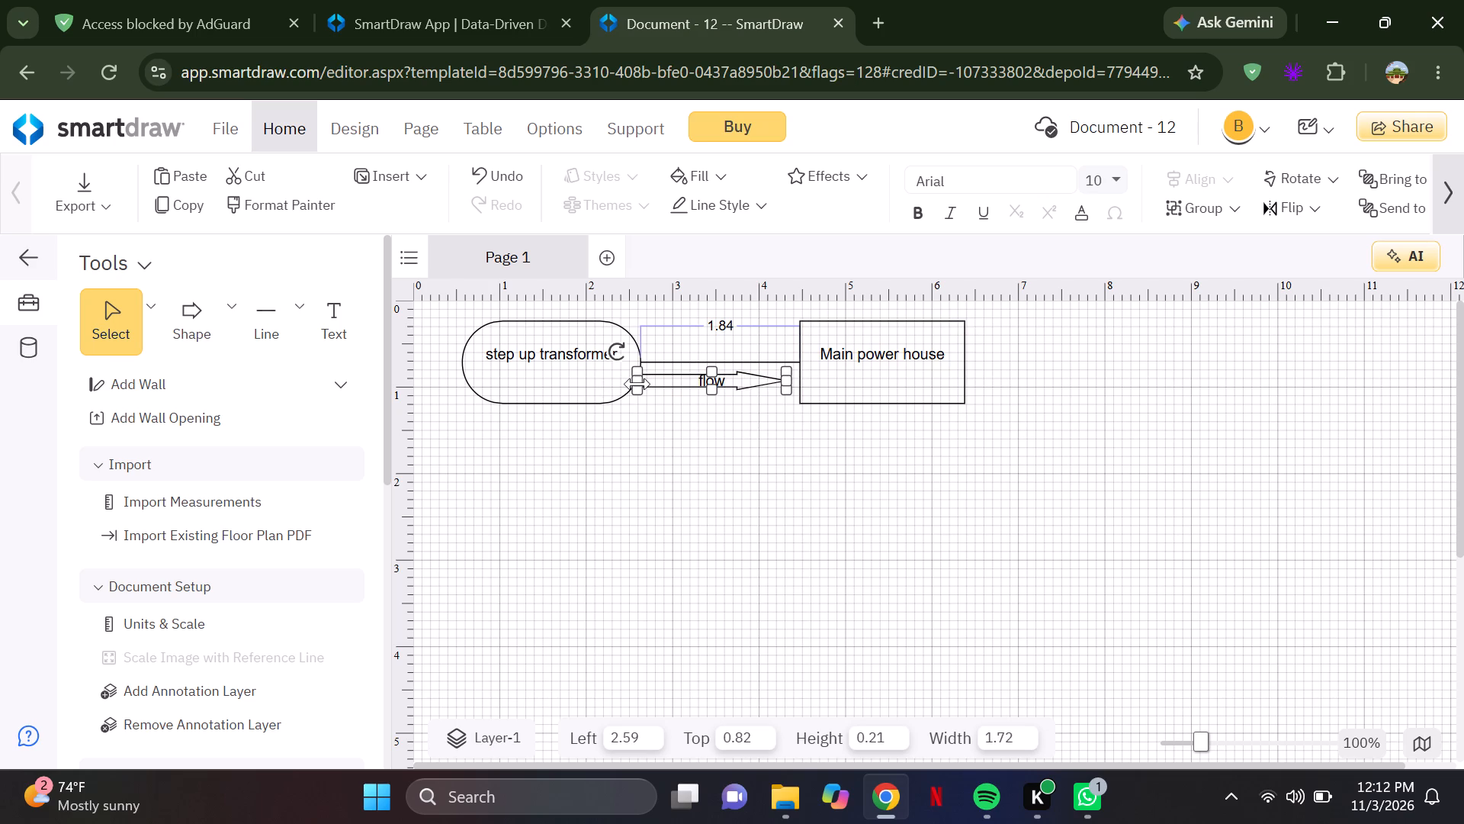
right_click_drag(637, 384, 665, 384)
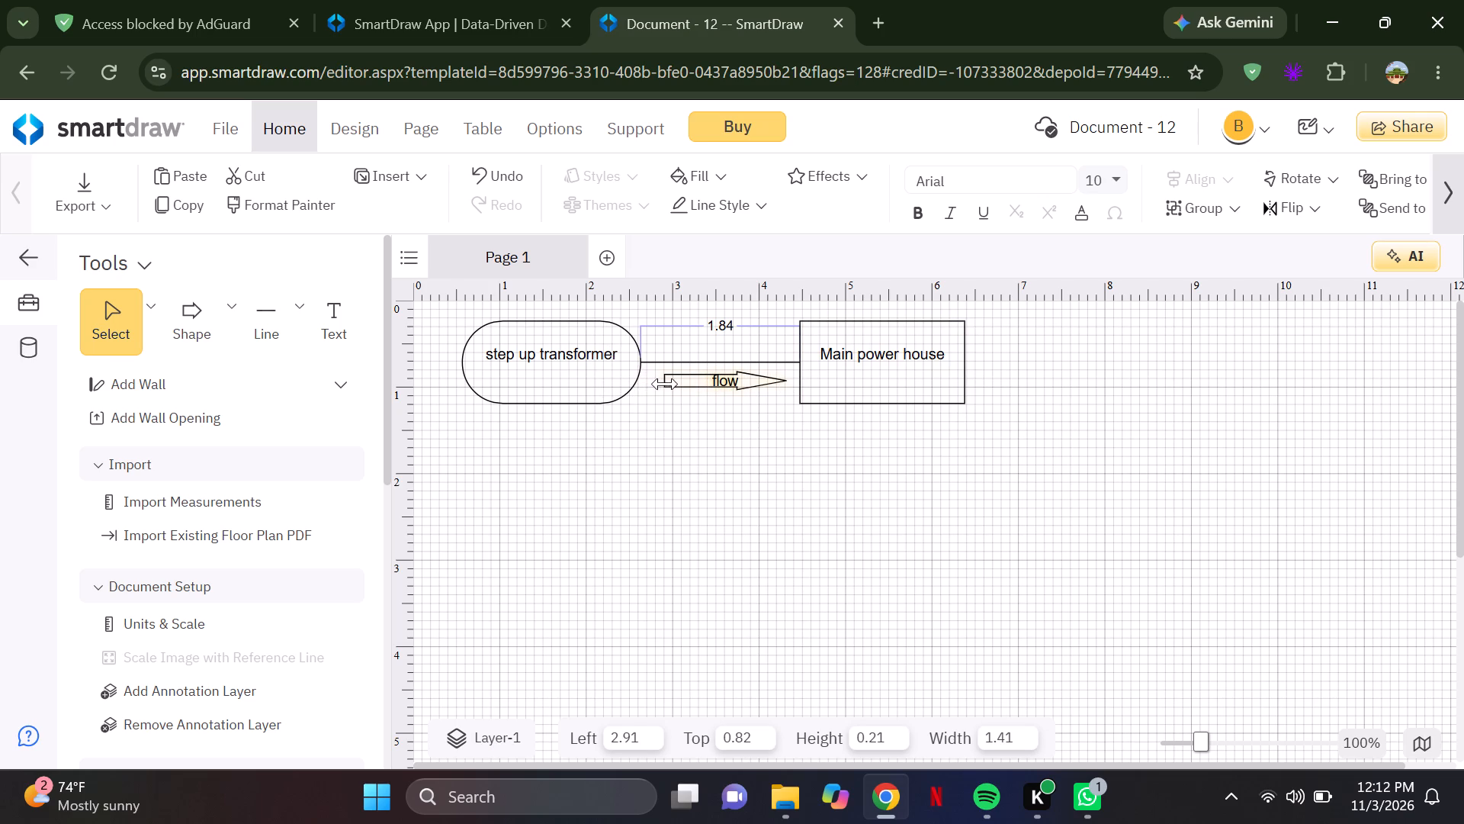
right_click_drag(665, 384, 670, 384)
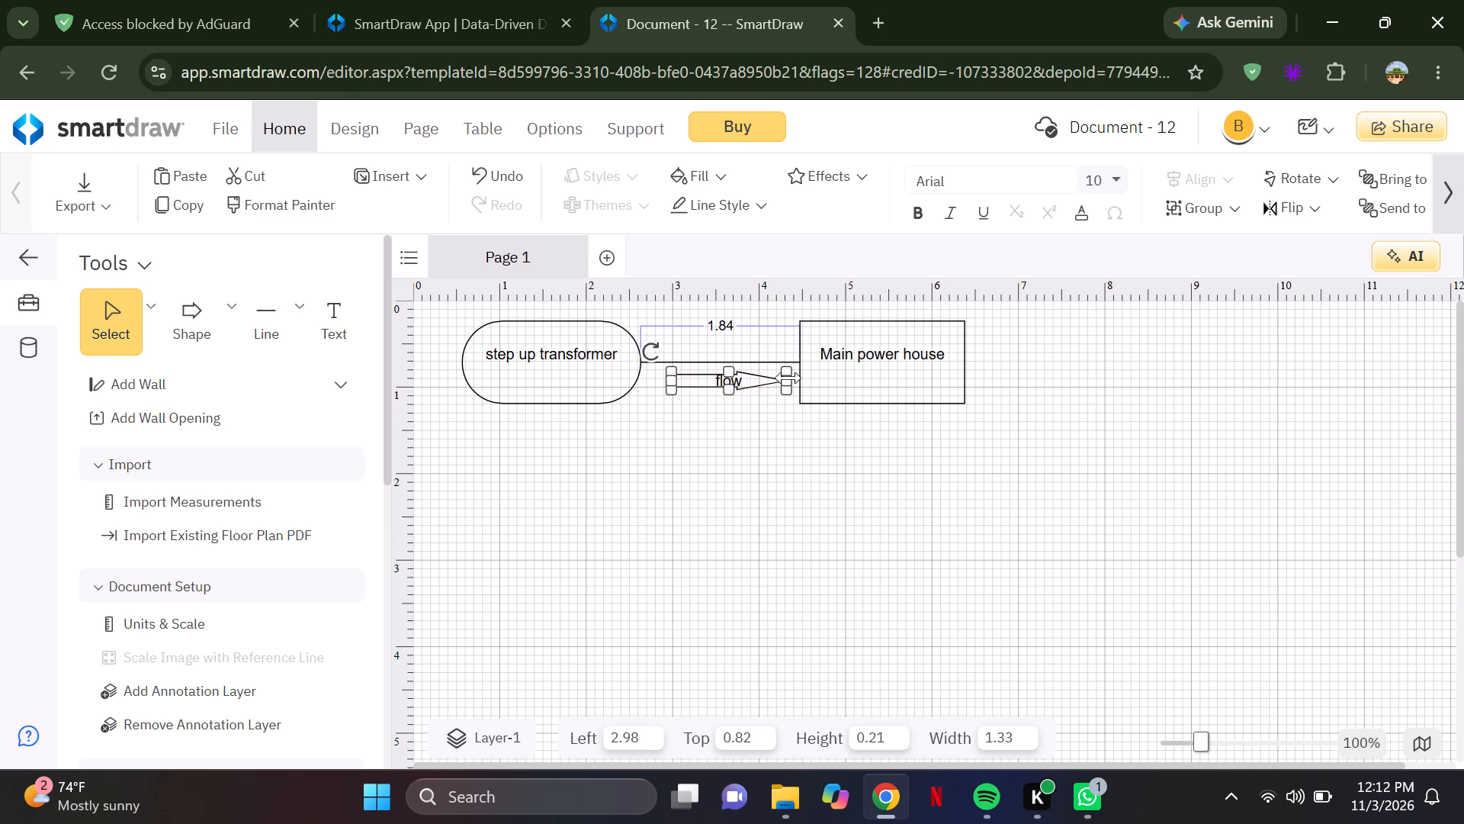
right_click(788, 380)
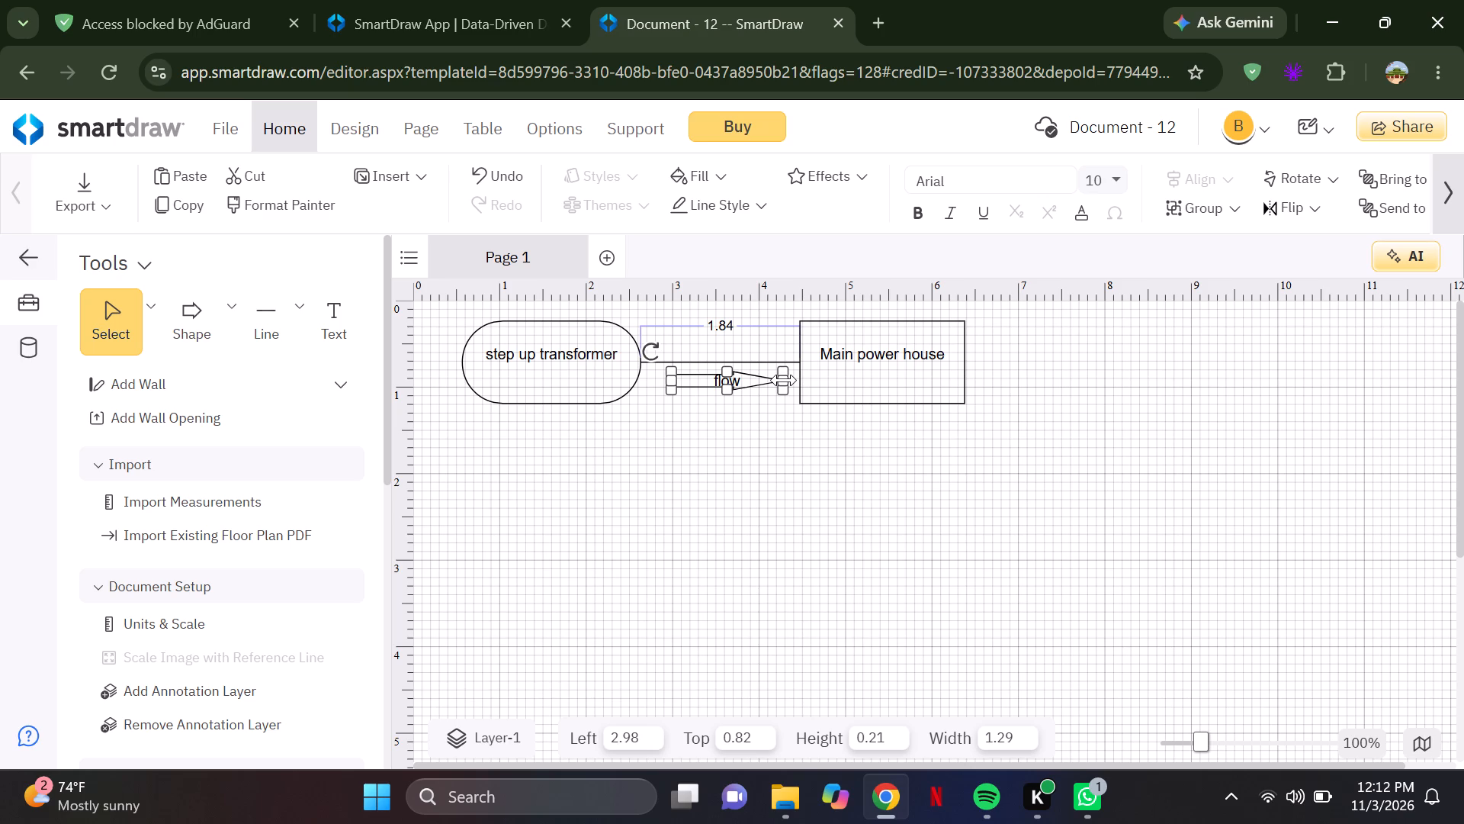
left_click(1026, 383)
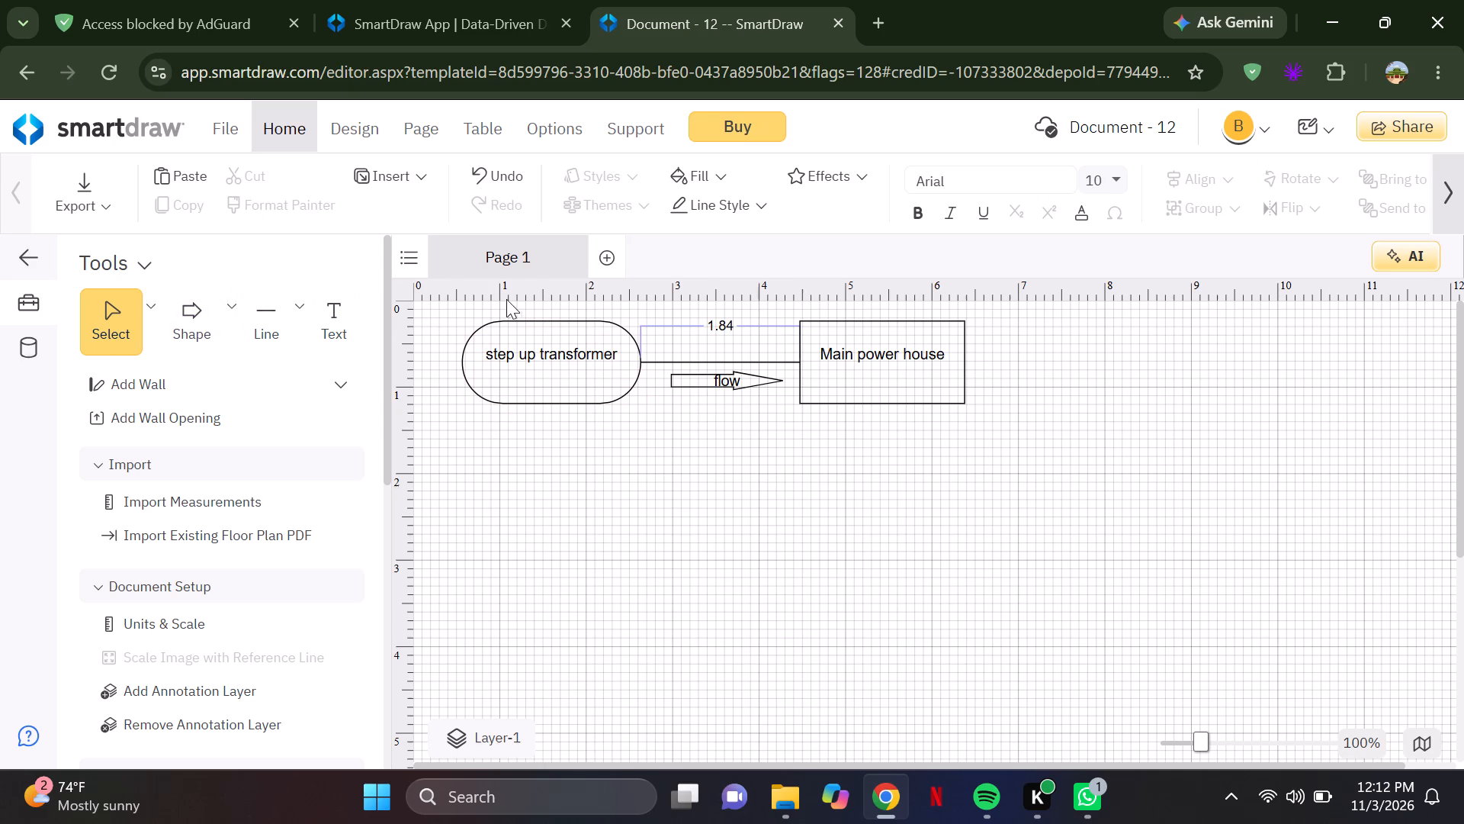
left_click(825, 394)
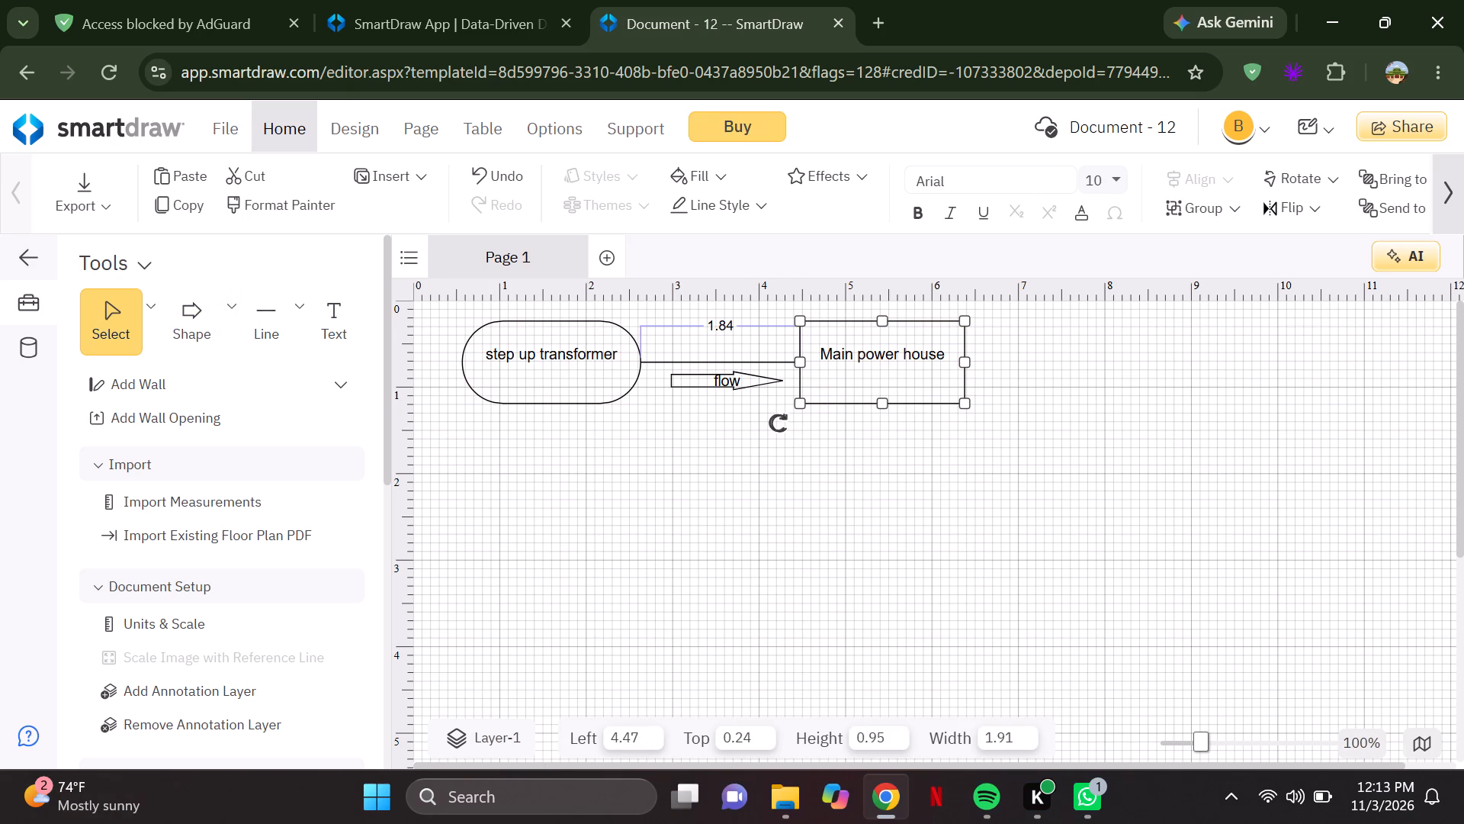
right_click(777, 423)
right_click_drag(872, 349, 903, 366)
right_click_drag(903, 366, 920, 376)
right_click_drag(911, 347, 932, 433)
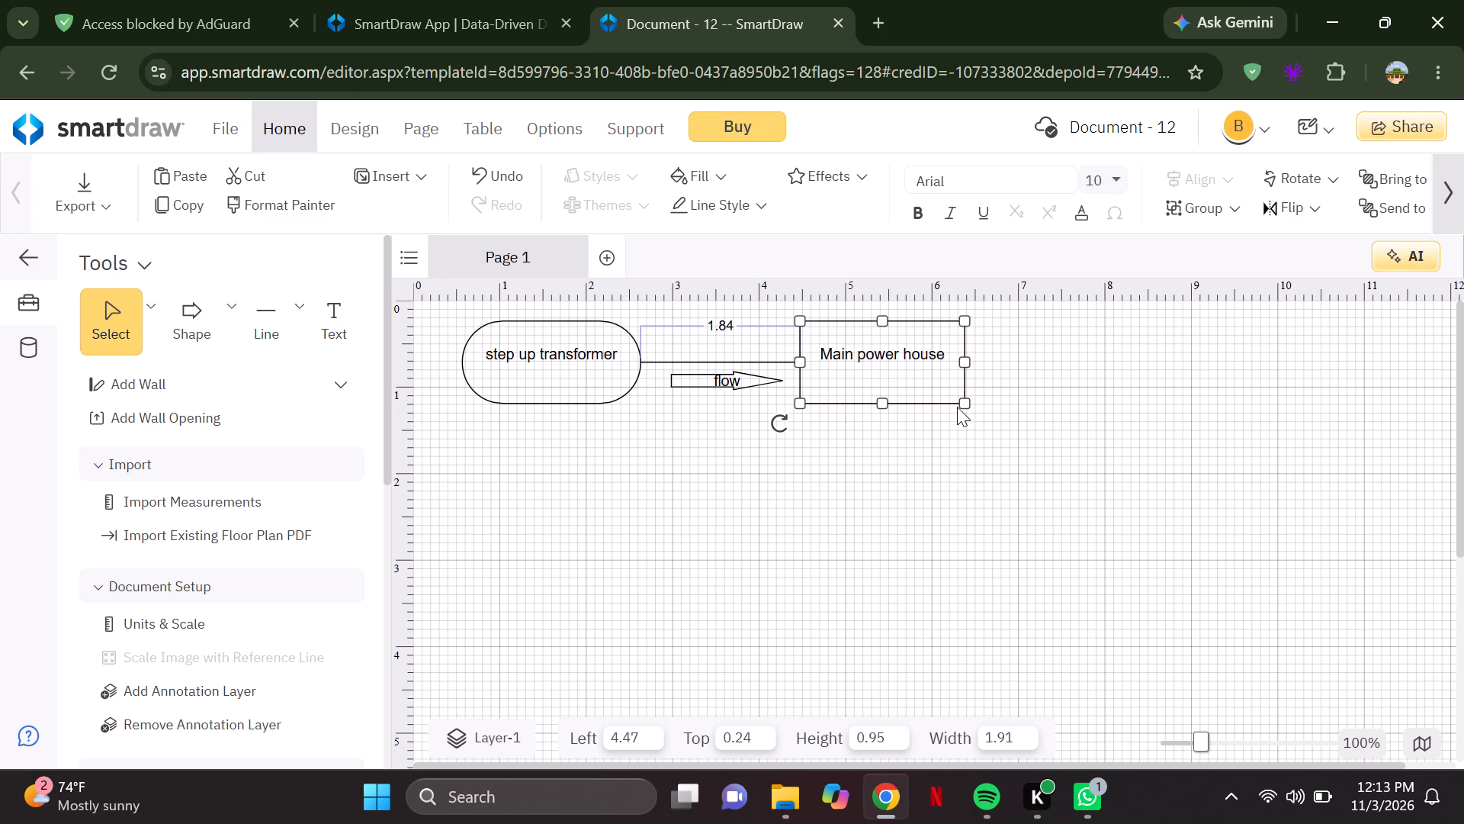
Shrink the "Main power house" rectangle from its lower-right corner to about 1.69 wide and 0.79 high.
right_click_drag(958, 398, 943, 402)
right_click_drag(963, 401, 940, 379)
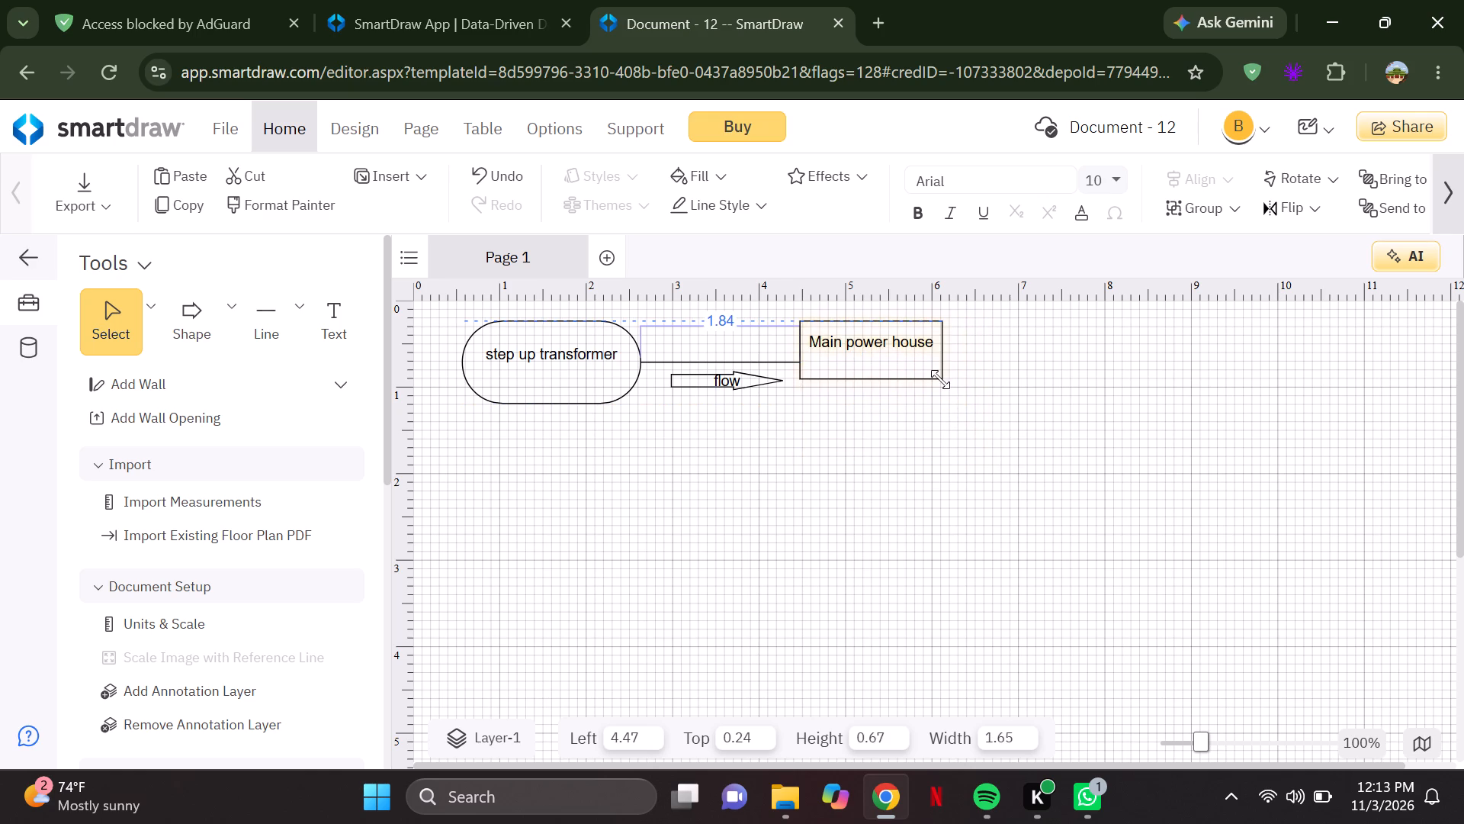
right_click_drag(940, 379, 944, 385)
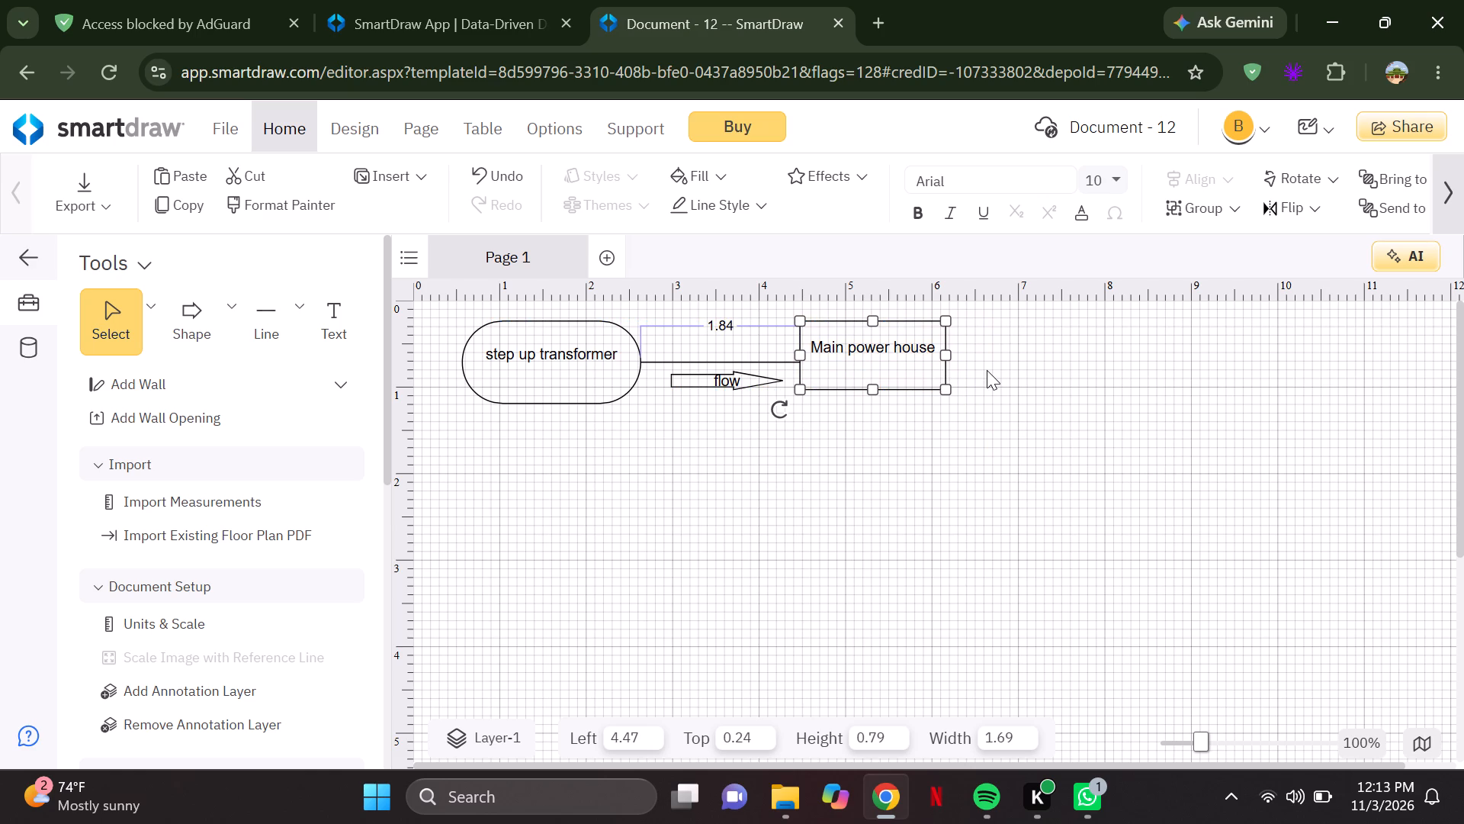
left_click(987, 370)
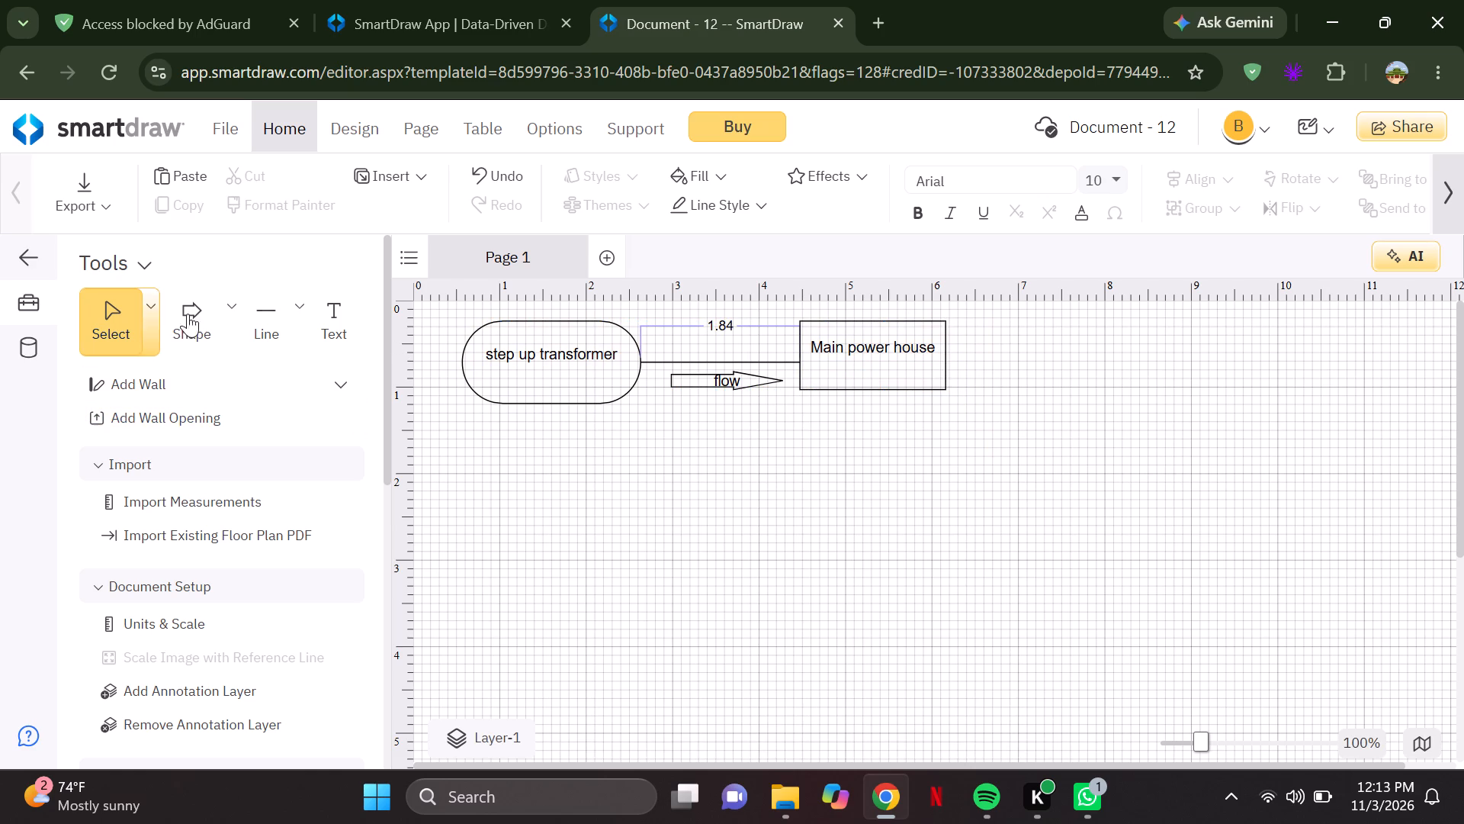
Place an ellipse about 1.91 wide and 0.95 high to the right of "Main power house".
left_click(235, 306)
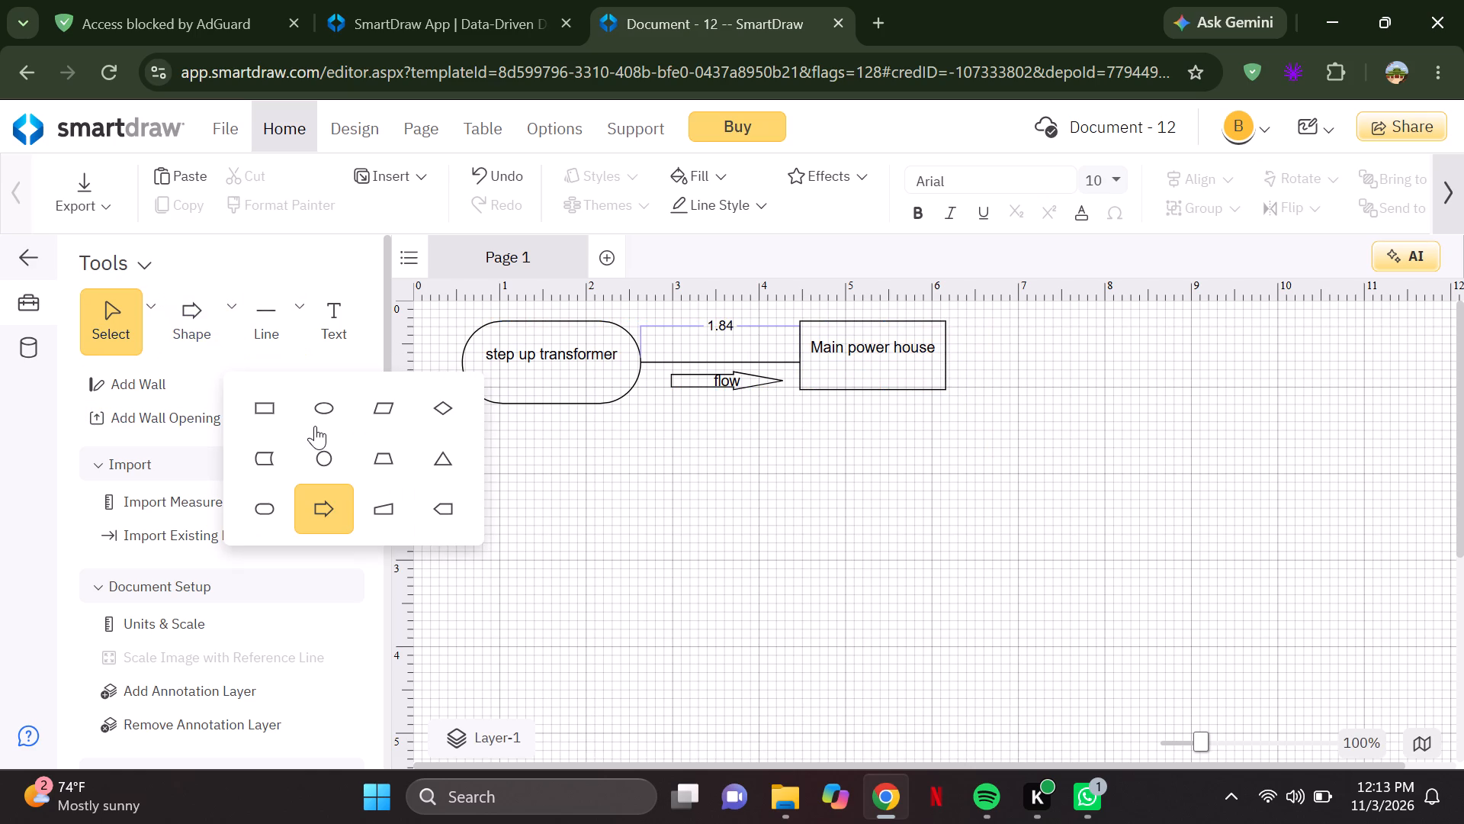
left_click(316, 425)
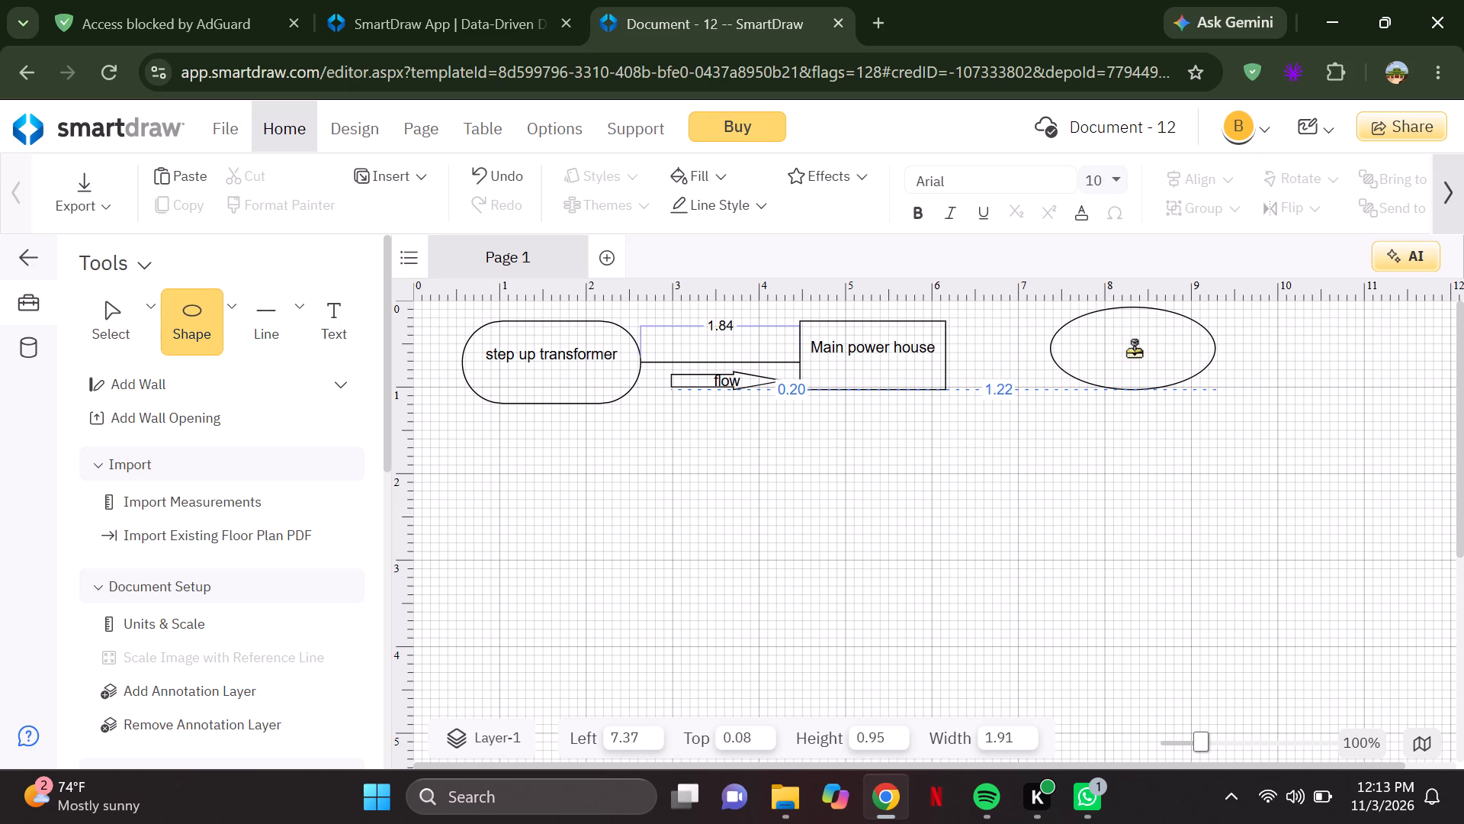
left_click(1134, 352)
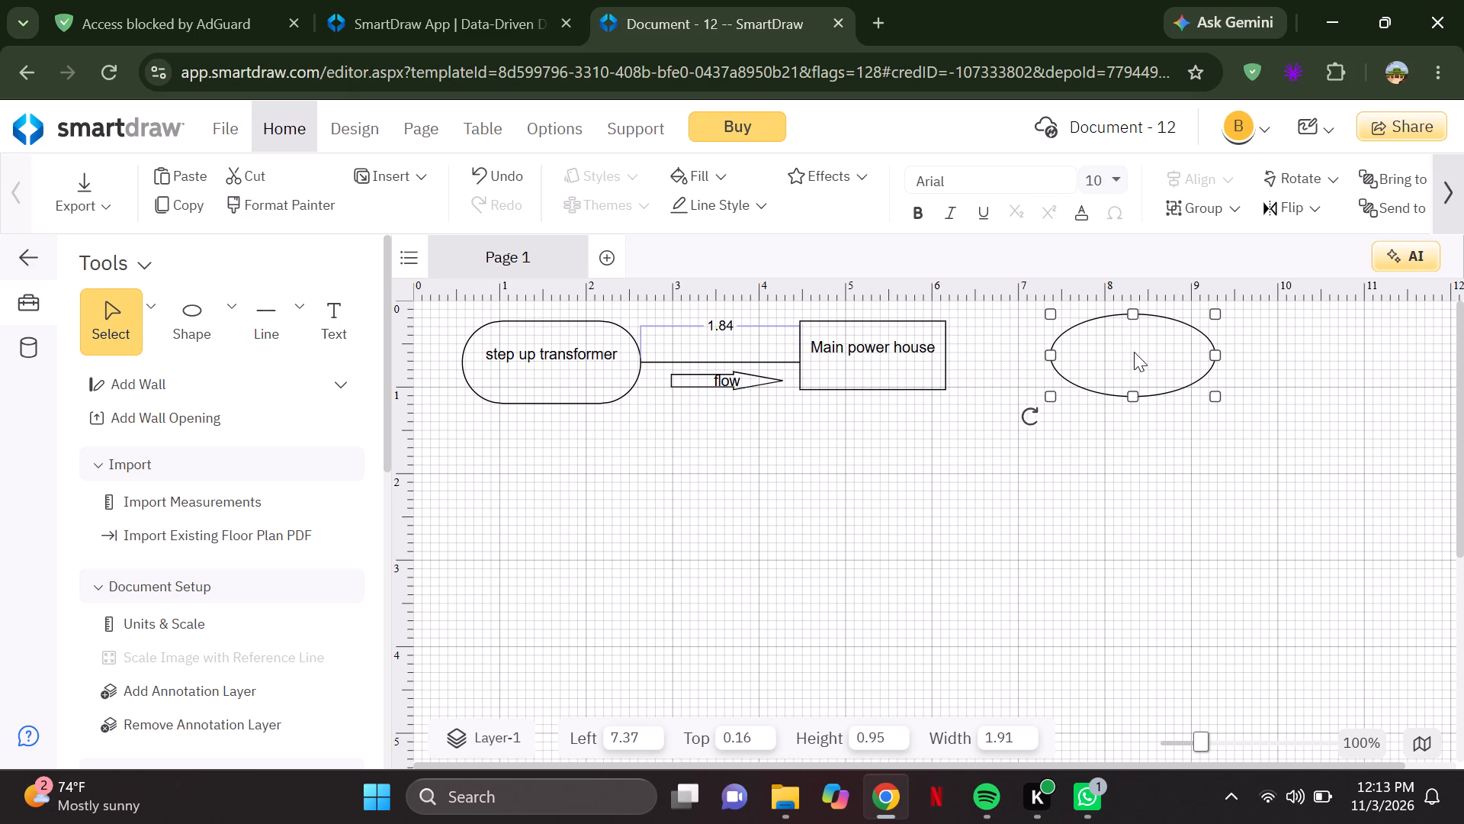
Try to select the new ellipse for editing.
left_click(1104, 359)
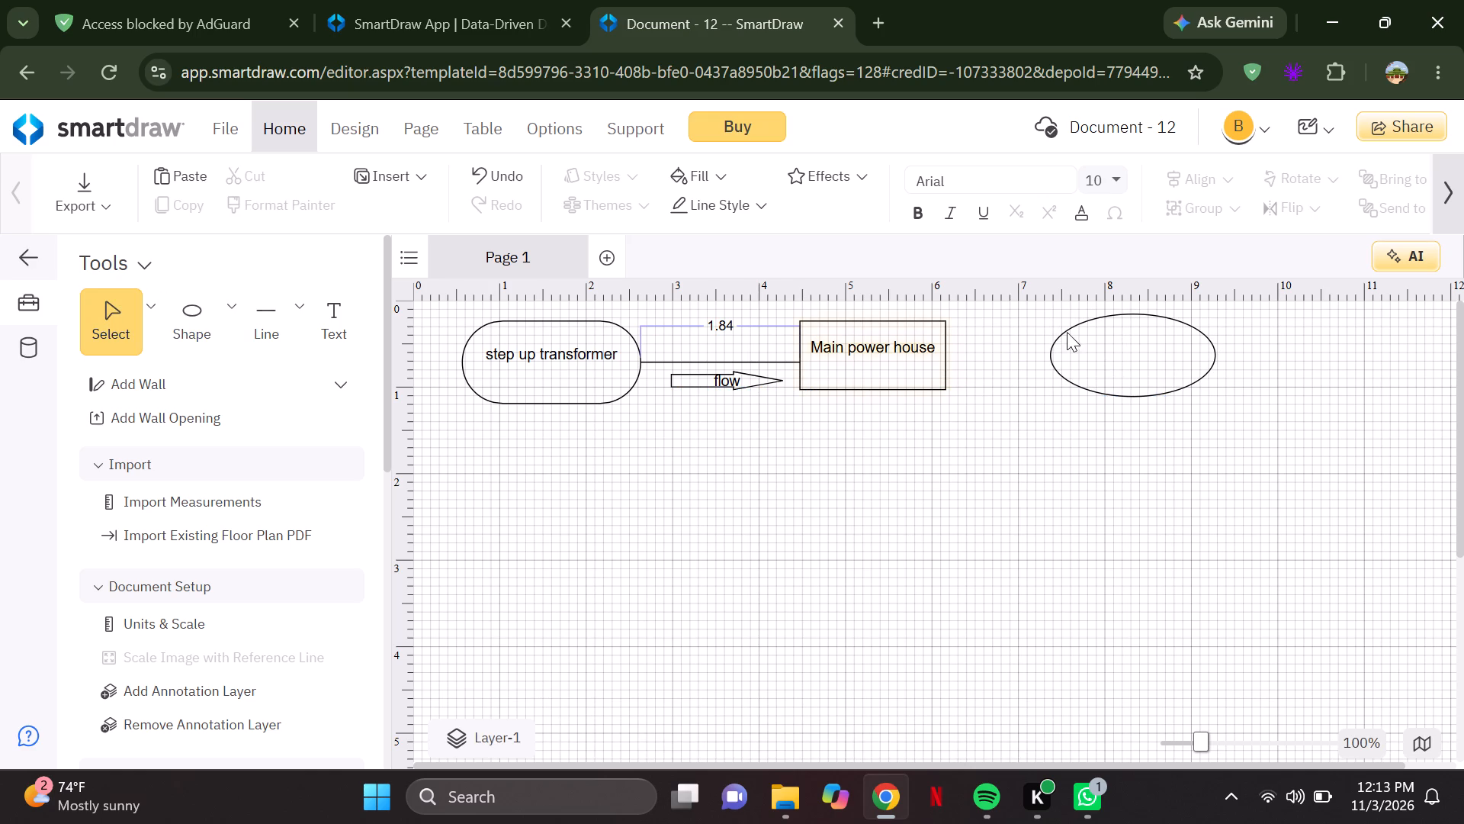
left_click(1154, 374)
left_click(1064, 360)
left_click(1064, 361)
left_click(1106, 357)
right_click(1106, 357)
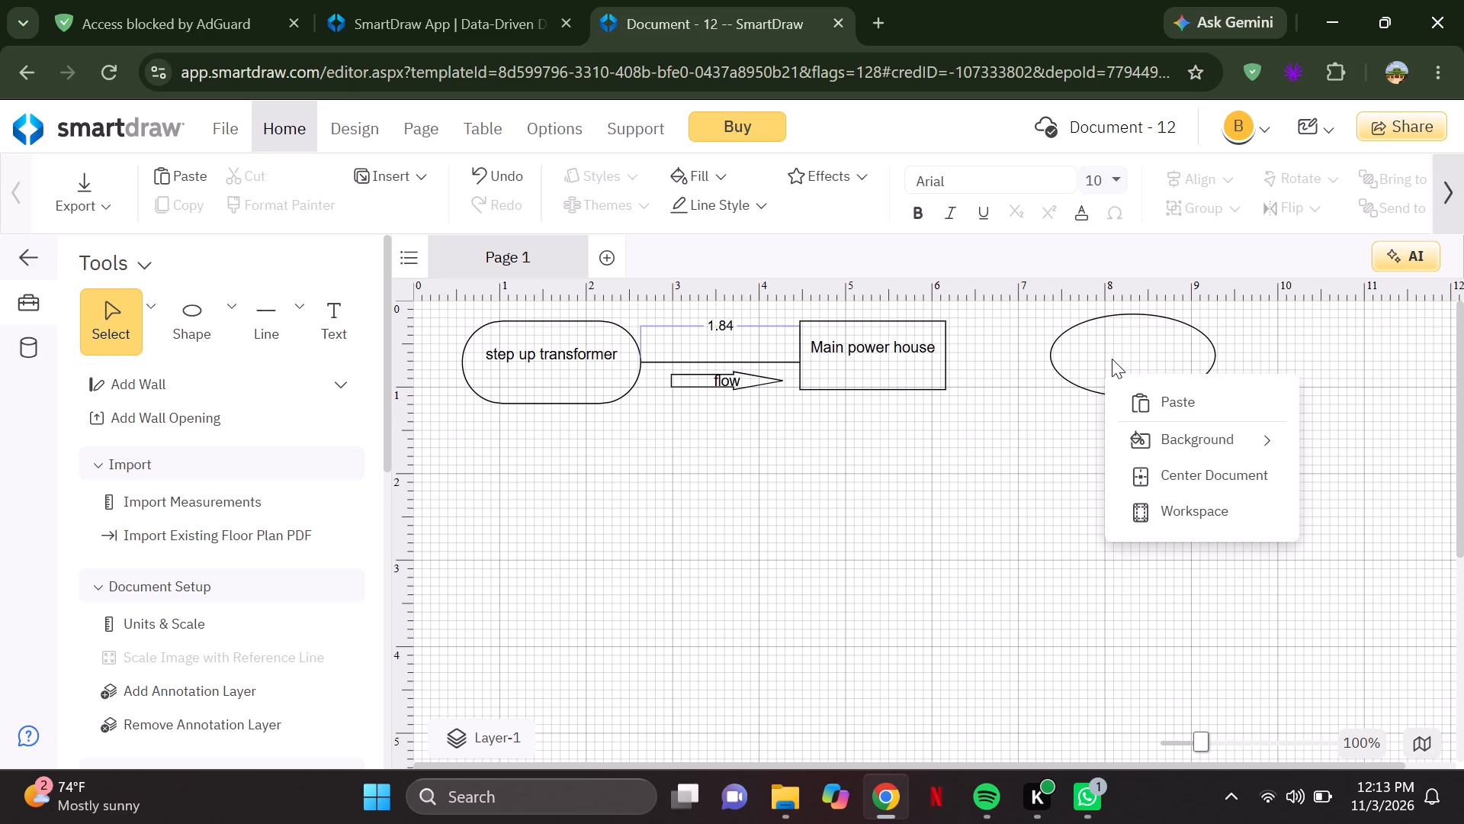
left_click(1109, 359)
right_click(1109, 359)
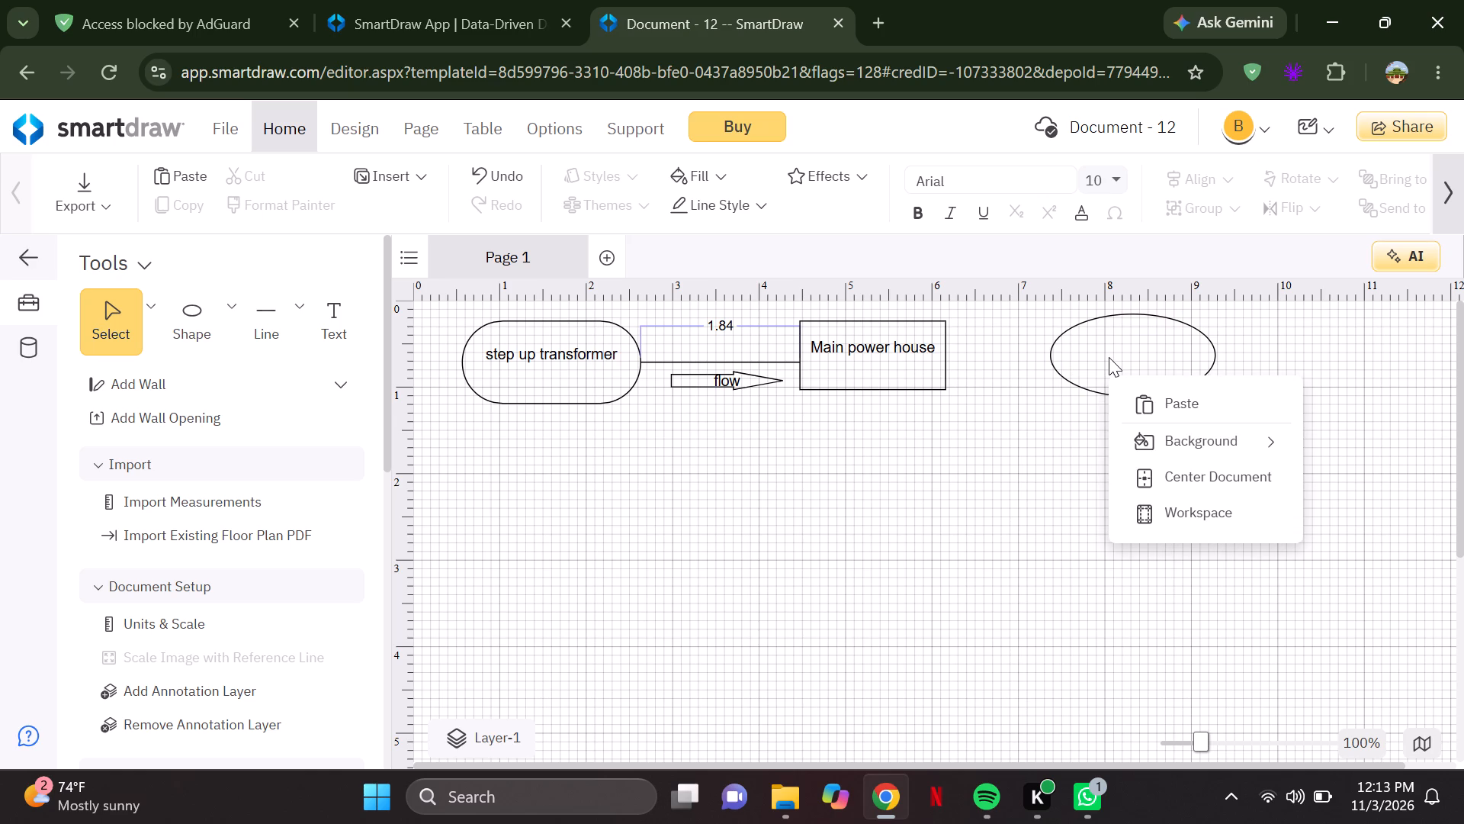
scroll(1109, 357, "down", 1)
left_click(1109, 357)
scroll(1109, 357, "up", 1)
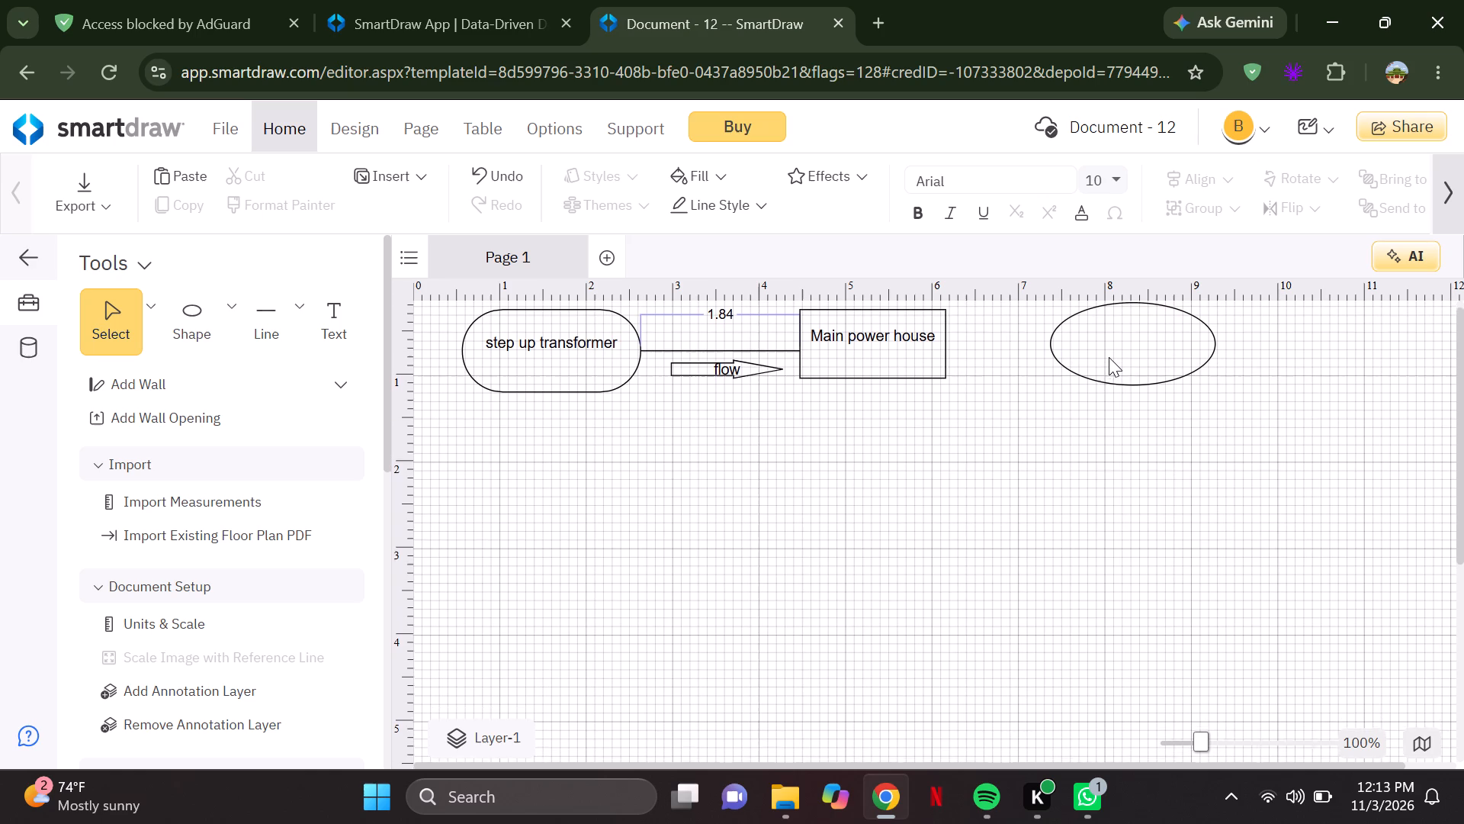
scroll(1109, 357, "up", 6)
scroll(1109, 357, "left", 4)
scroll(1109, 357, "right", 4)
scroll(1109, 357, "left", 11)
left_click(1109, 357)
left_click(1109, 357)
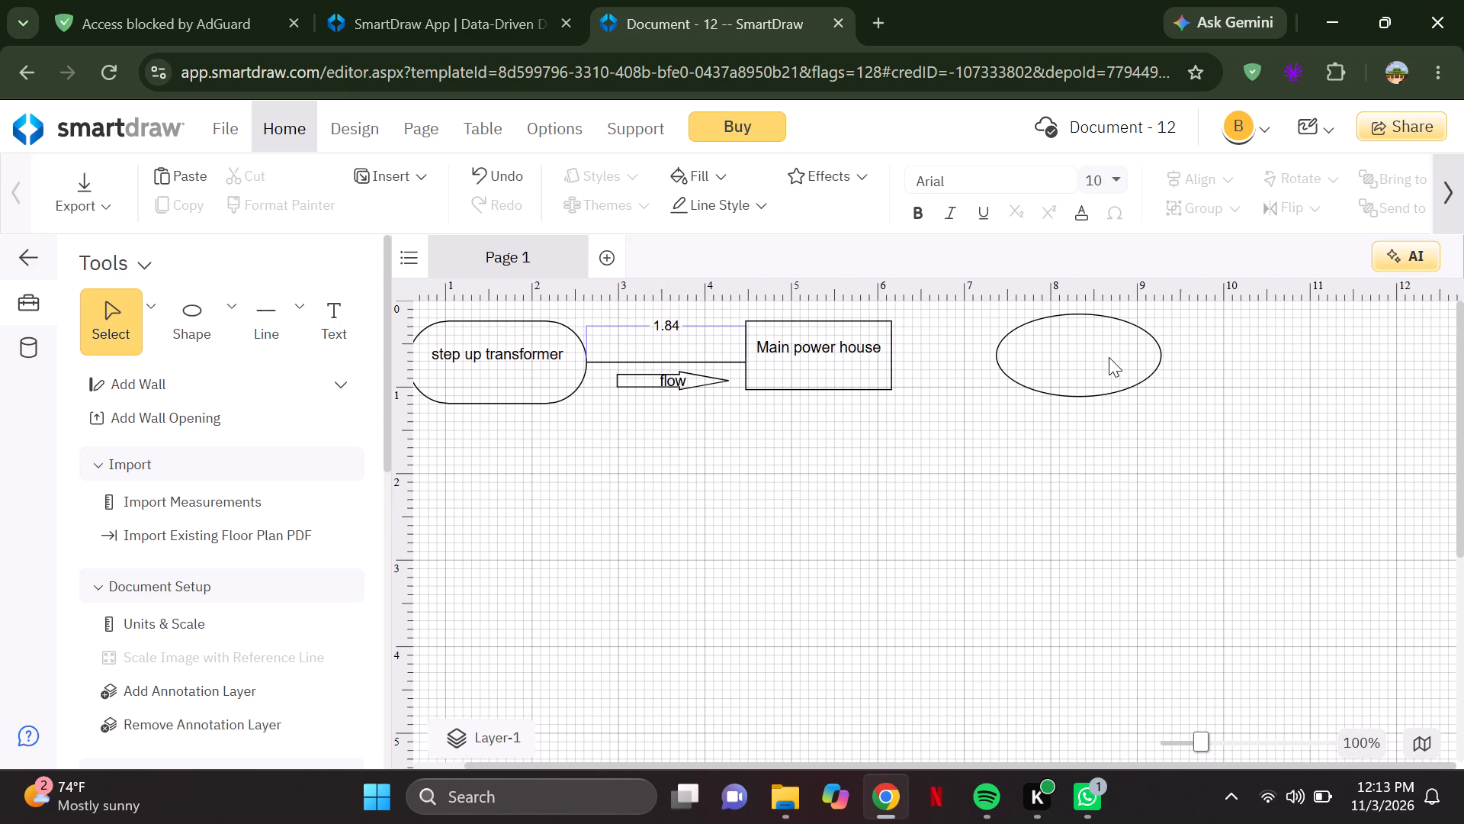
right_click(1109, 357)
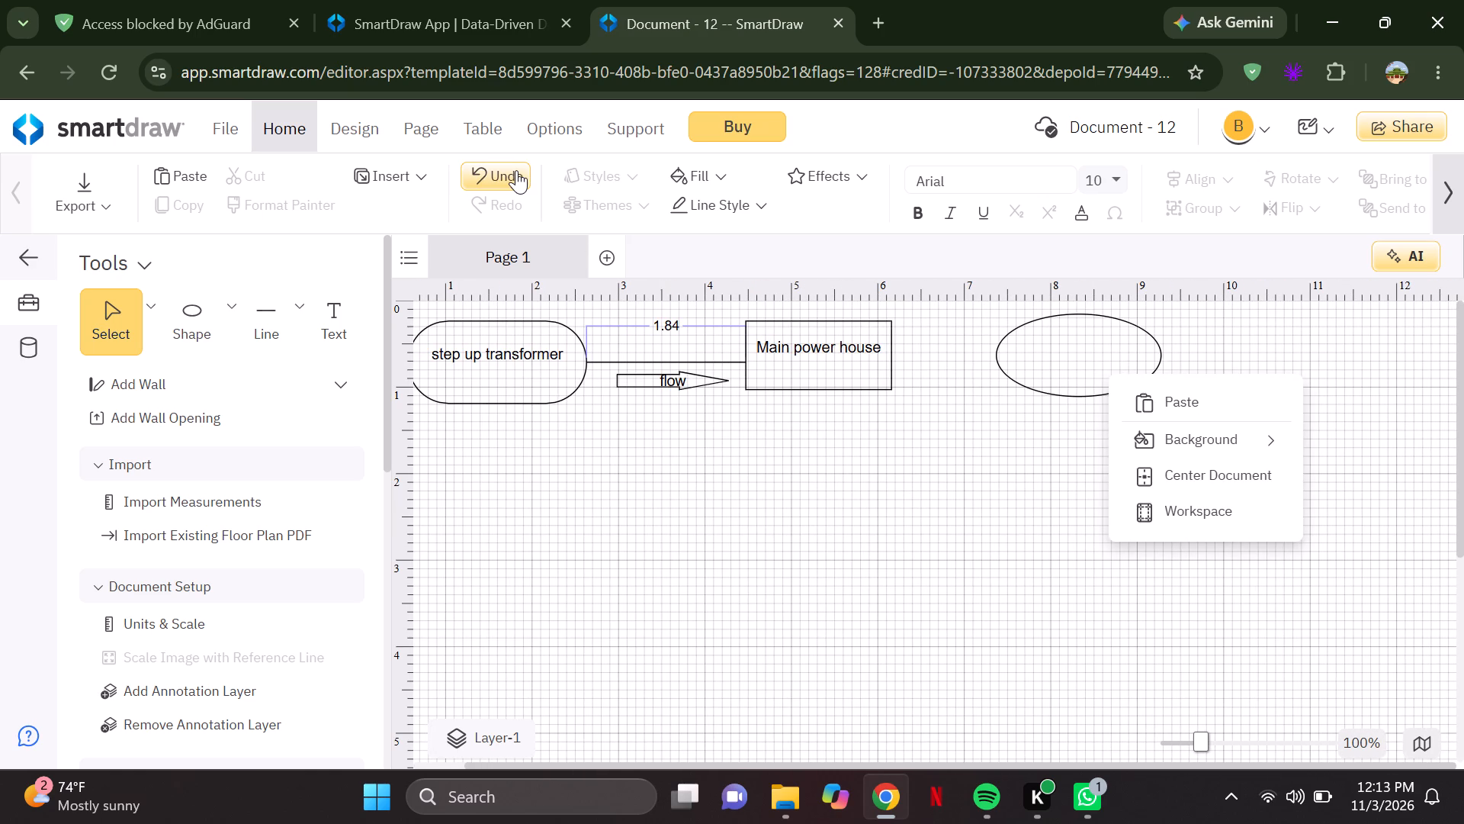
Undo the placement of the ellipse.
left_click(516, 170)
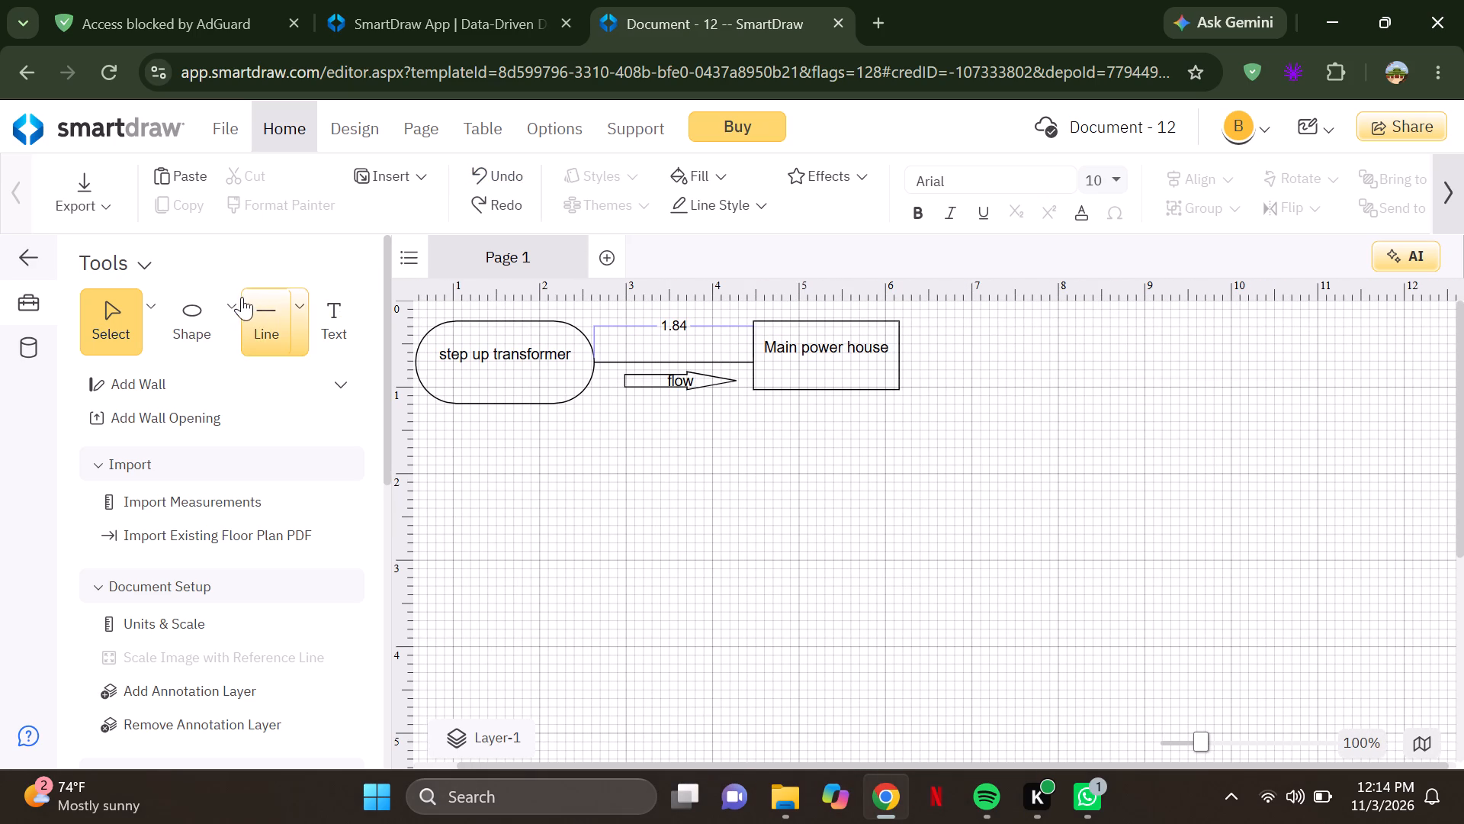
Place an ellipse about 1.91 wide and 0.95 high to the right of "Main power house", level with it.
left_click(213, 297)
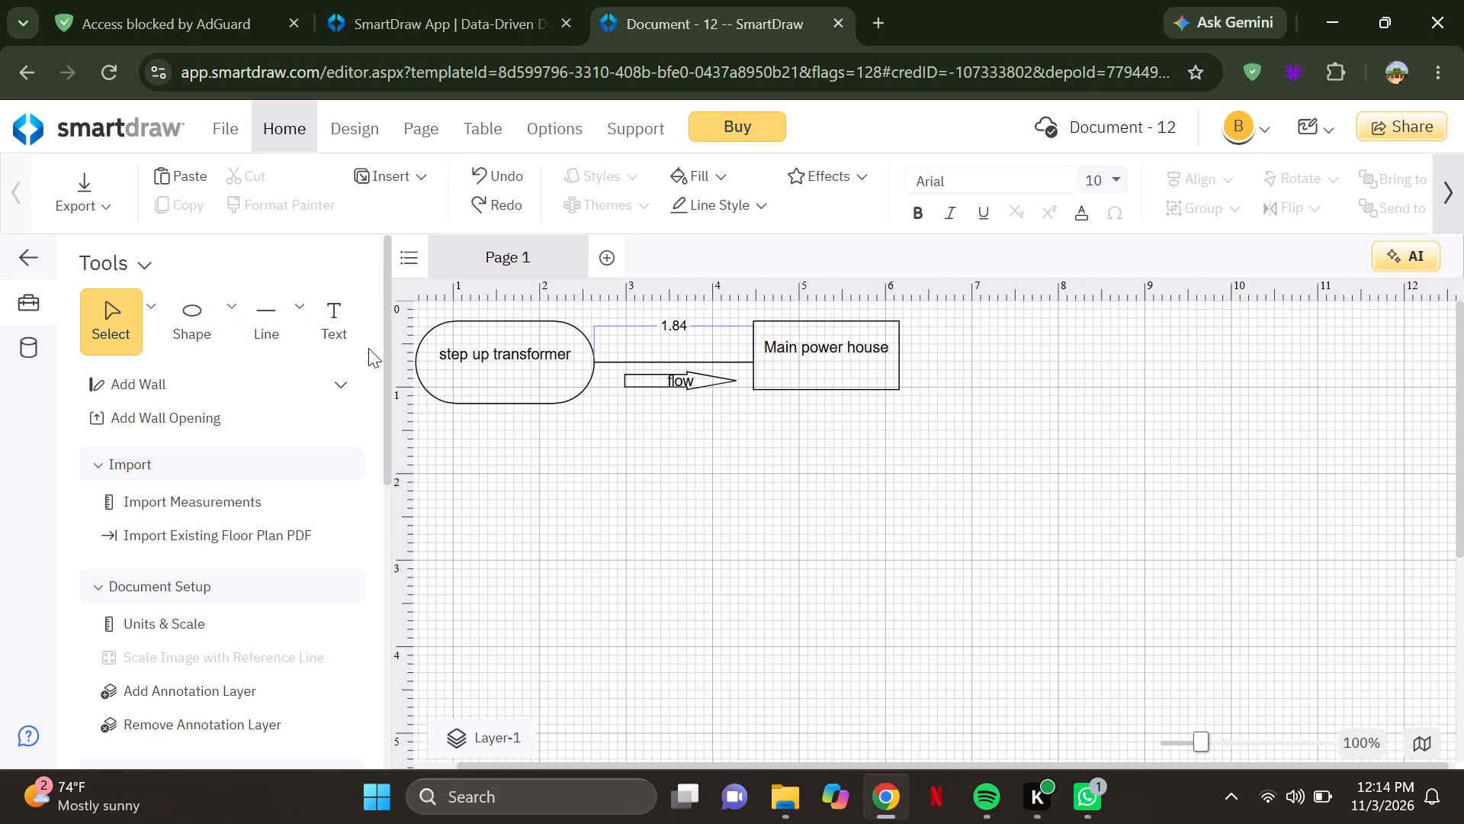
left_click(229, 307)
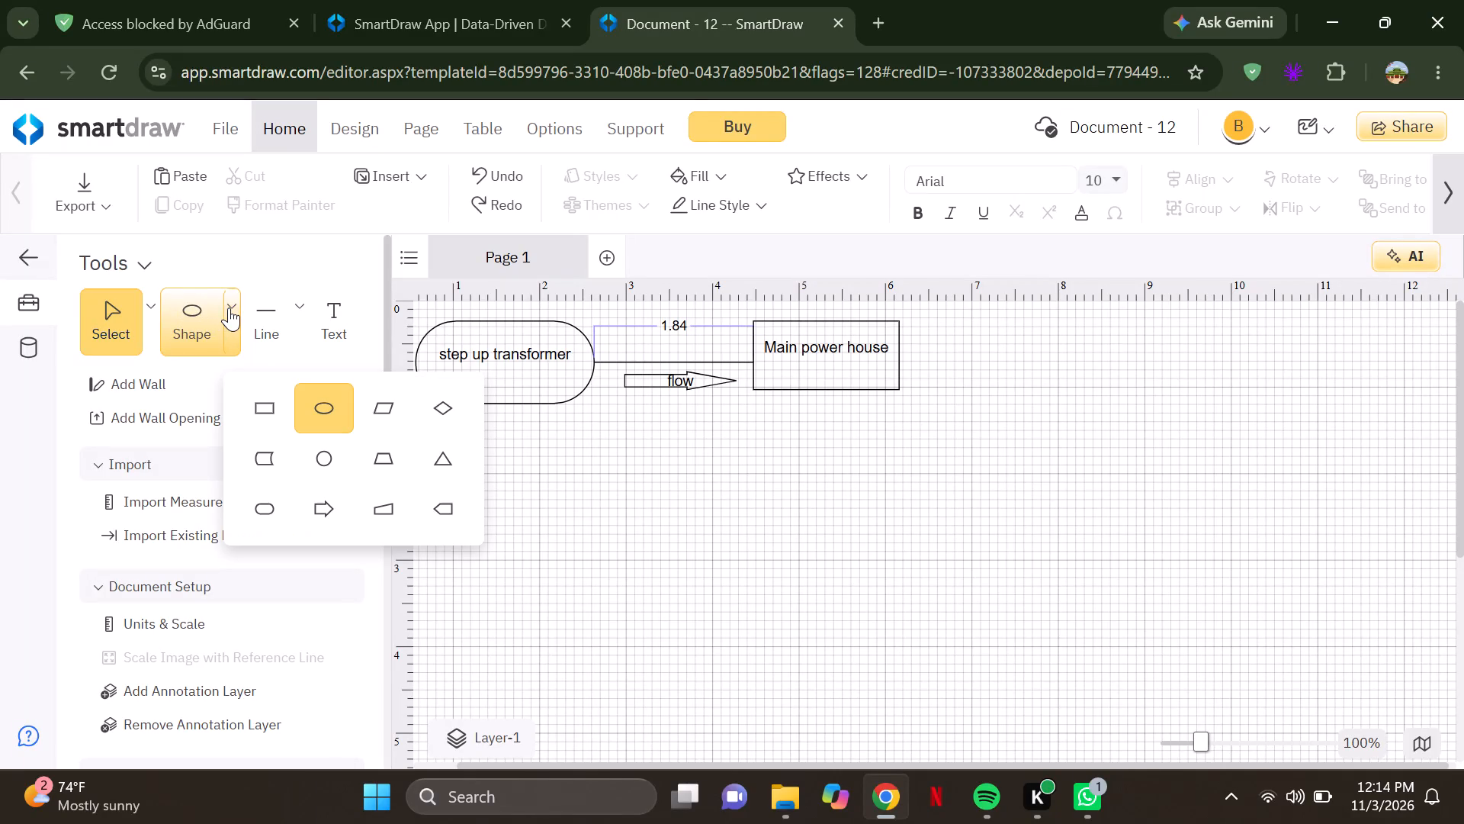
left_click(315, 392)
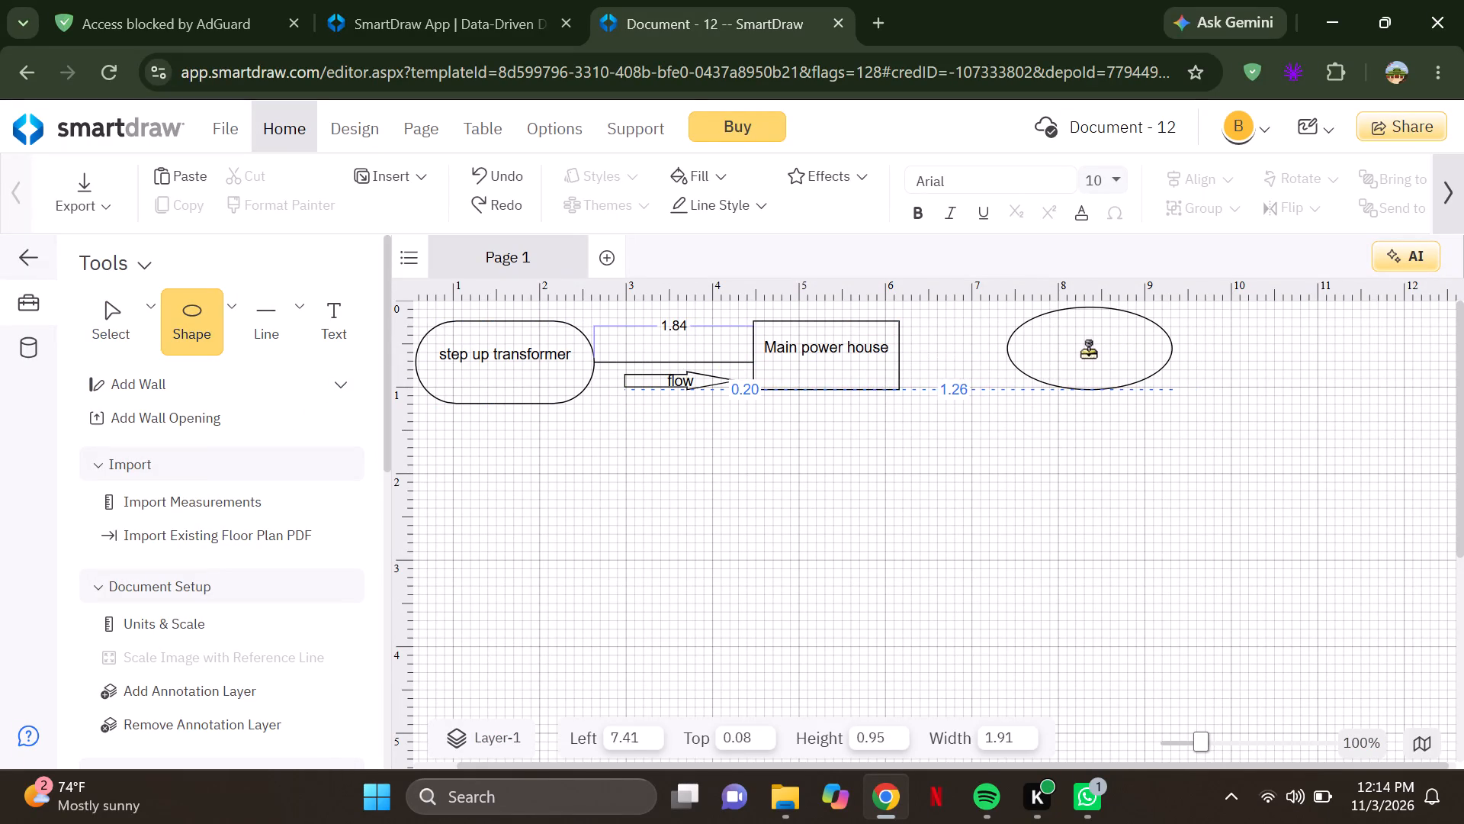
left_click(1088, 352)
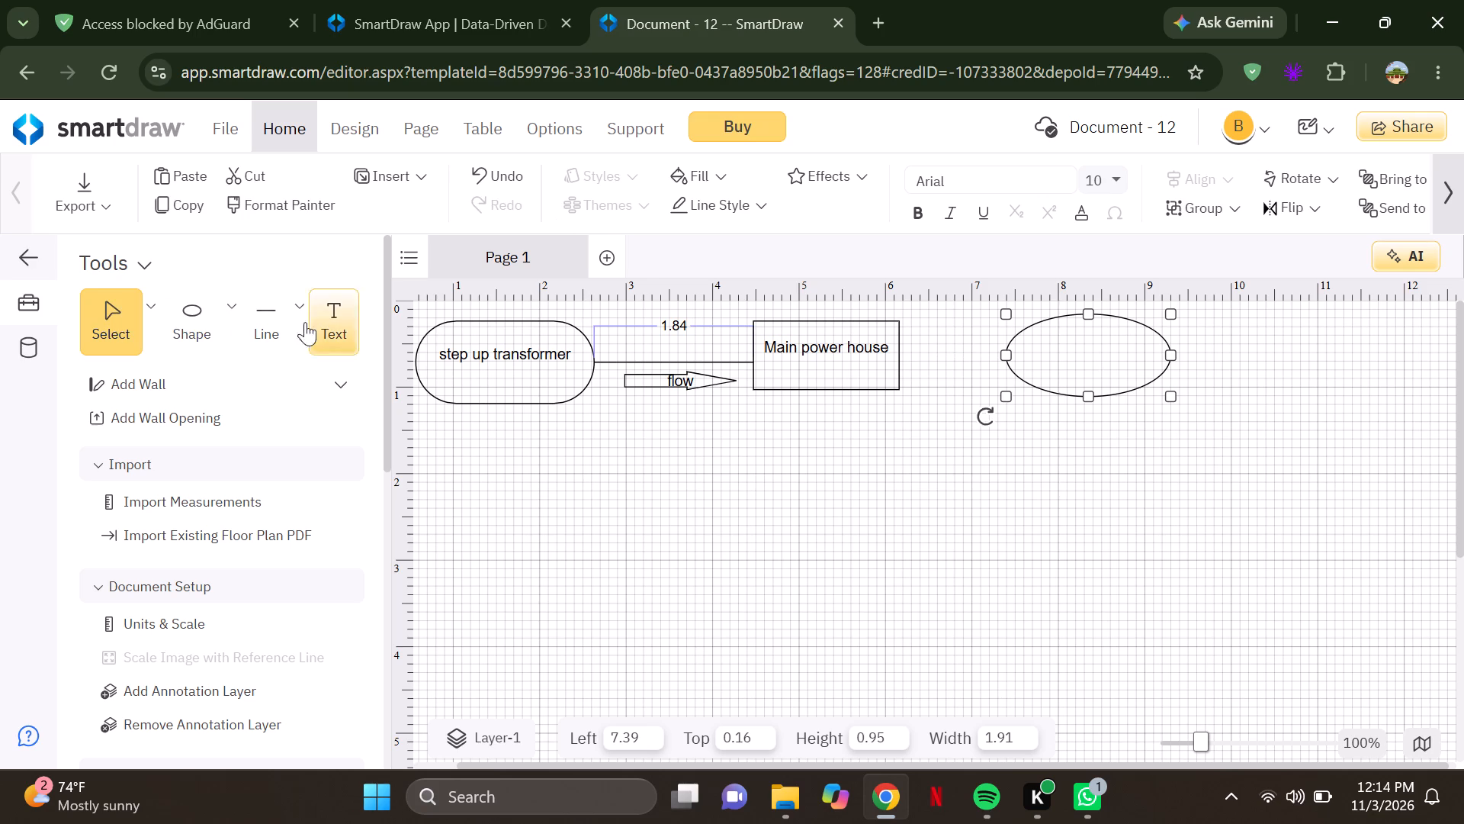
Label the ellipse "step down transformer", ending the text with a line break.
left_click(332, 344)
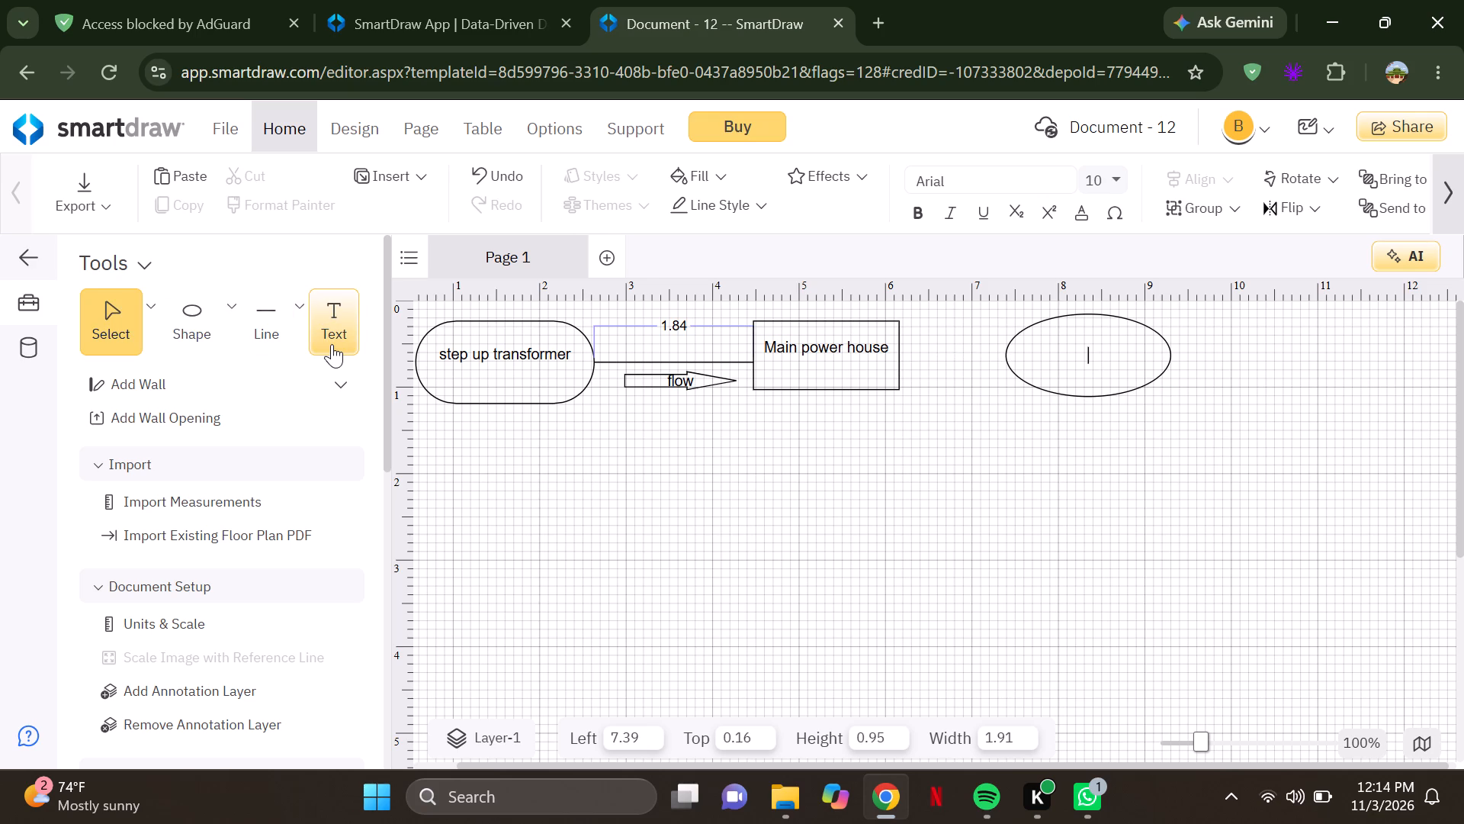
type("step do")
type("wn")
key("space")
type("transformw")
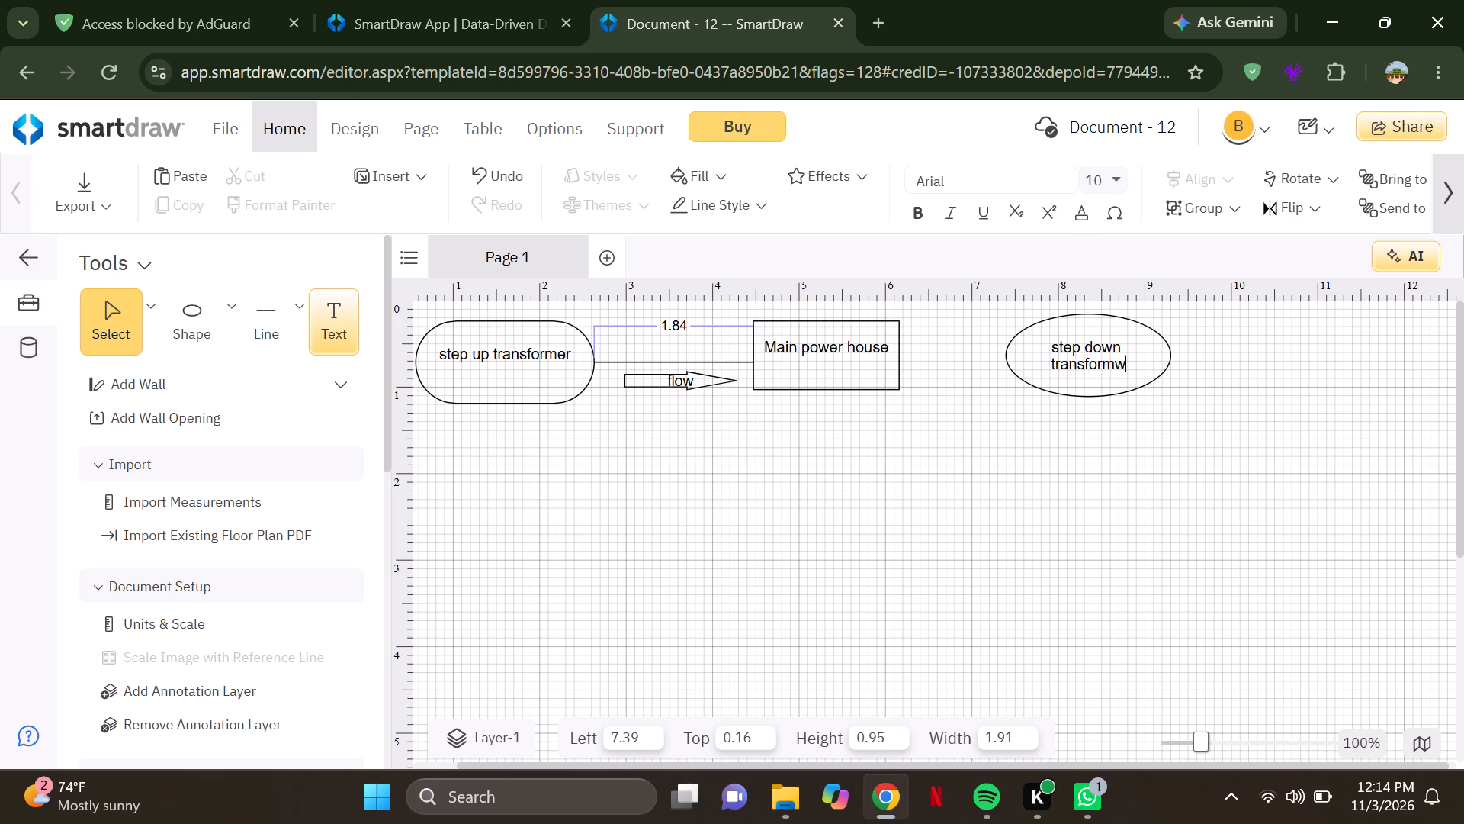
key("BackSpace")
type("er")
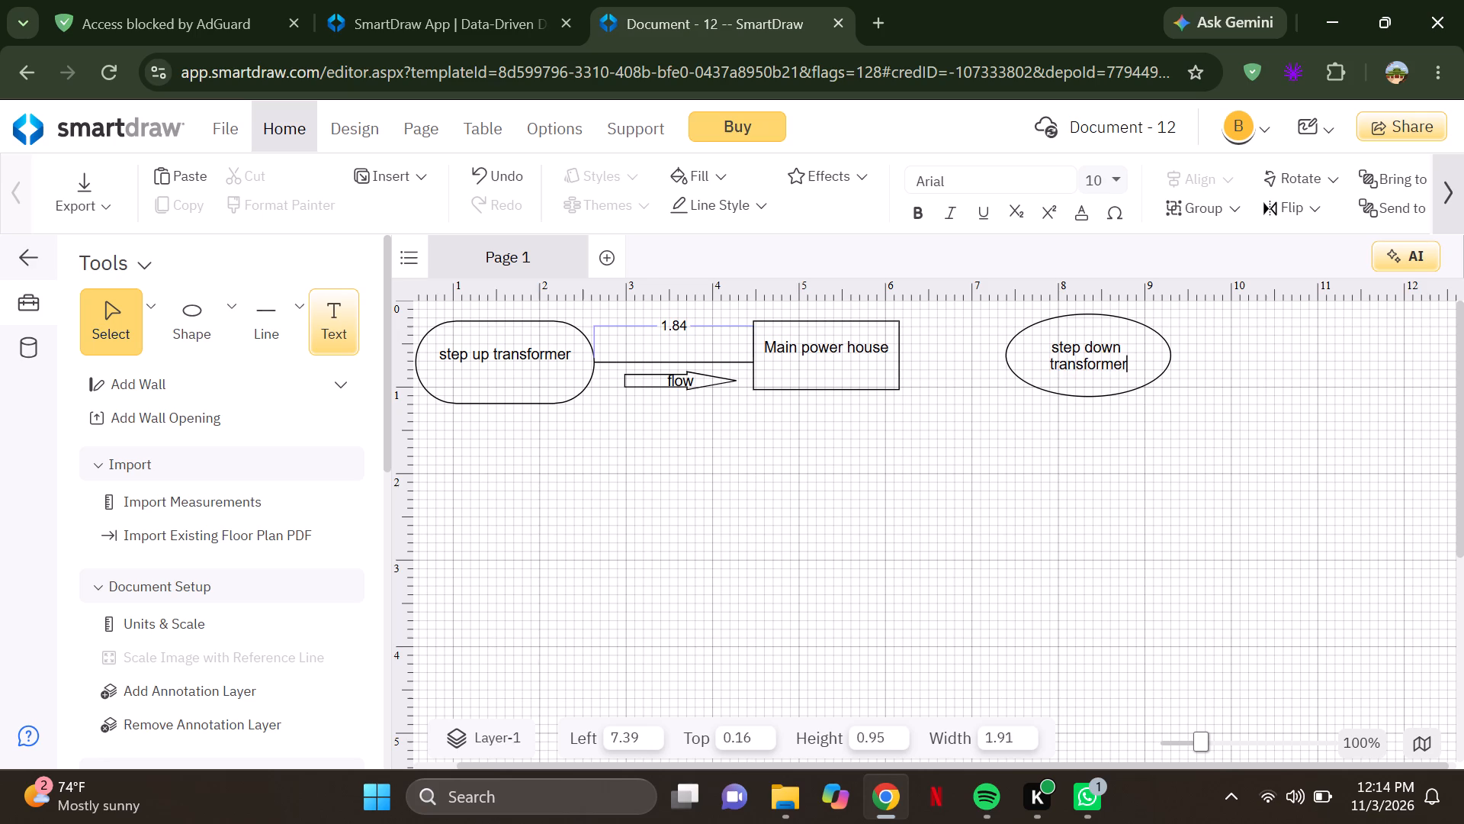
key("Return")
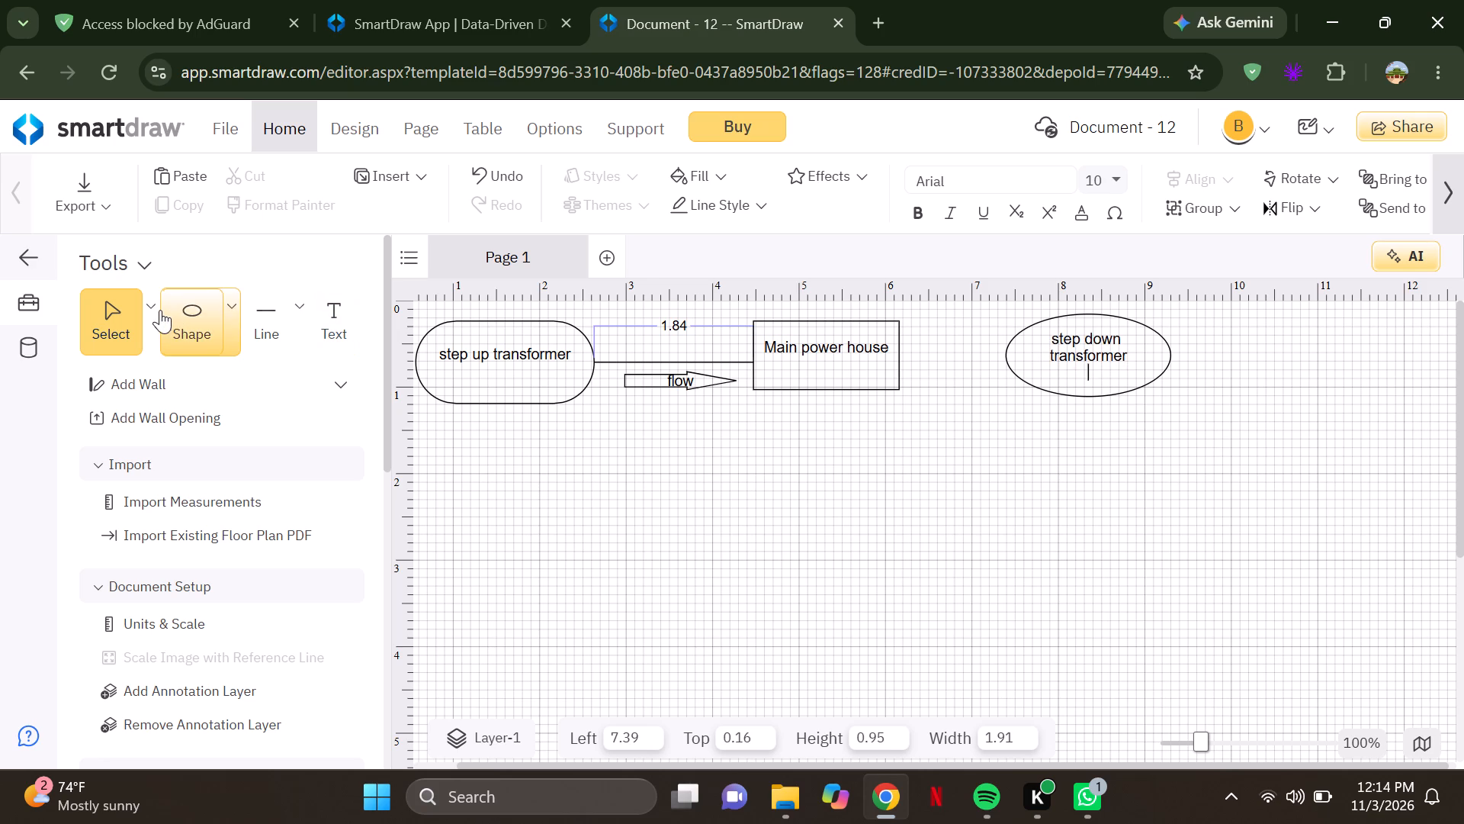
Connect "Main power house" to the "step down transformer" ellipse with a horizontal straight line about 1.24 long.
left_click(300, 299)
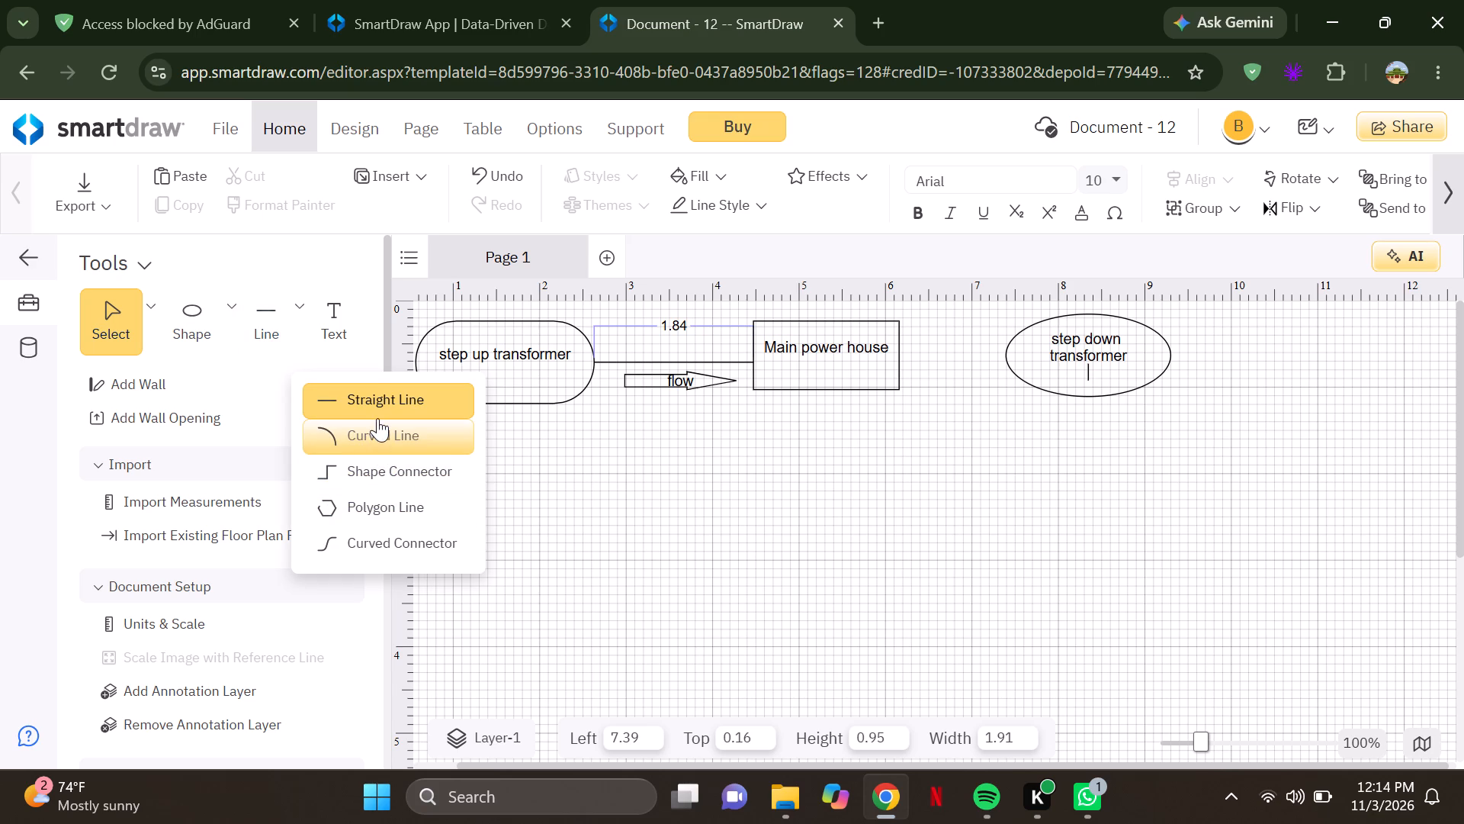
left_click(377, 385)
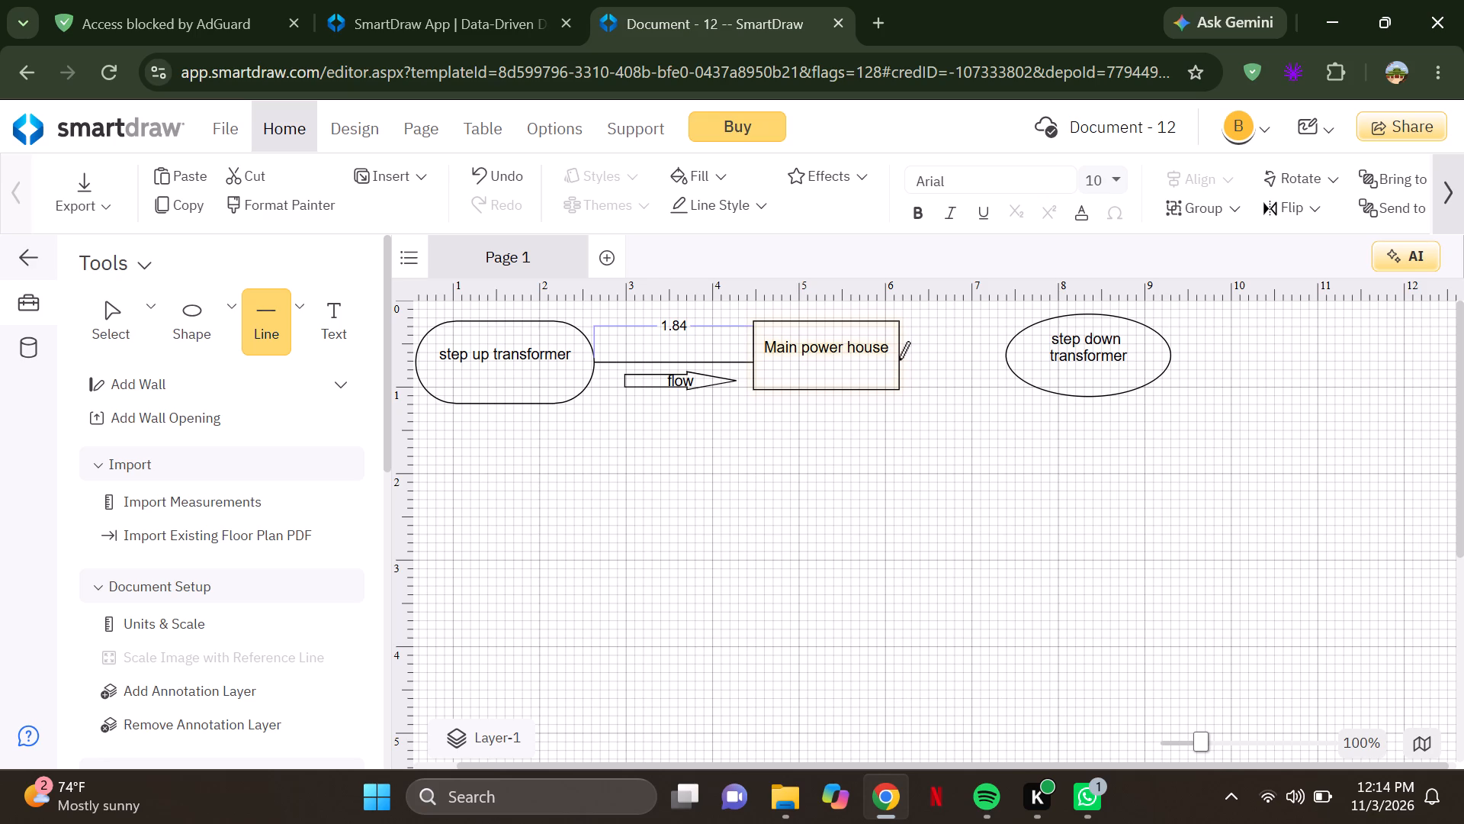
left_click_drag(899, 359, 965, 359)
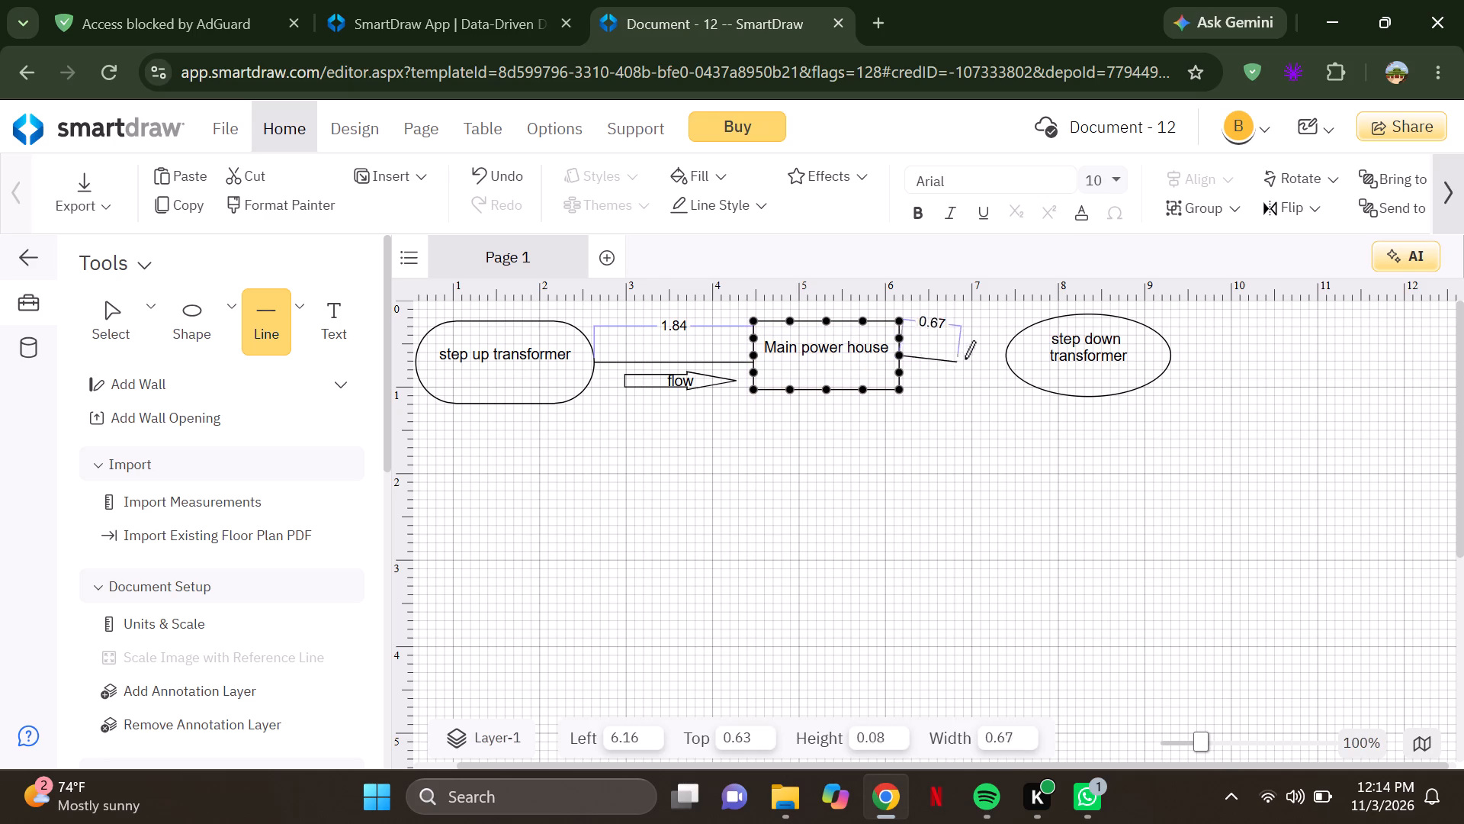
left_click_drag(965, 359, 1014, 355)
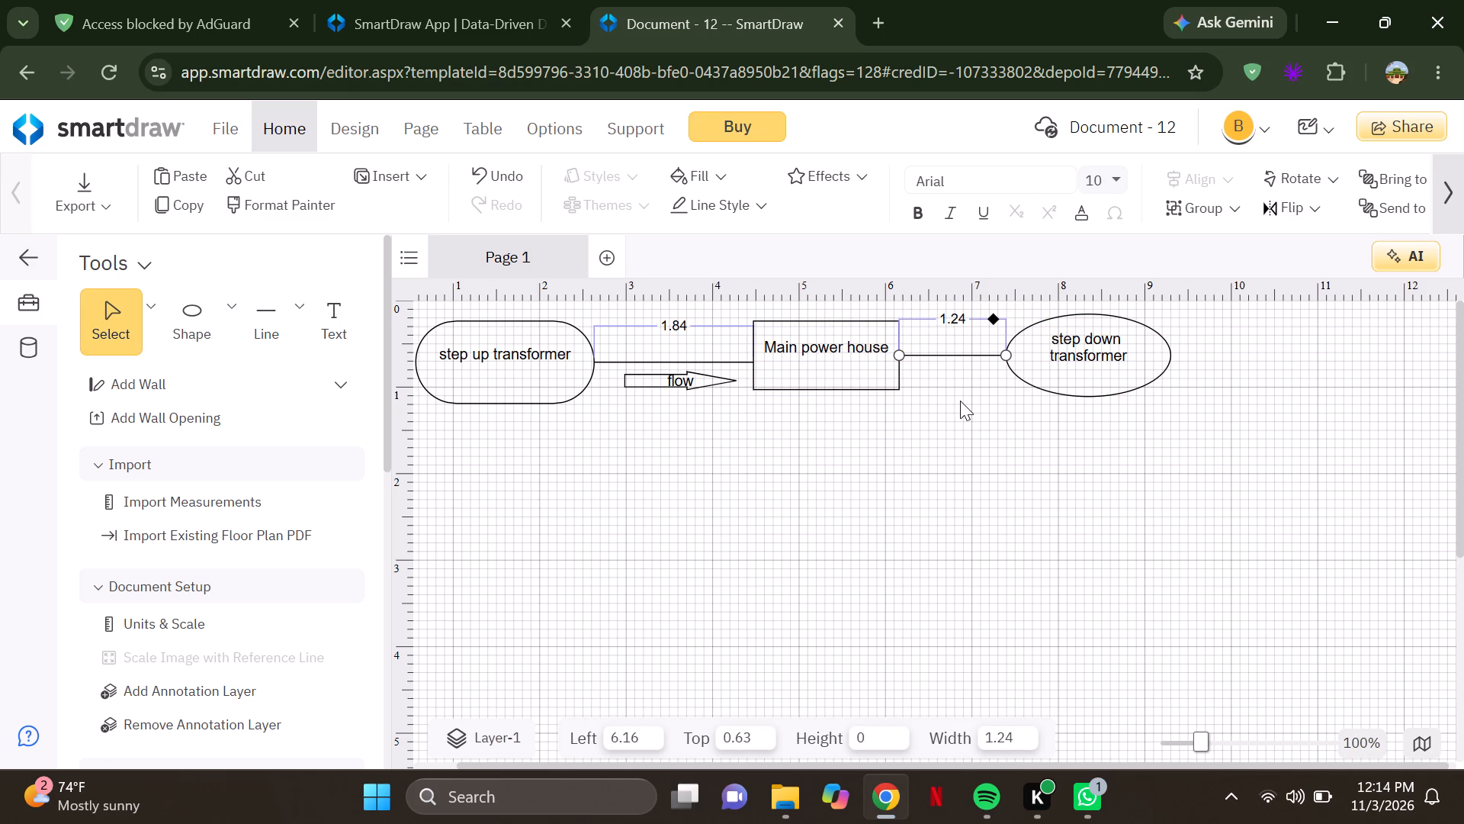
Duplicate the "flow" arrow by copying and pasting it onto the page.
left_click(651, 389)
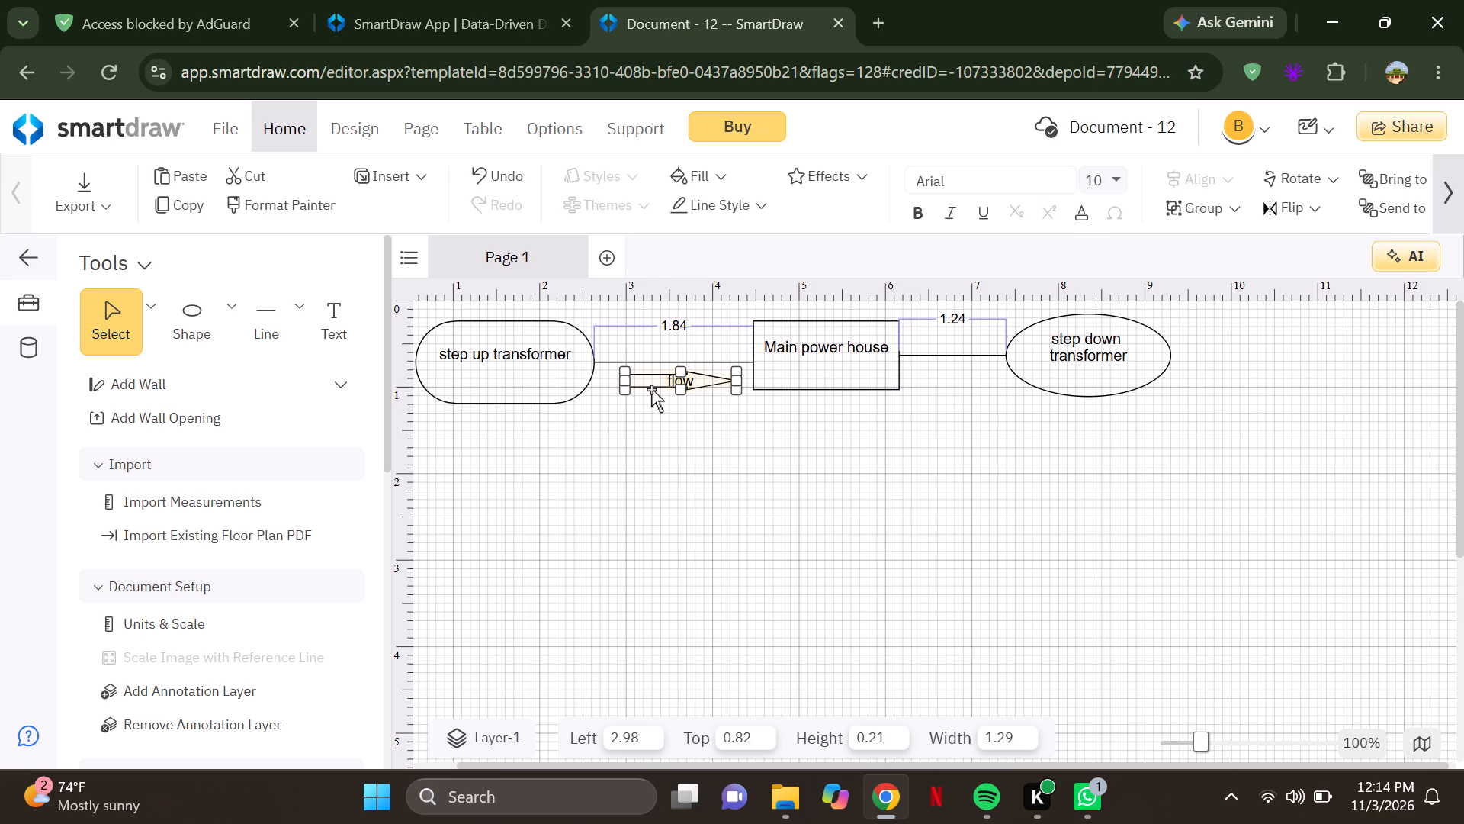
key("ctrl+c")
left_click(923, 376)
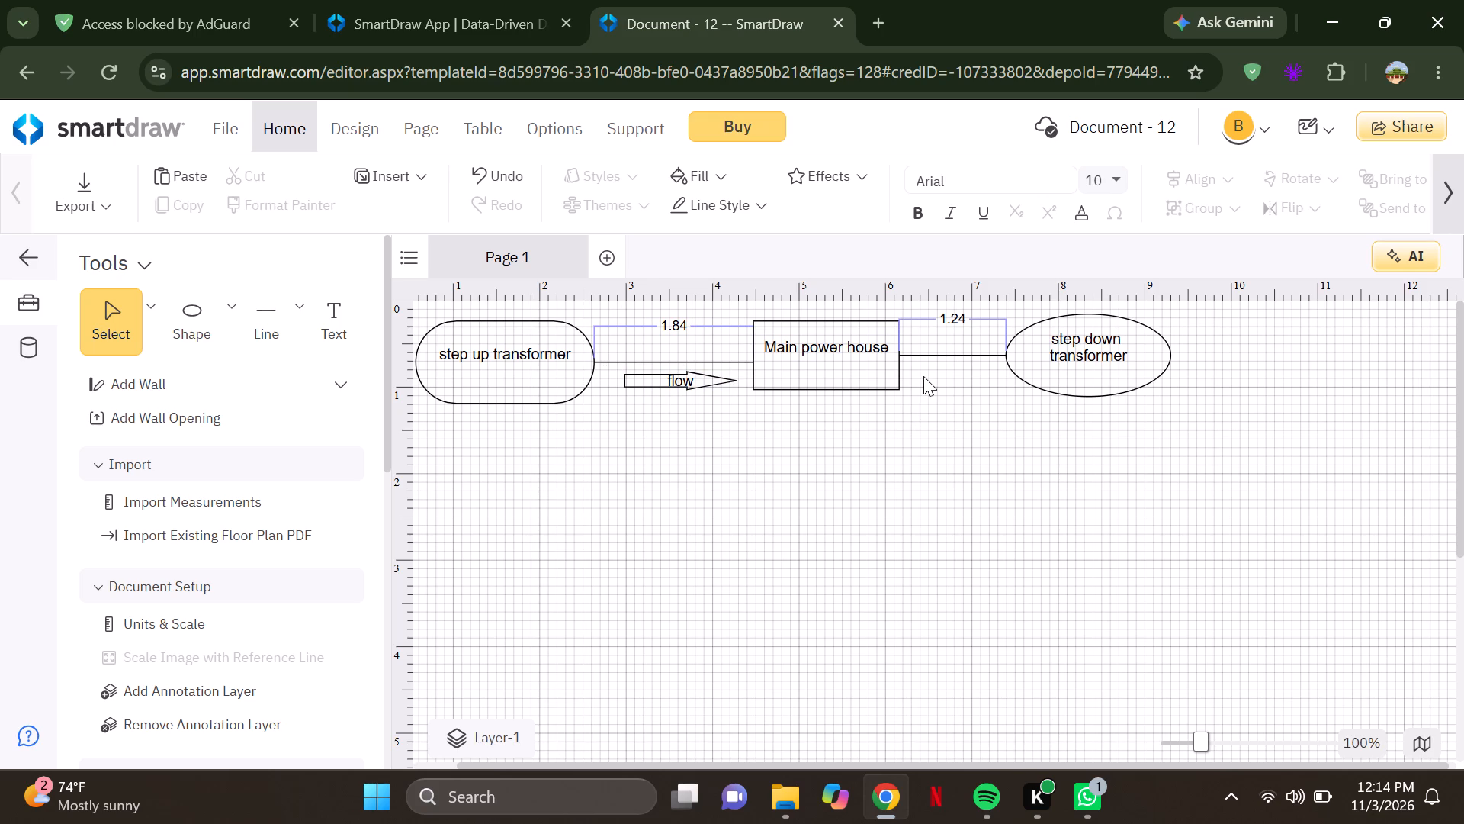
key("ctrl+v")
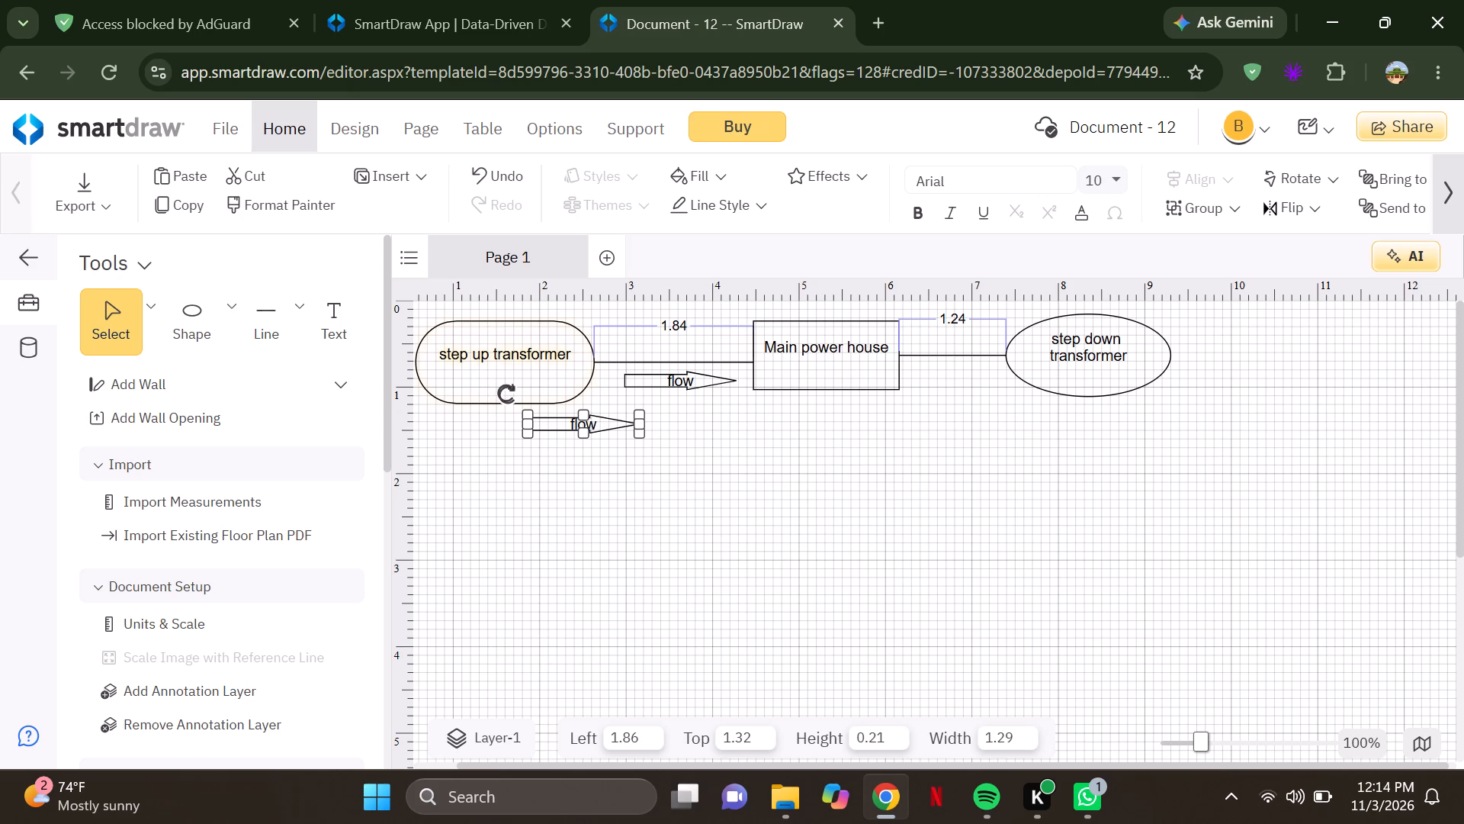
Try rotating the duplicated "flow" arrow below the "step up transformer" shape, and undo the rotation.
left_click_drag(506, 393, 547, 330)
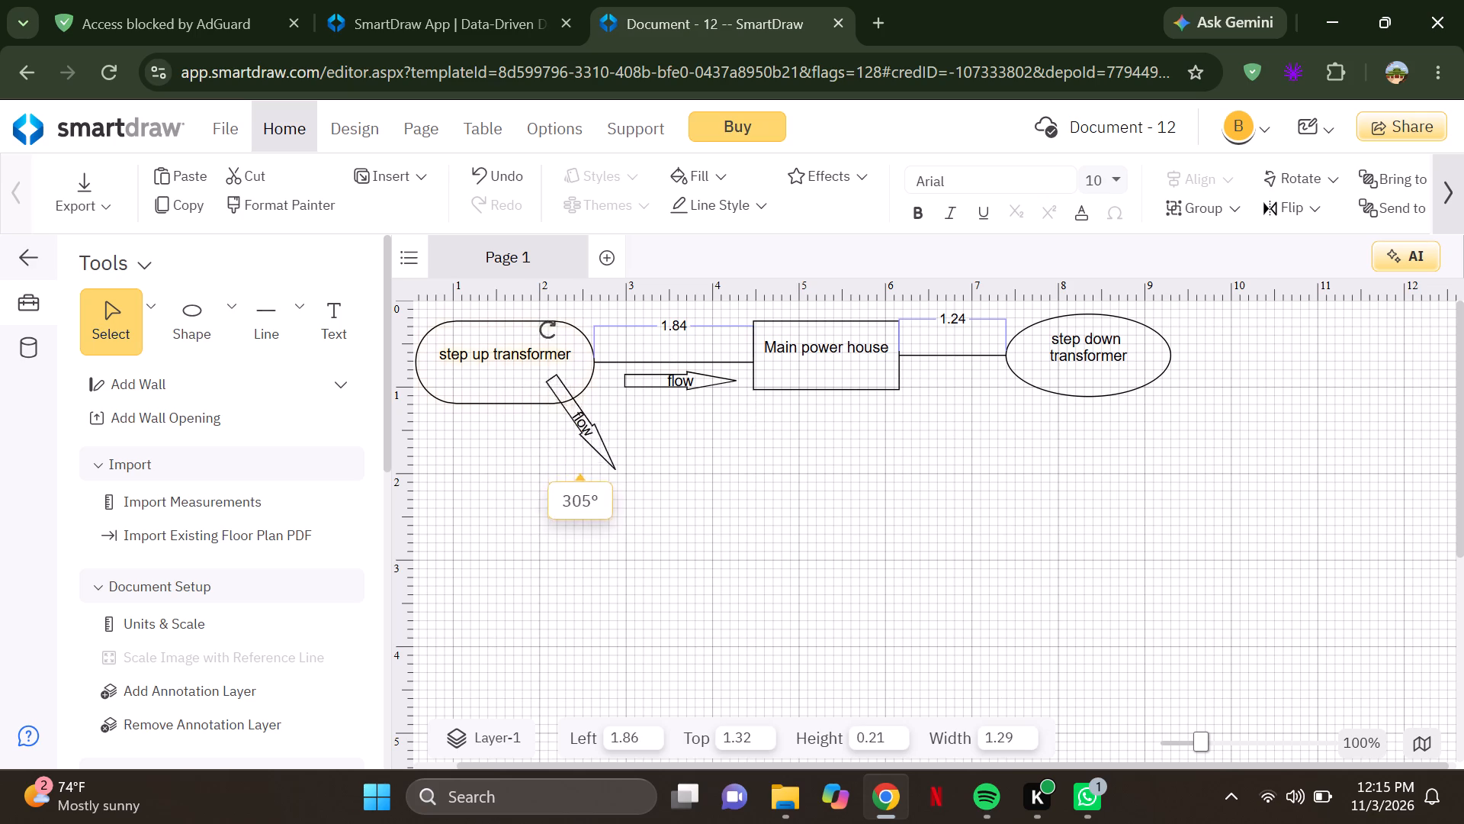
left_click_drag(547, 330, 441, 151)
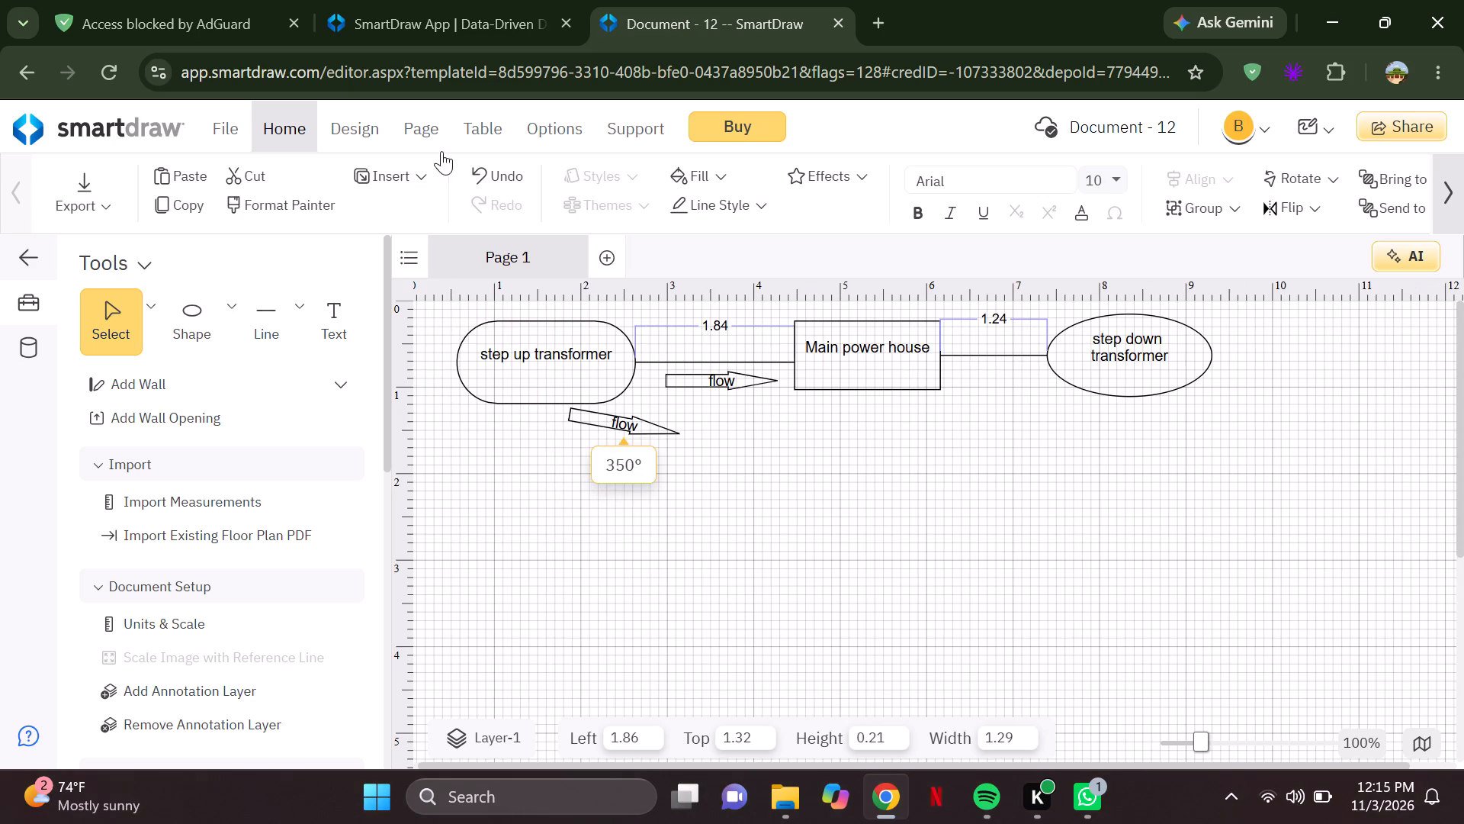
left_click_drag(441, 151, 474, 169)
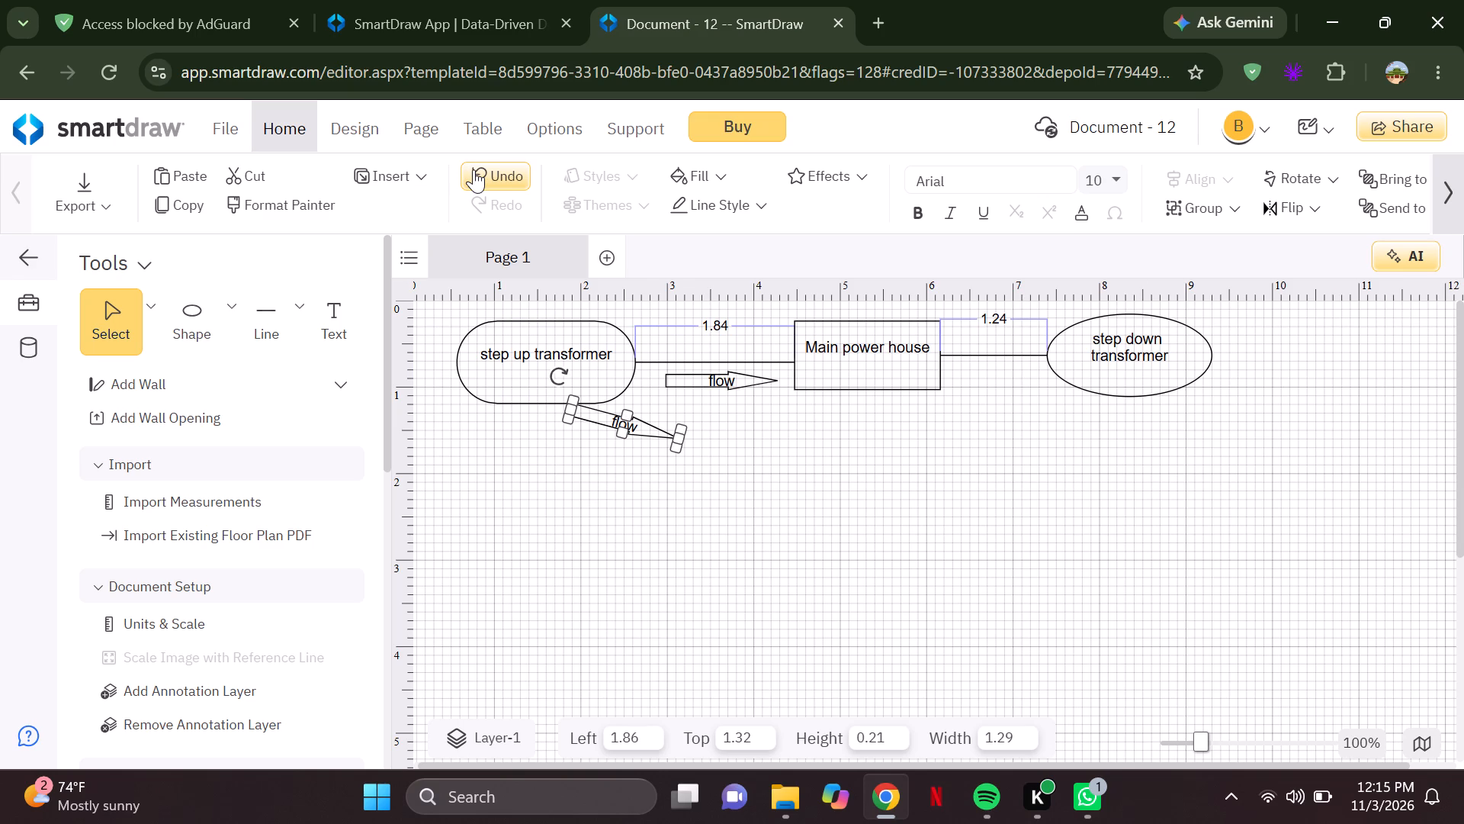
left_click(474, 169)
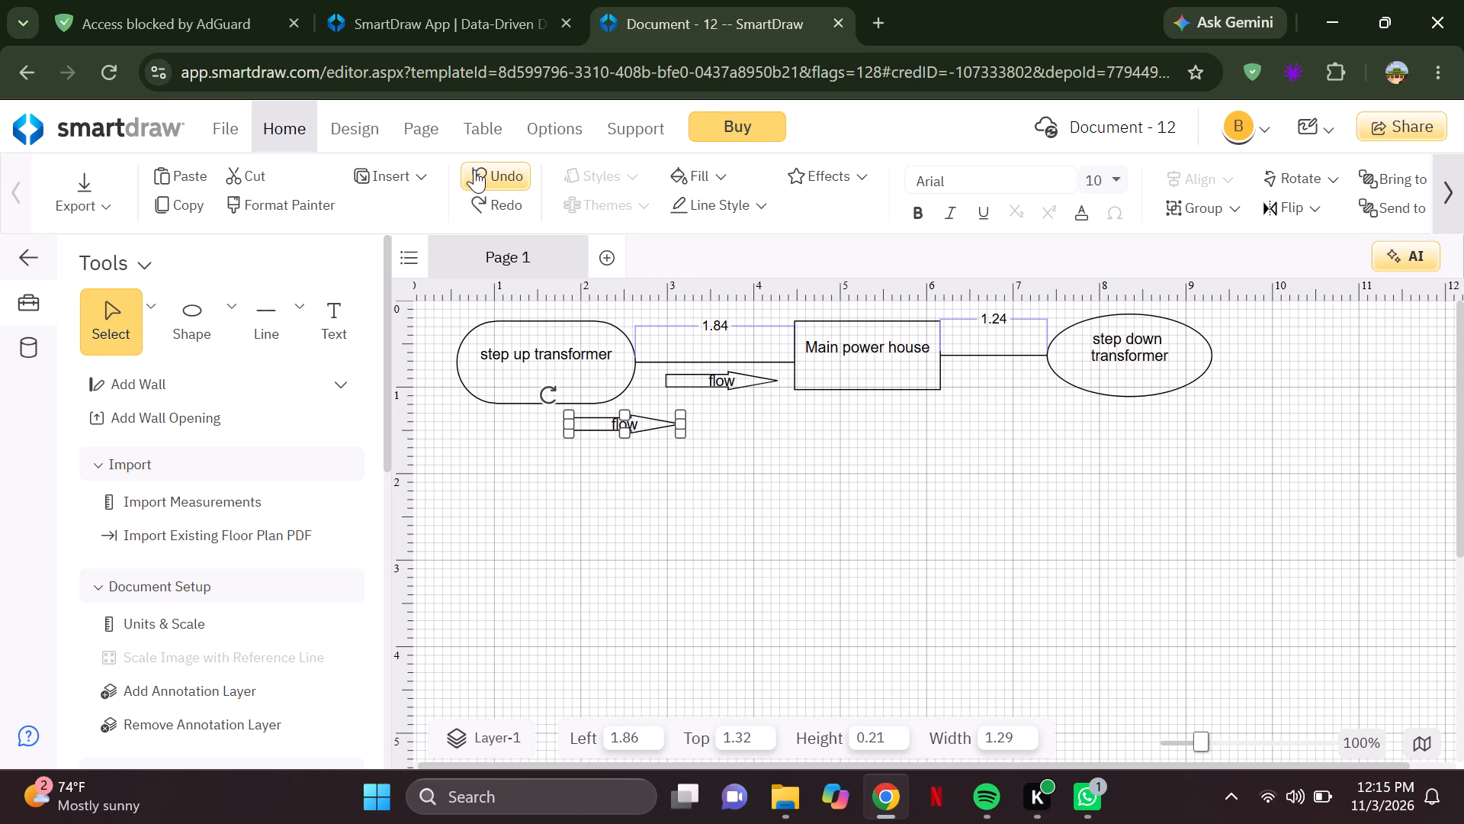
Undo the pasting of the duplicate "flow" arrow.
left_click(474, 169)
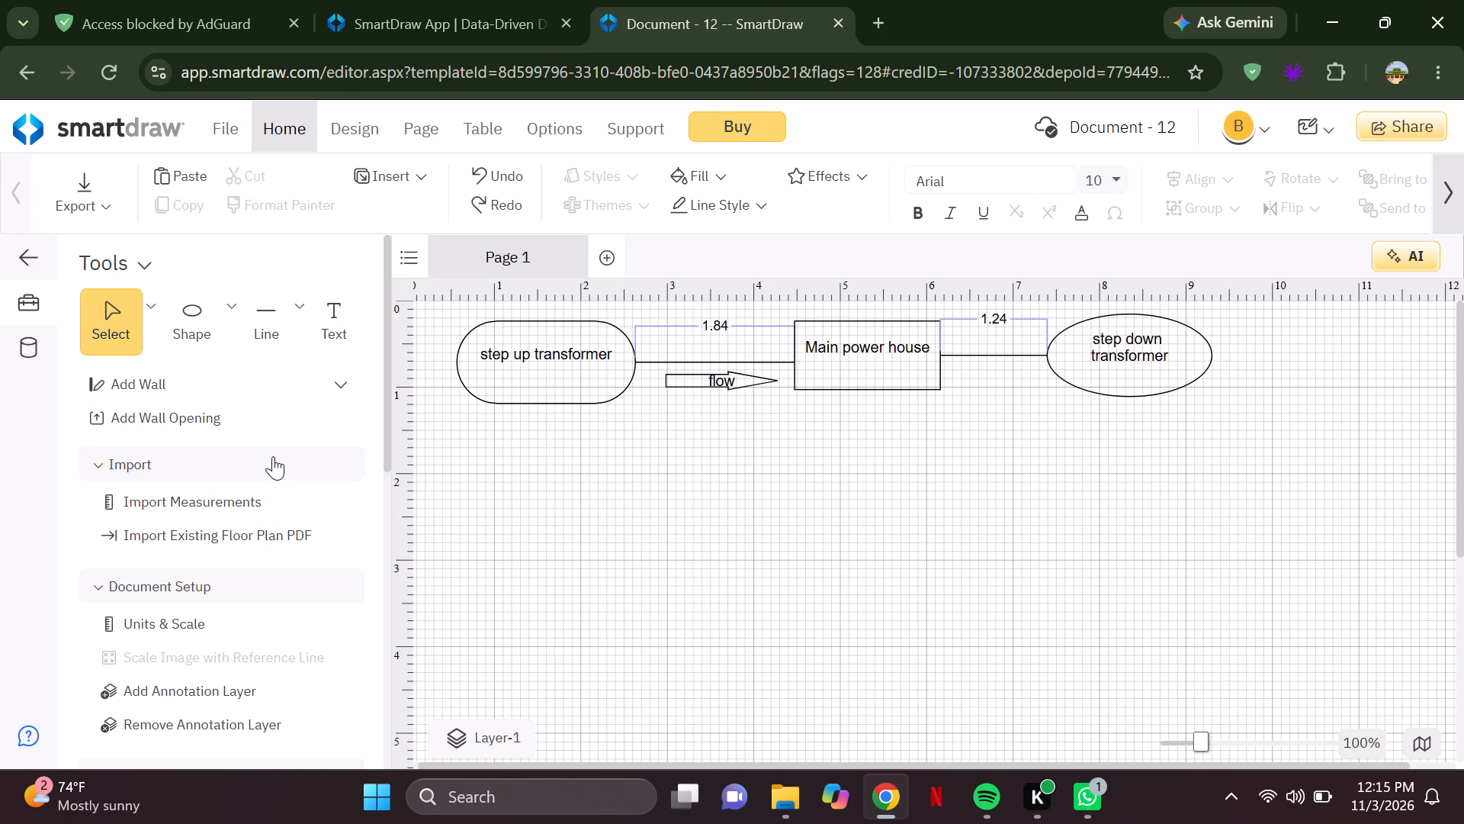
Draw a Shape Connector from the left side of "step up transformer" downward, about 1.52 high and 0.32 wide.
scroll(273, 456, "right", 10)
scroll(482, 513, "right", 20)
scroll(482, 513, "right", 7)
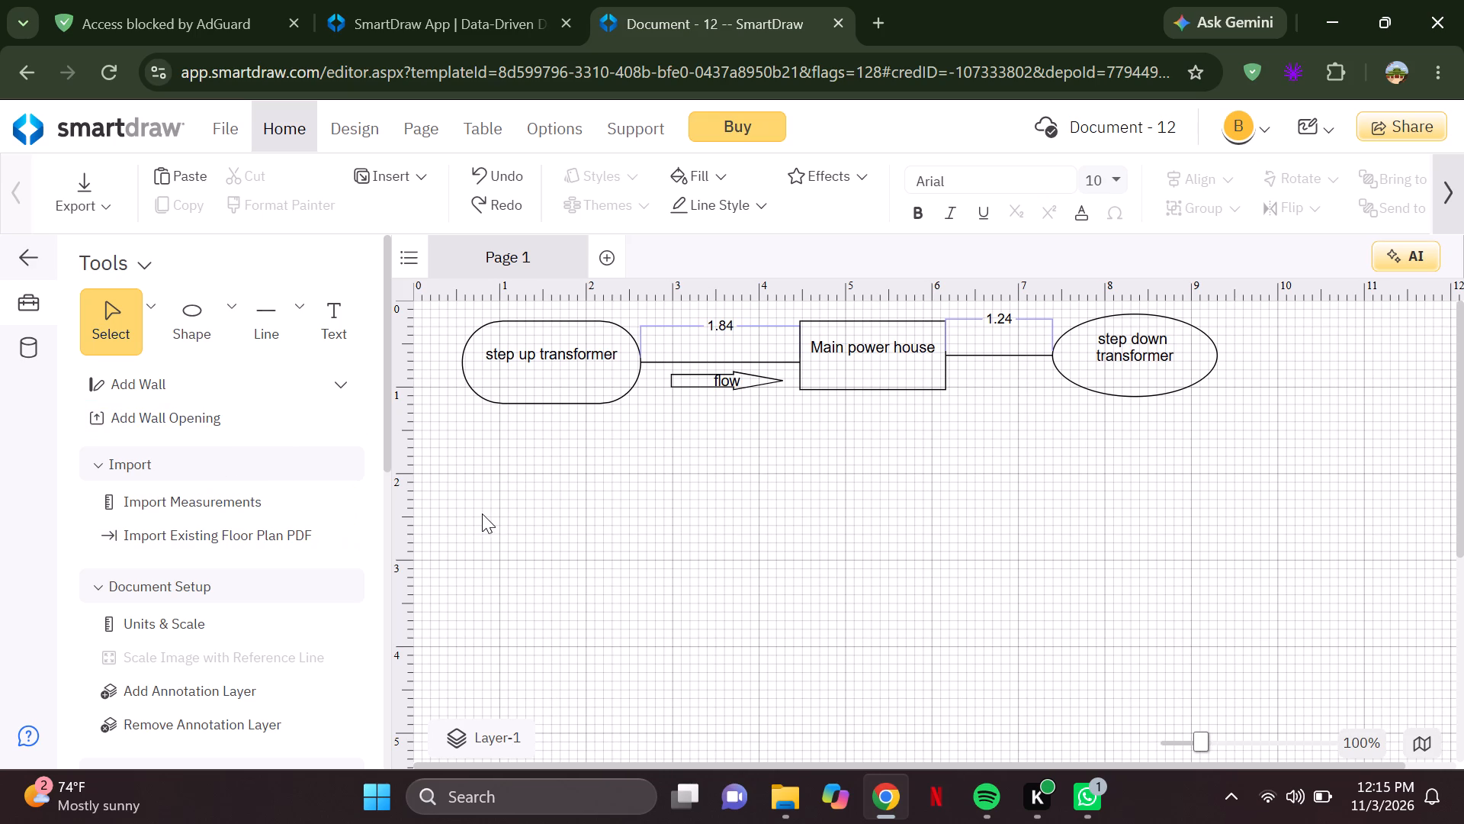
scroll(482, 513, "right", 7)
scroll(482, 513, "up", 2)
scroll(482, 513, "right", 15)
scroll(482, 513, "left", 20)
scroll(482, 513, "left", 18)
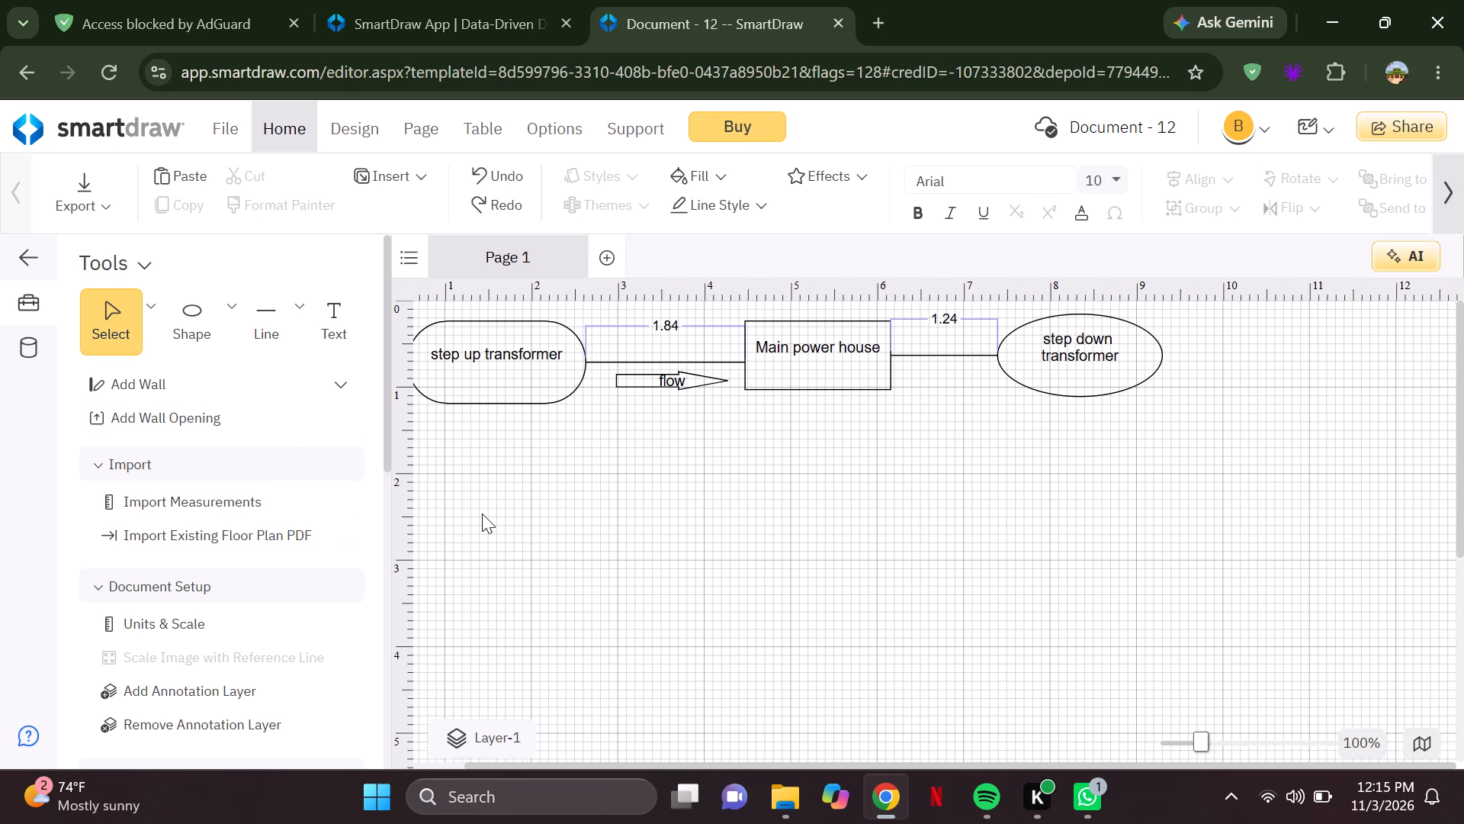
scroll(482, 513, "left", 11)
scroll(482, 513, "right", 20)
scroll(482, 513, "right", 12)
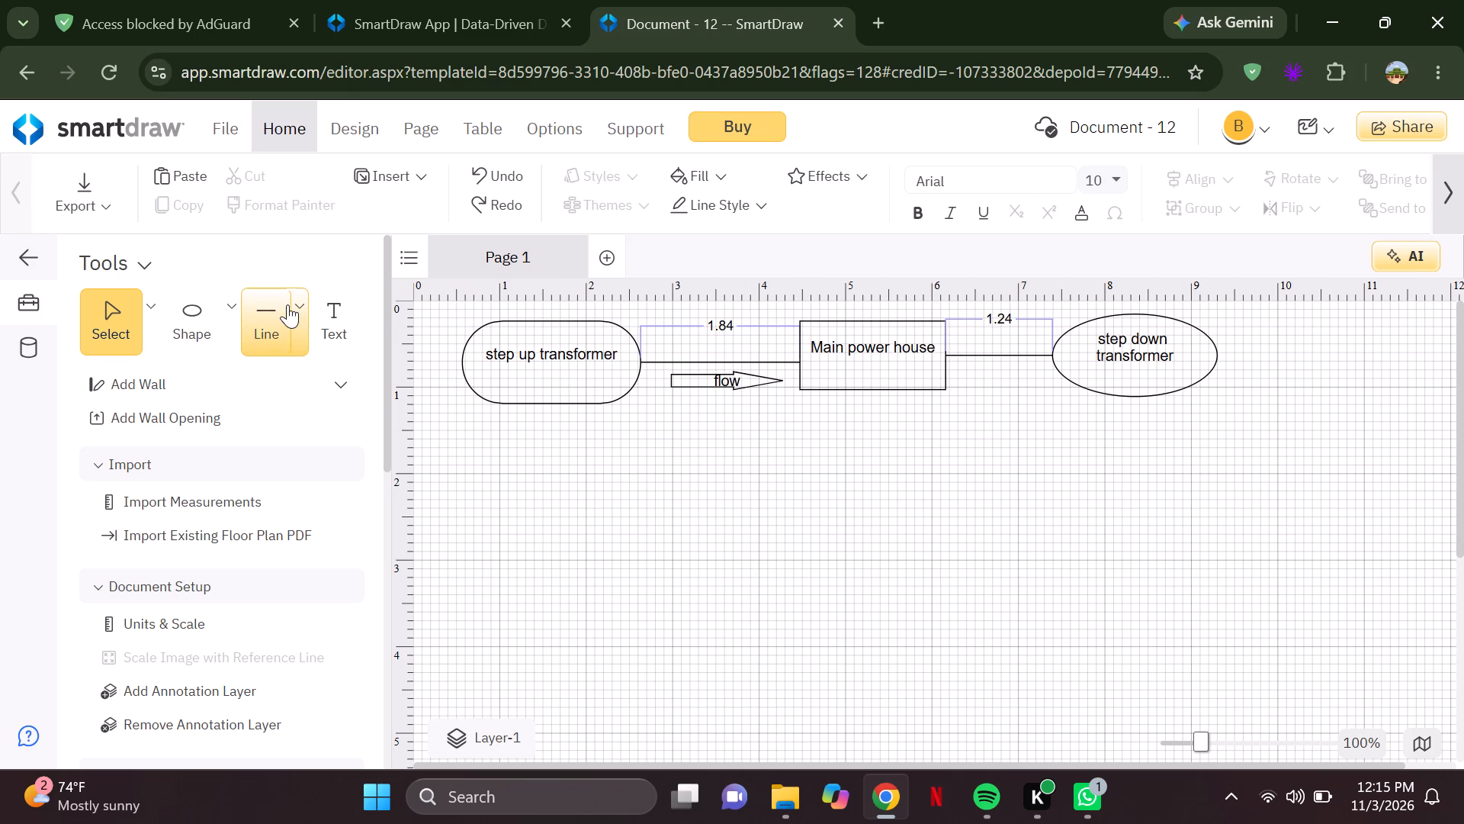
left_click(299, 304)
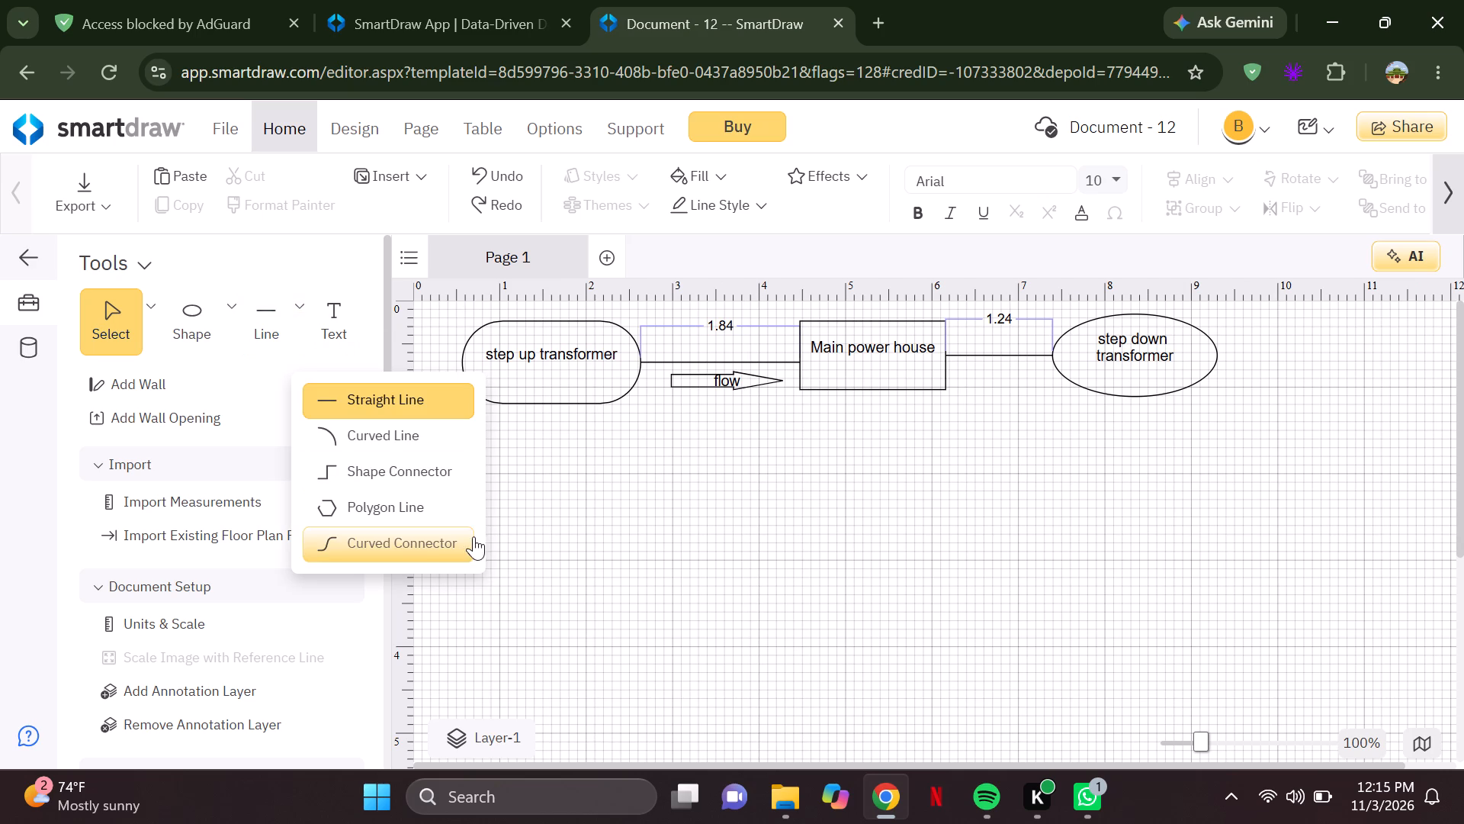
left_click(433, 483)
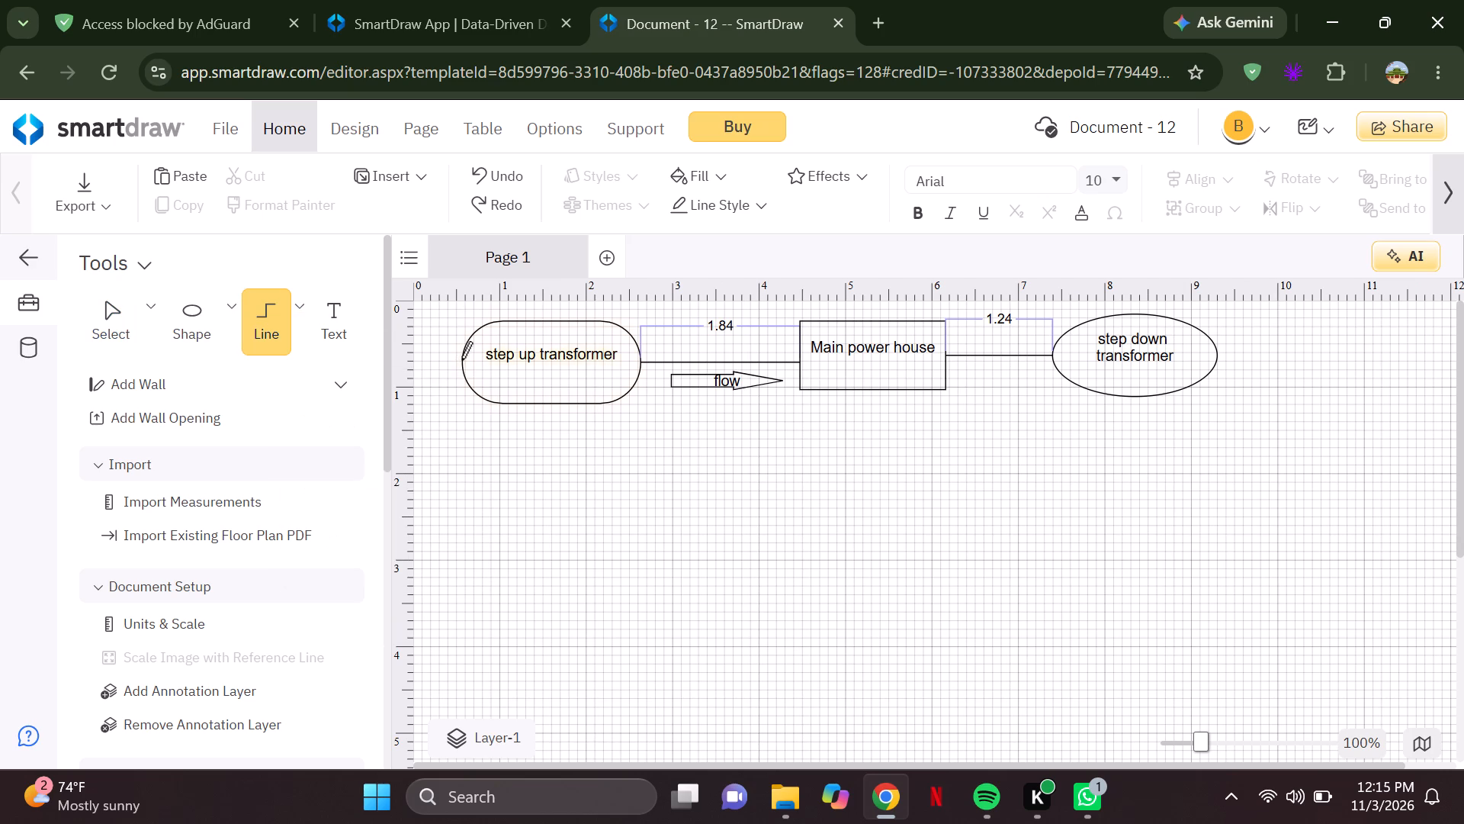
left_click_drag(461, 359, 408, 417)
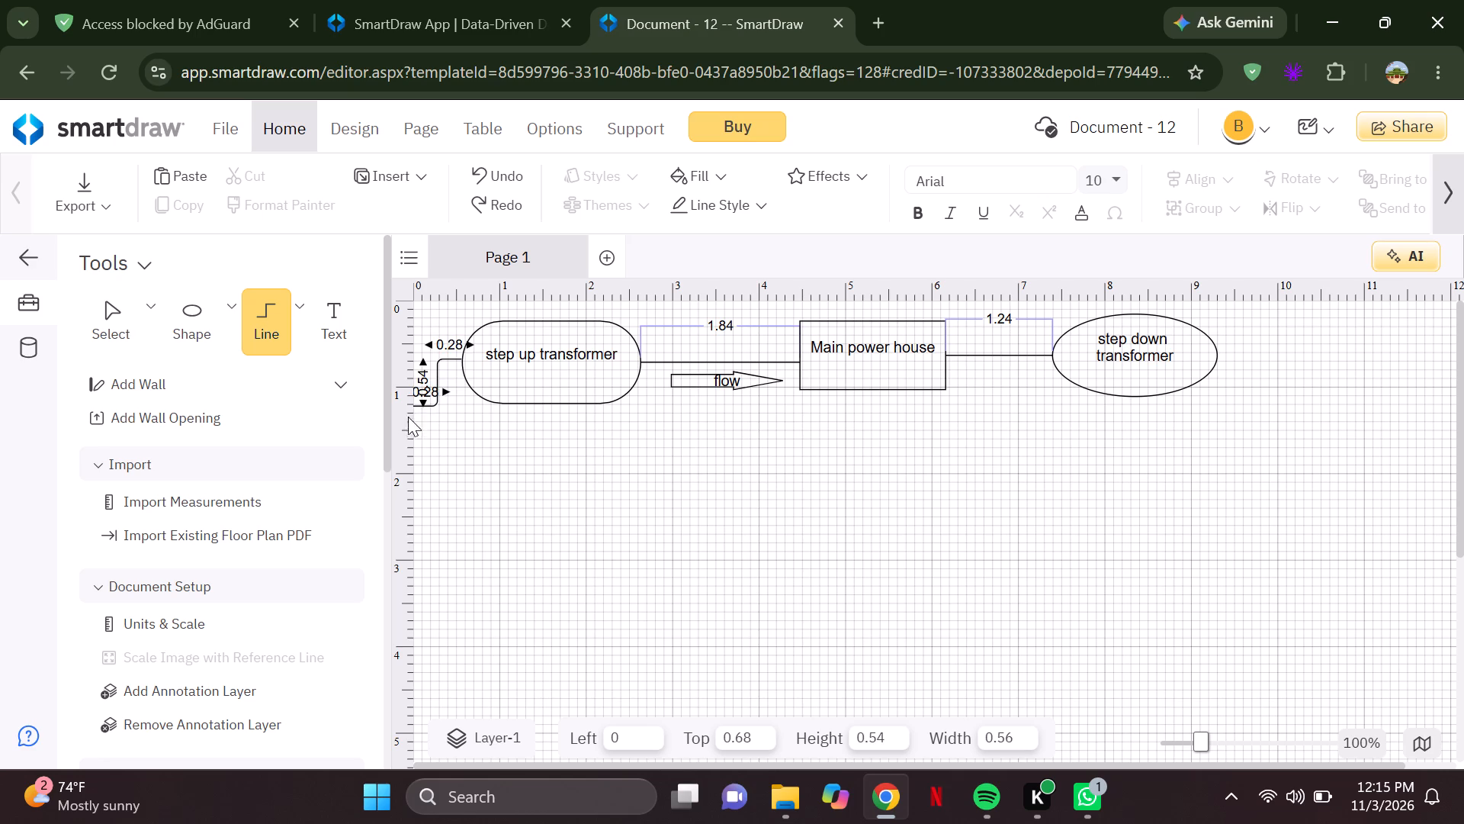
left_click_drag(408, 417, 464, 530)
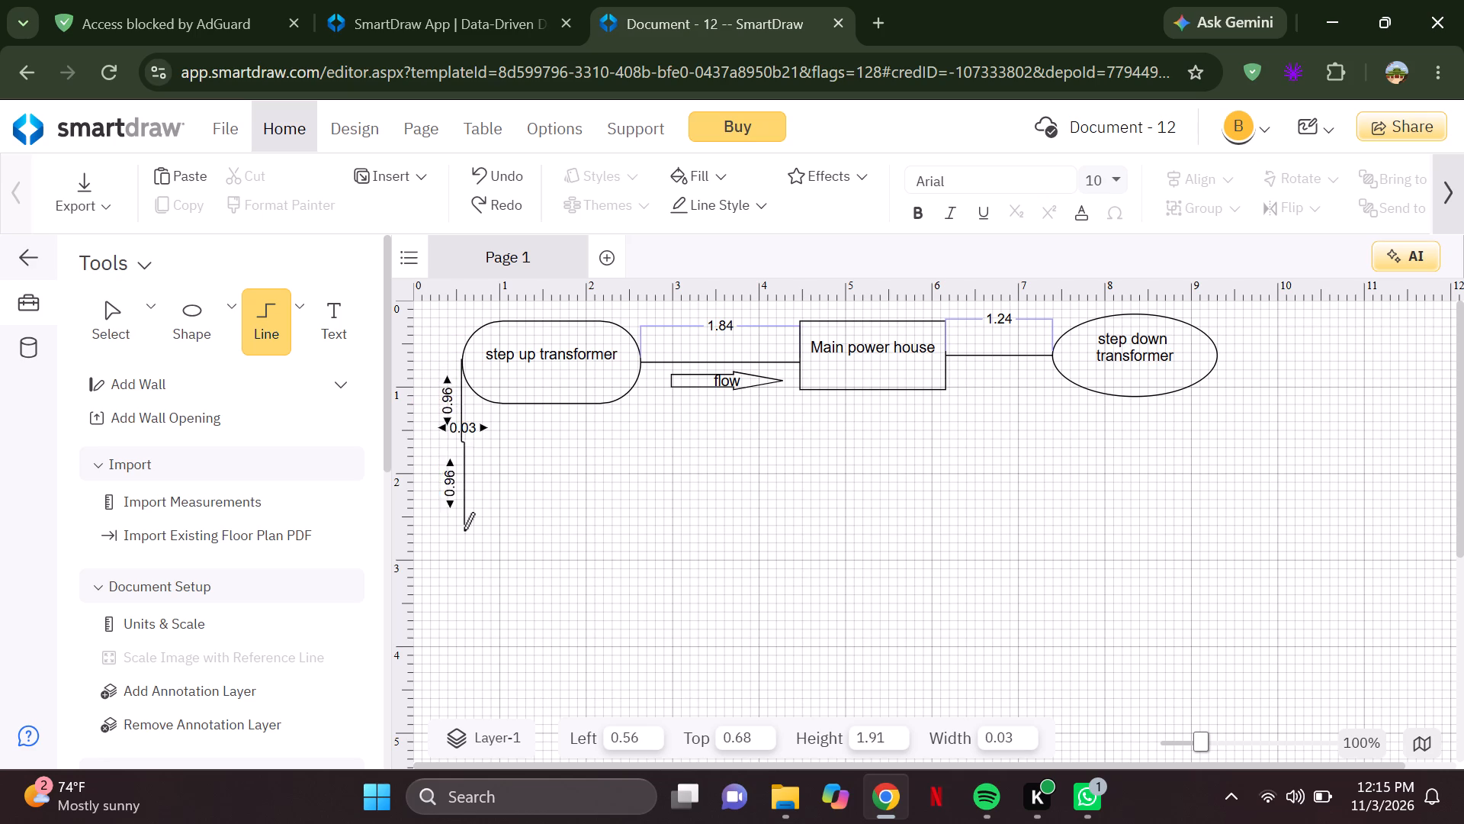
left_click_drag(464, 530, 458, 546)
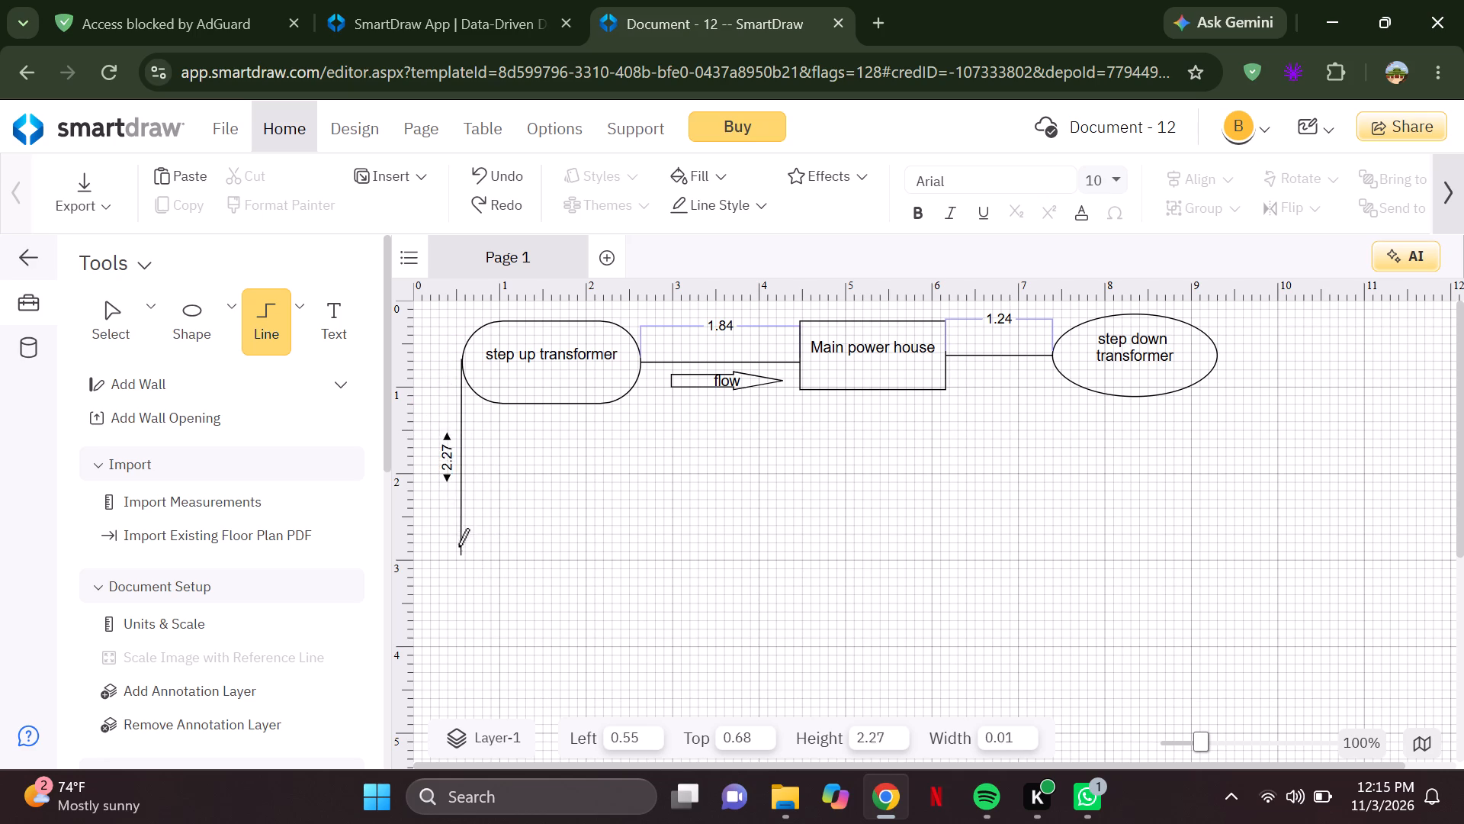
left_click_drag(458, 546, 435, 499)
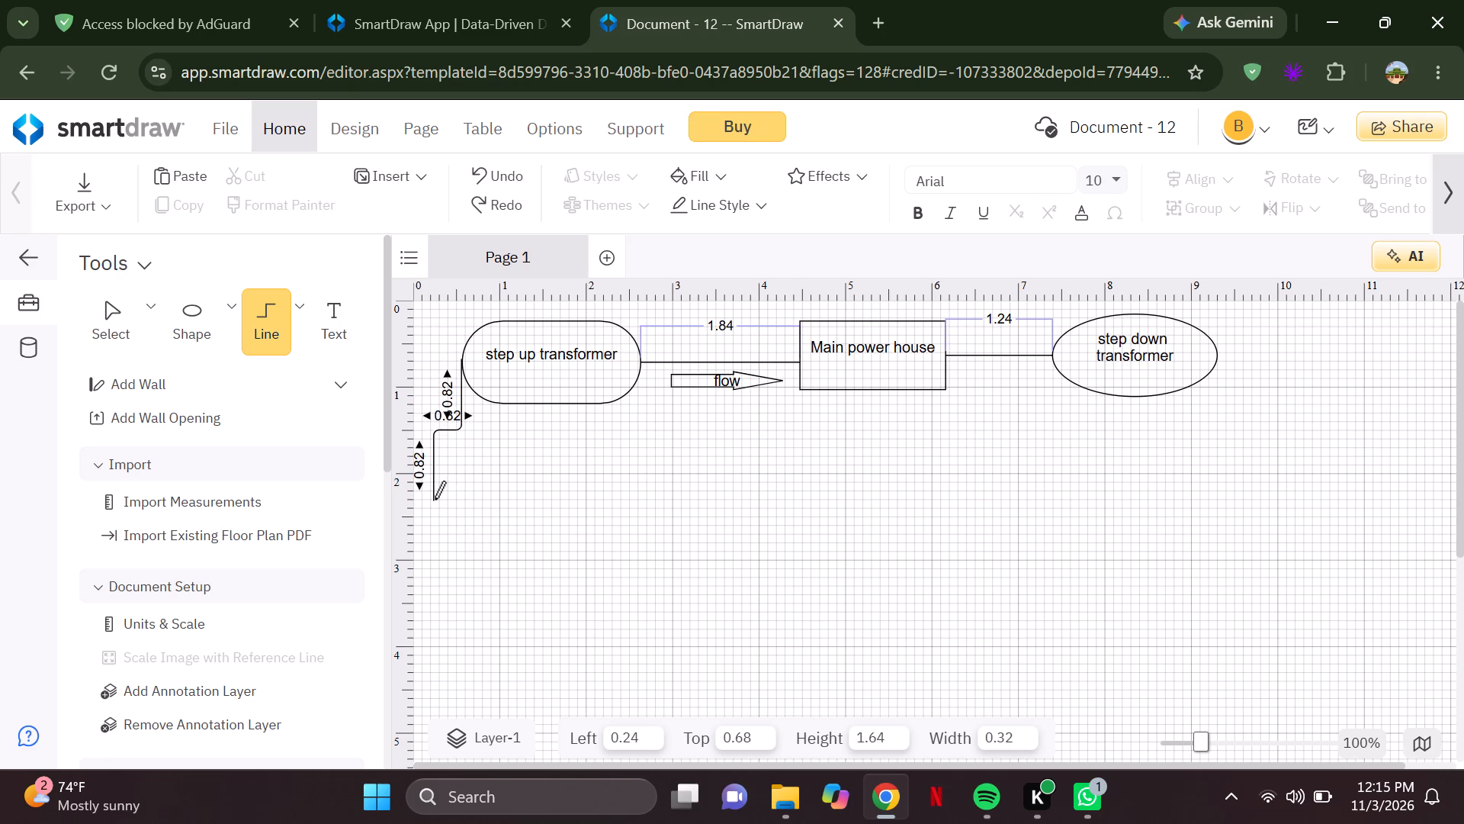
left_click_drag(435, 499, 435, 491)
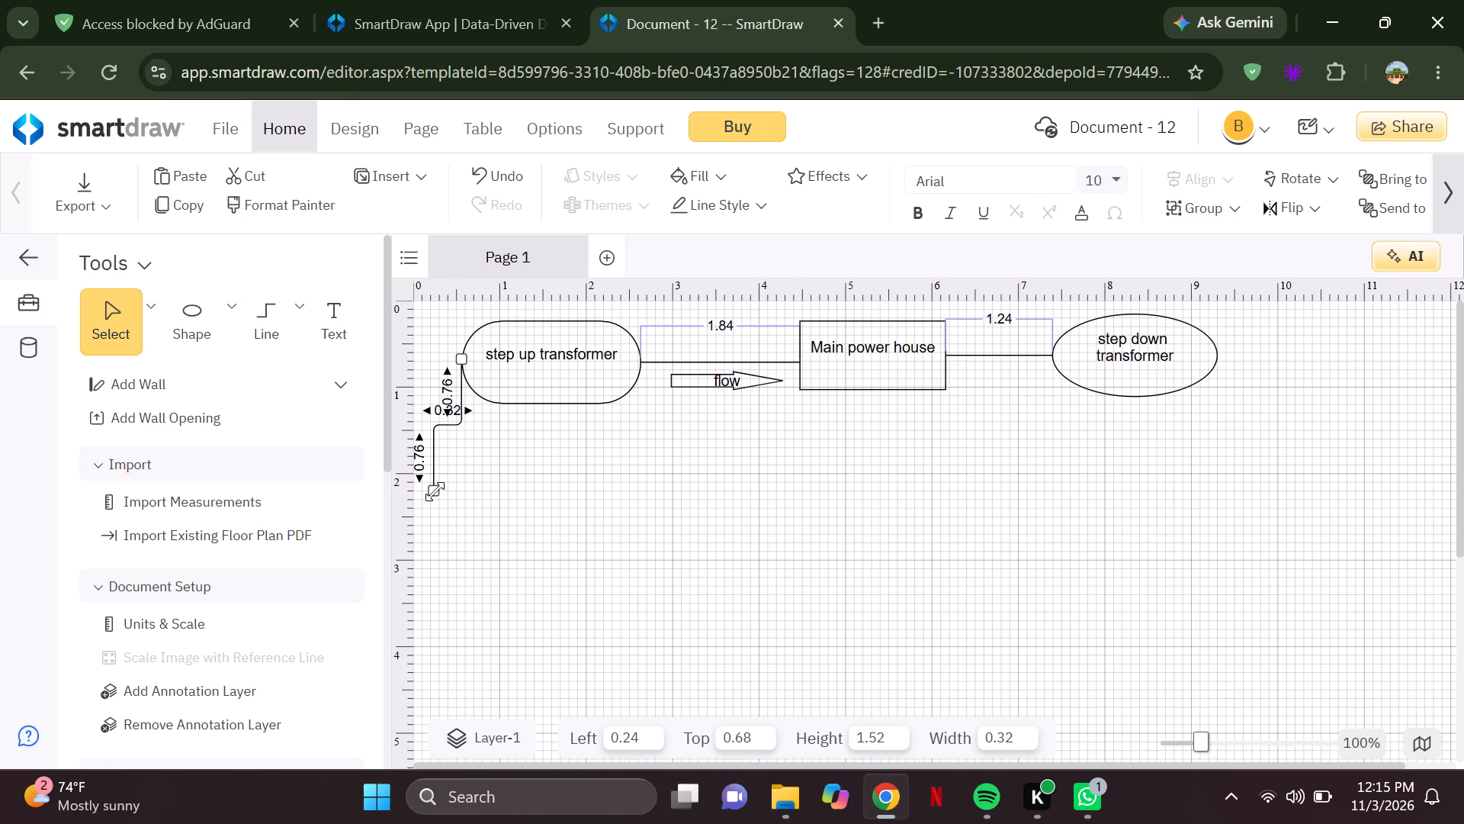
Place a parallelogram about 1.91 wide and 0.95 high at the lower end of the connector.
left_click(224, 319)
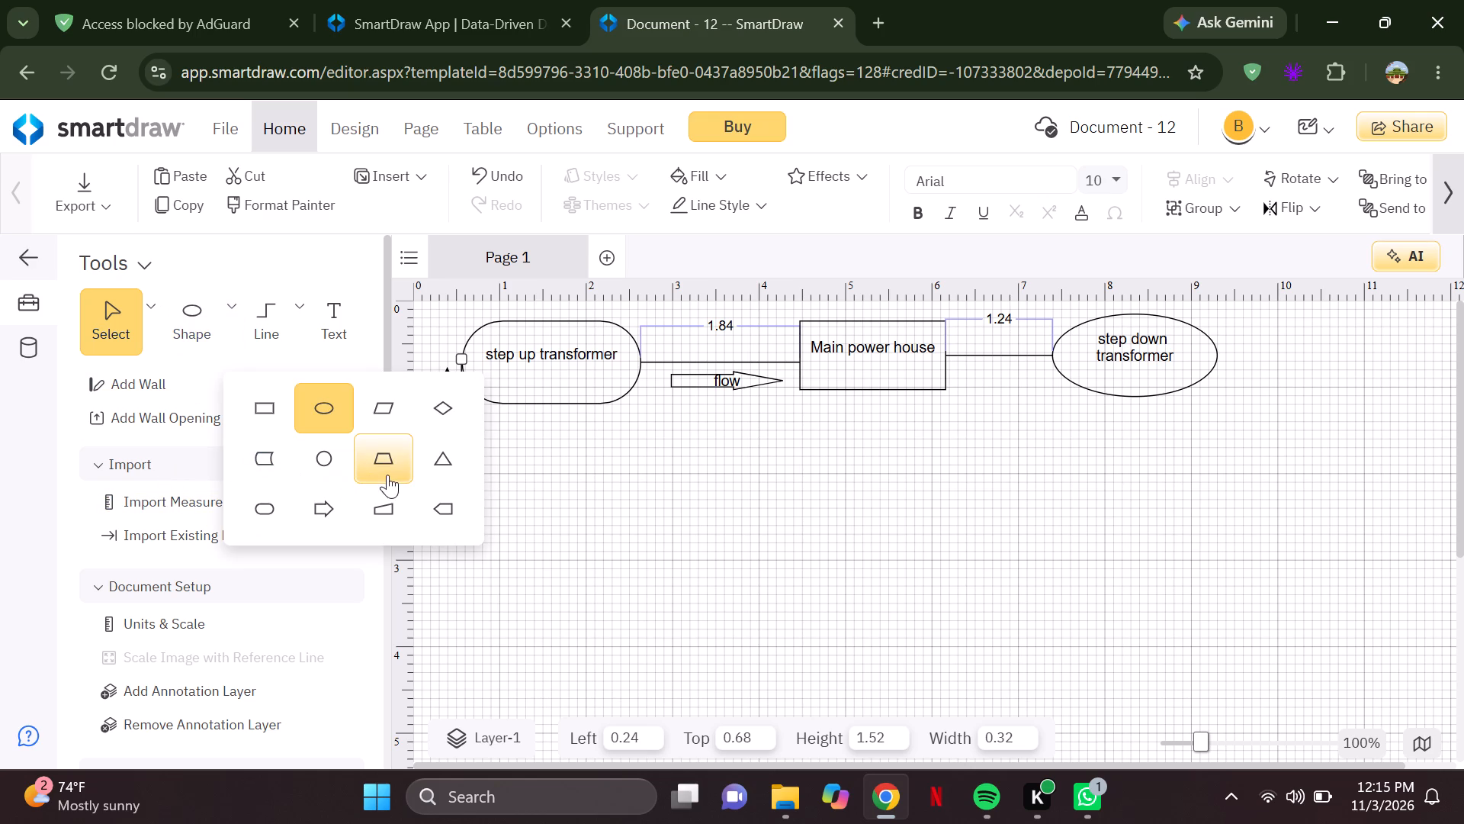
left_click(387, 426)
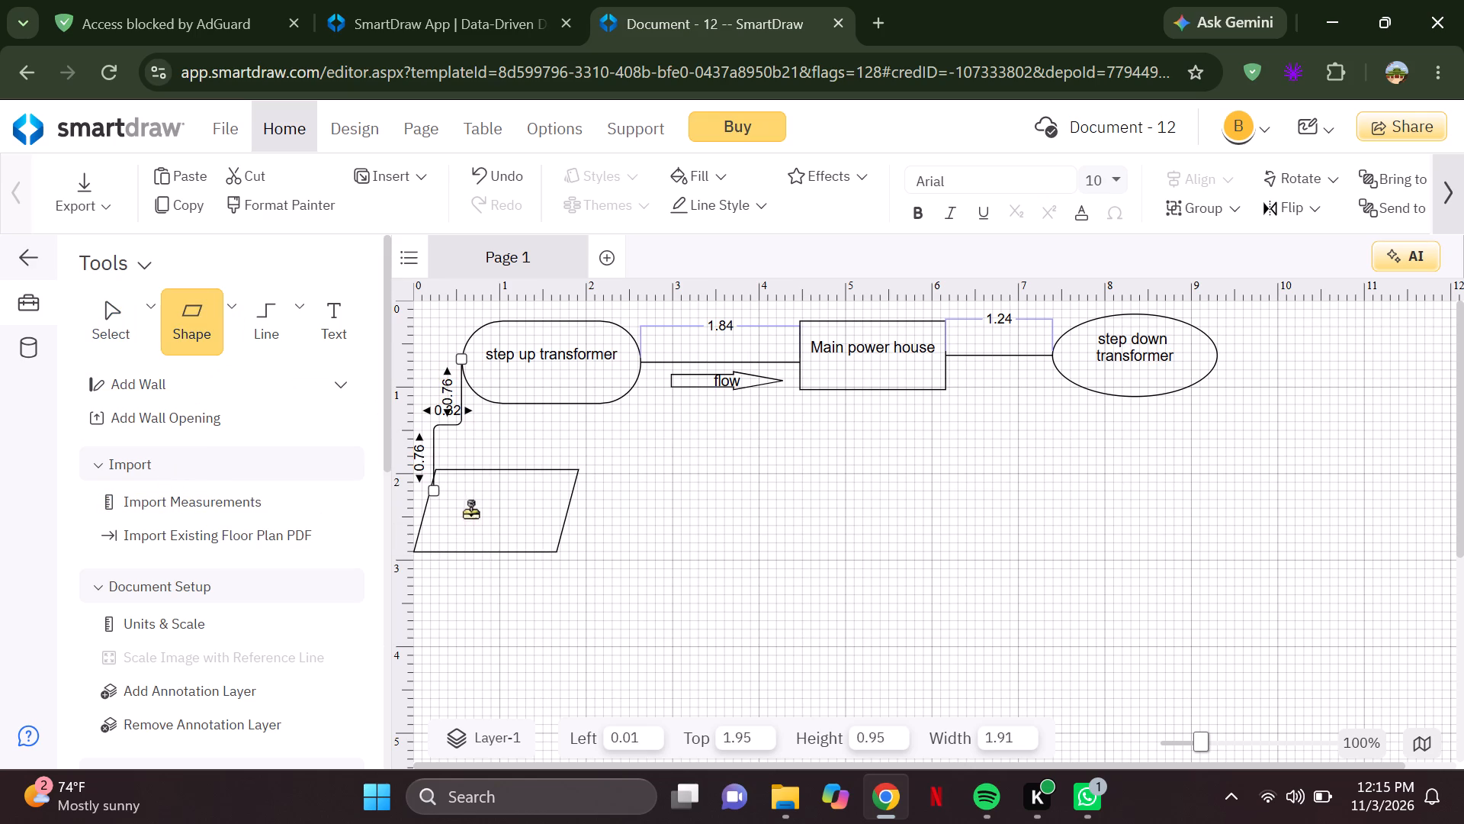
left_click(425, 530)
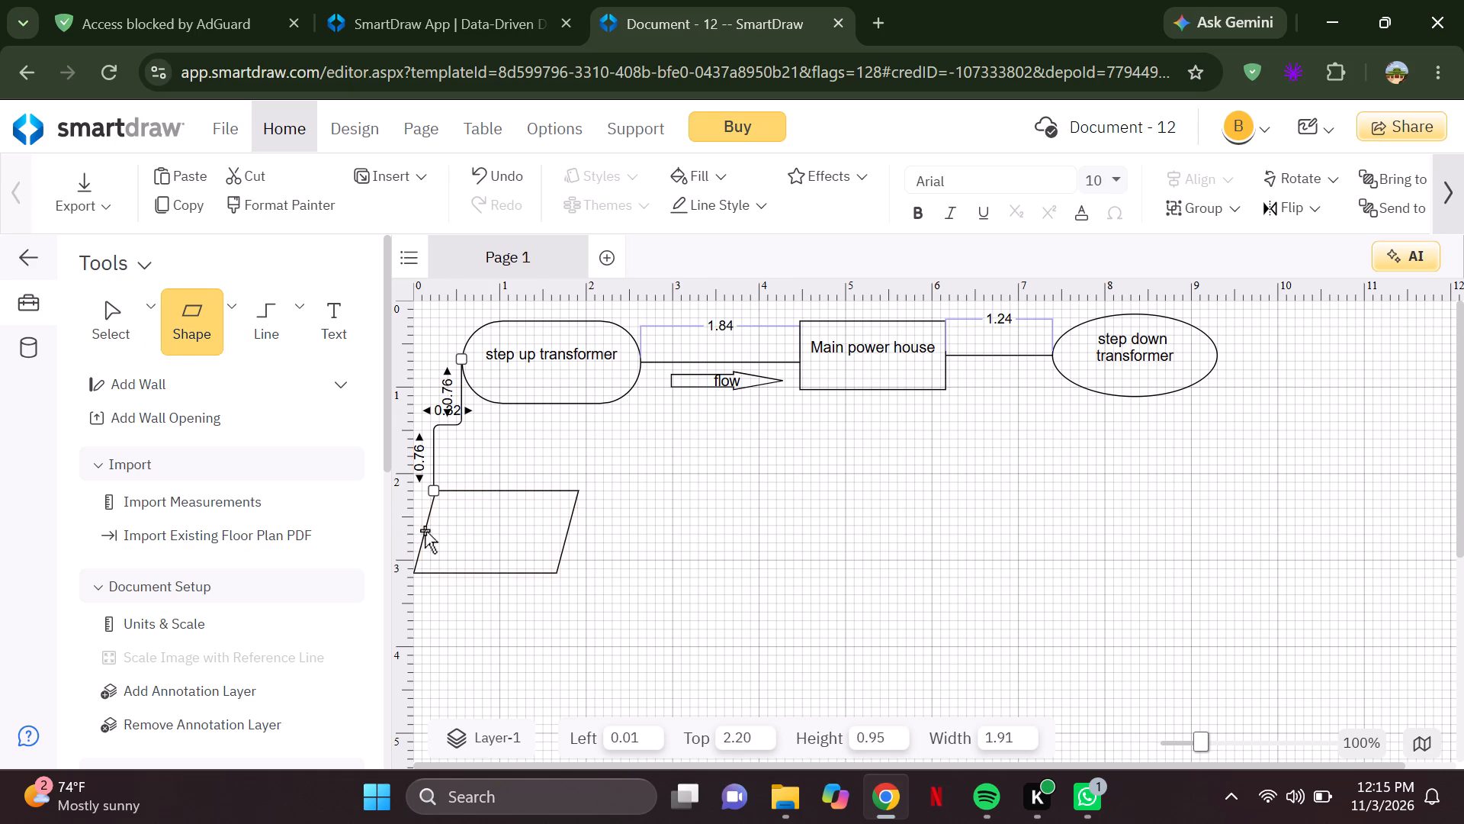
Label the parallelogram "National grid", ending the text with a line break.
left_click(332, 307)
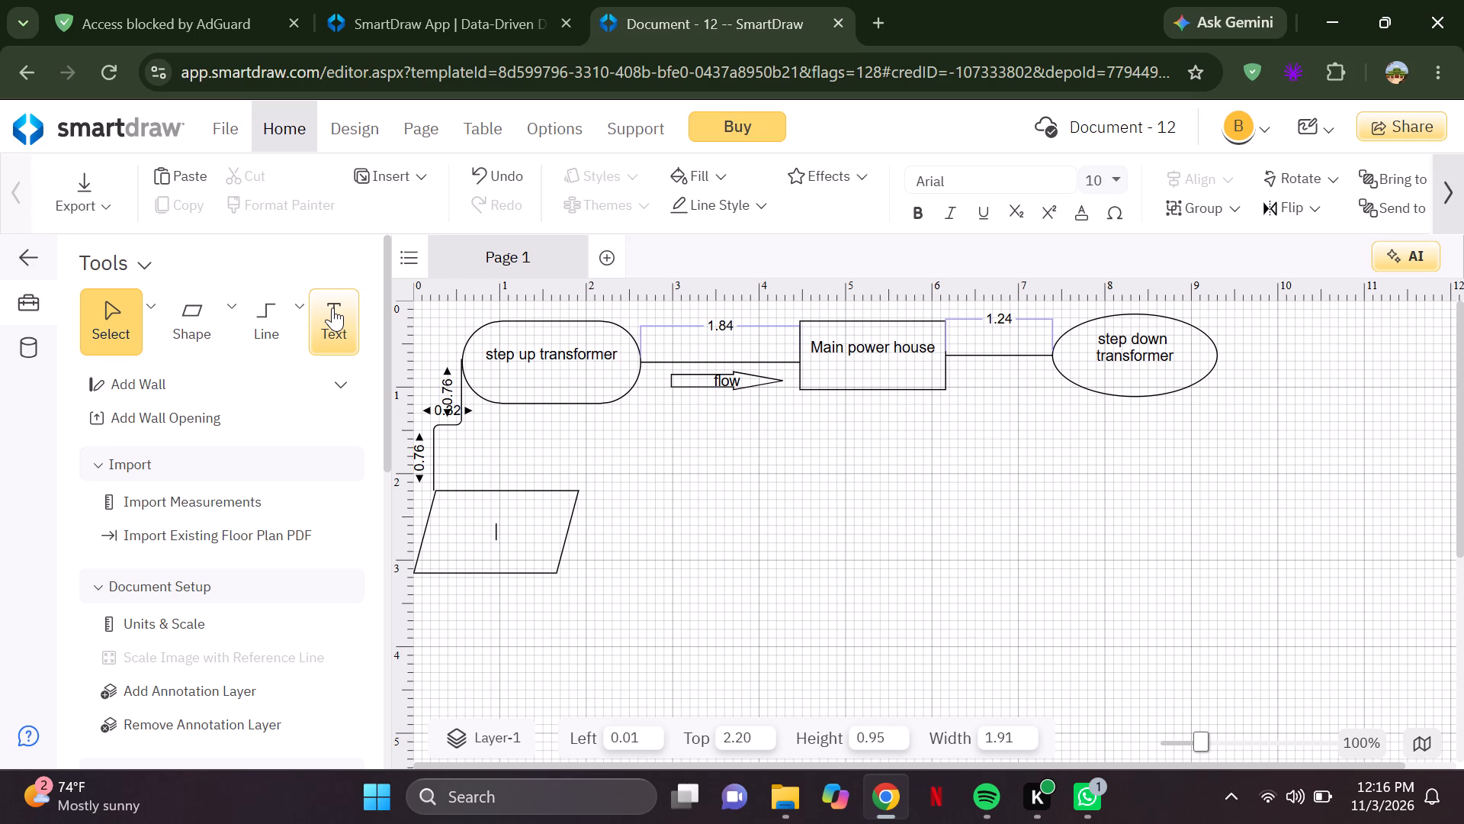
key("n")
key("BackSpace")
key("shift+n")
type("ational")
key("space")
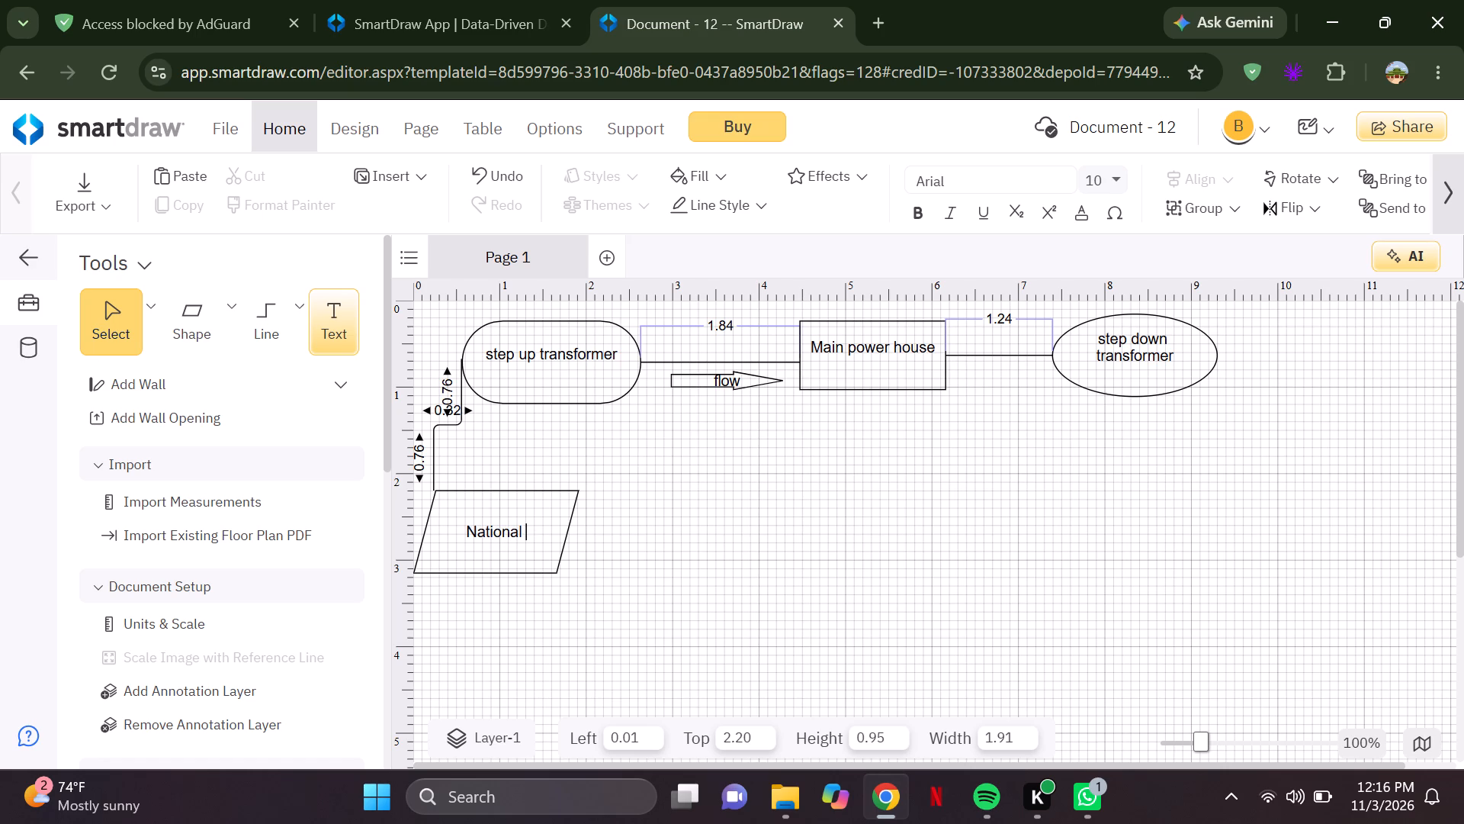
type("grid")
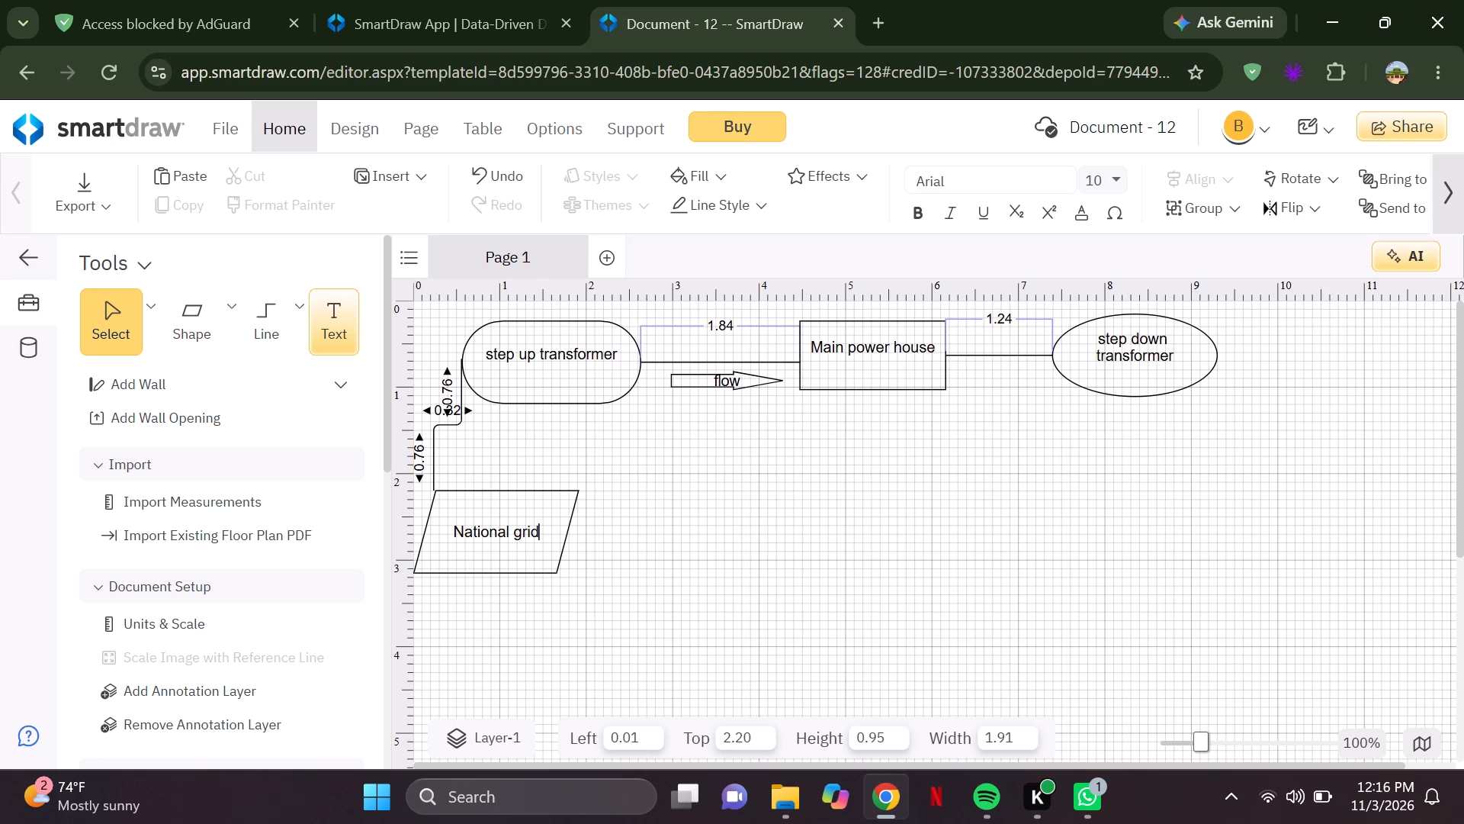
key("Return")
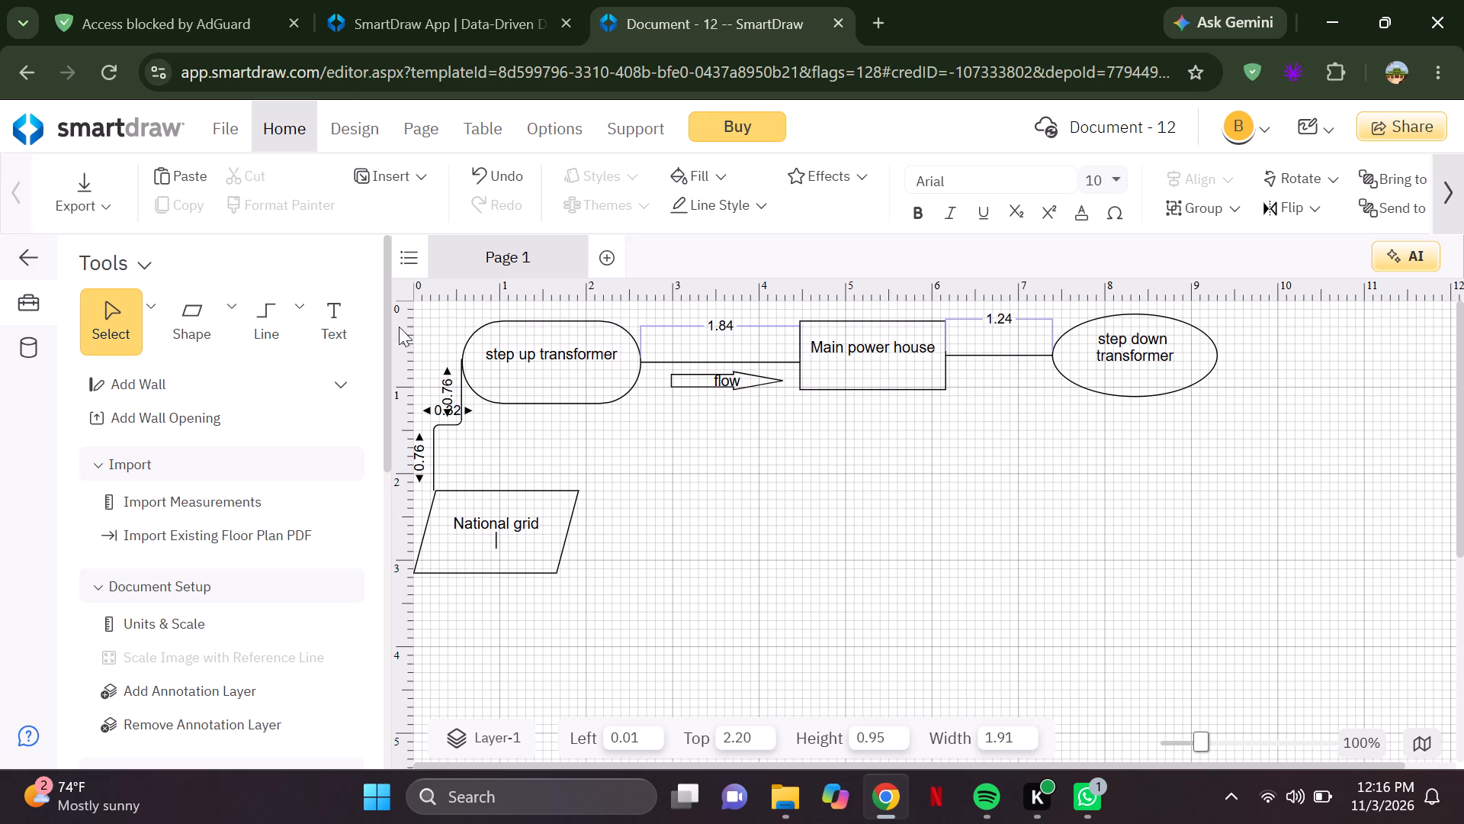
left_click(631, 503)
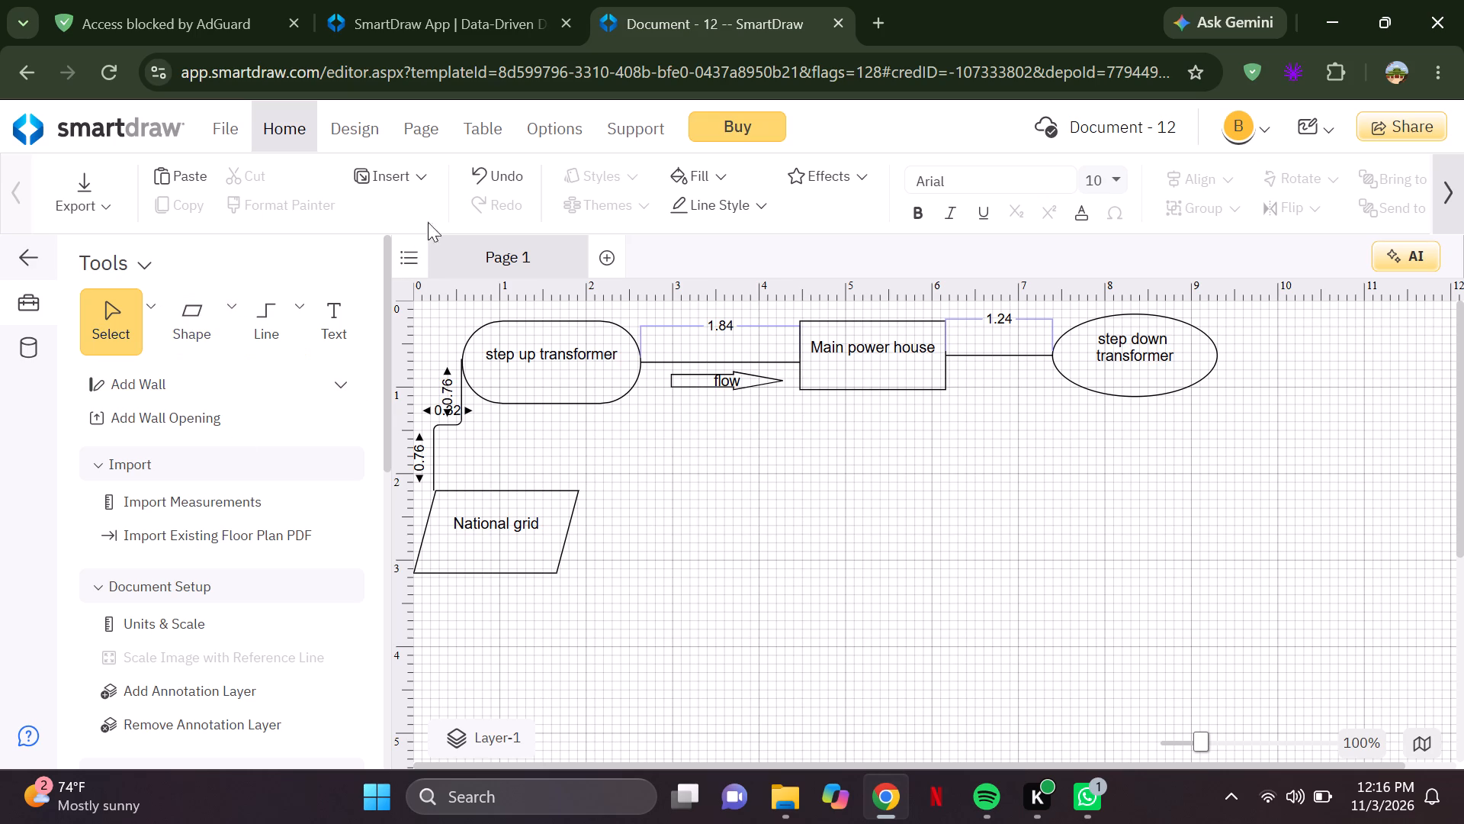
Add a rectangle framing the transformers and power house, stretched to about 9.84 wide and 4.59 high from near the page's top-left corner.
left_click(432, 167)
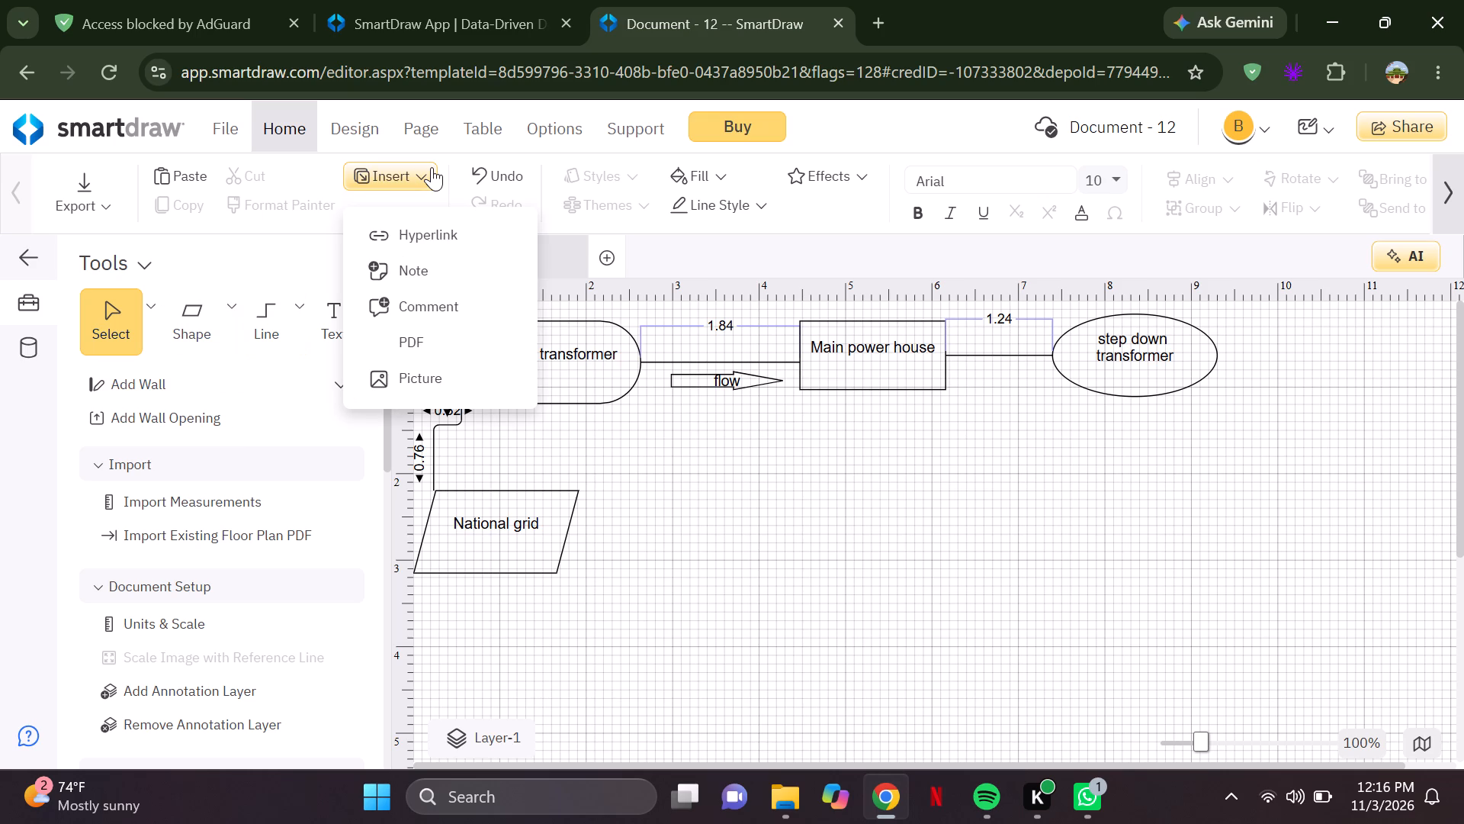
left_click(236, 317)
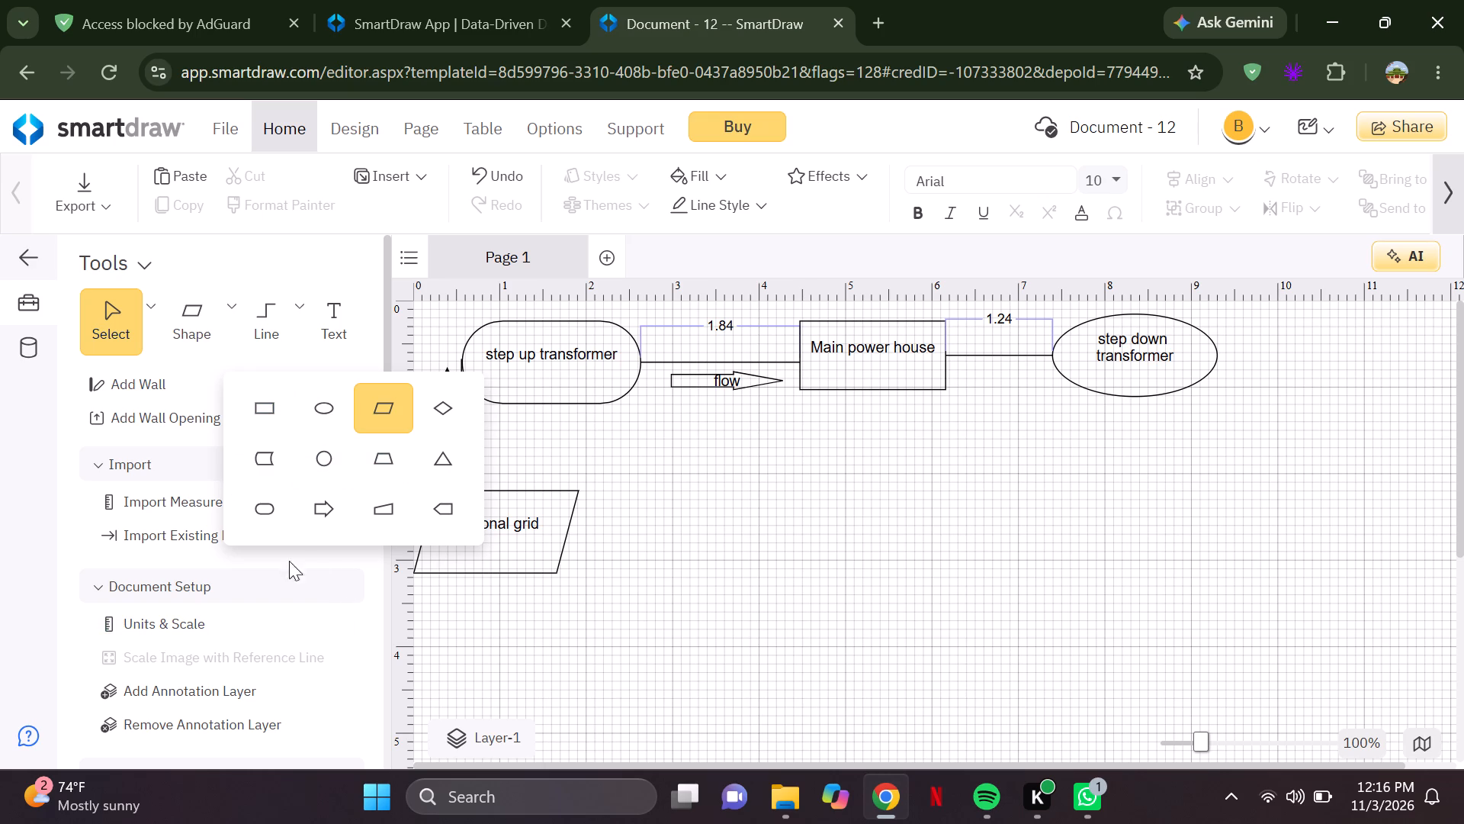
left_click(248, 420)
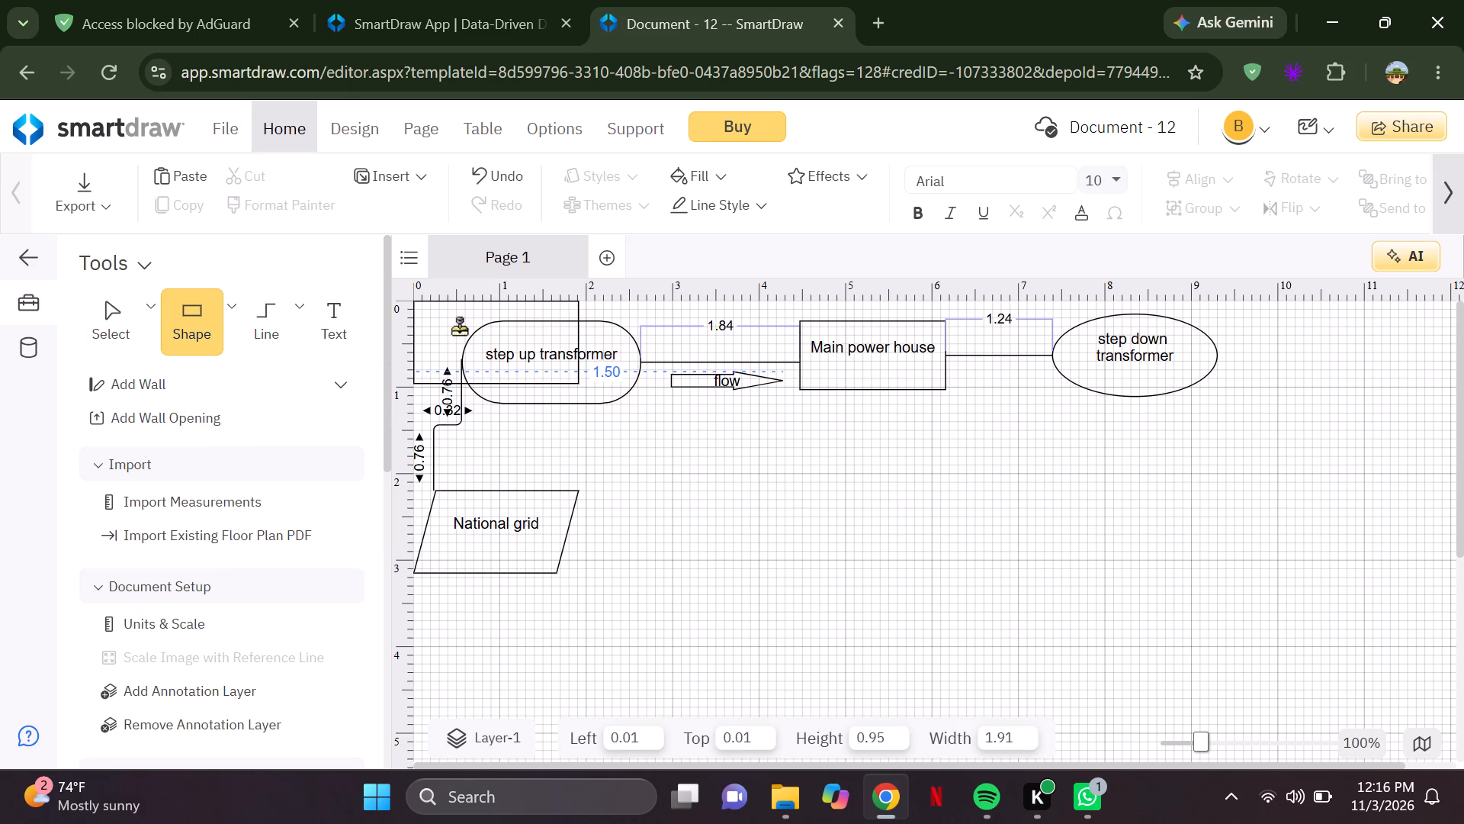
left_click(513, 349)
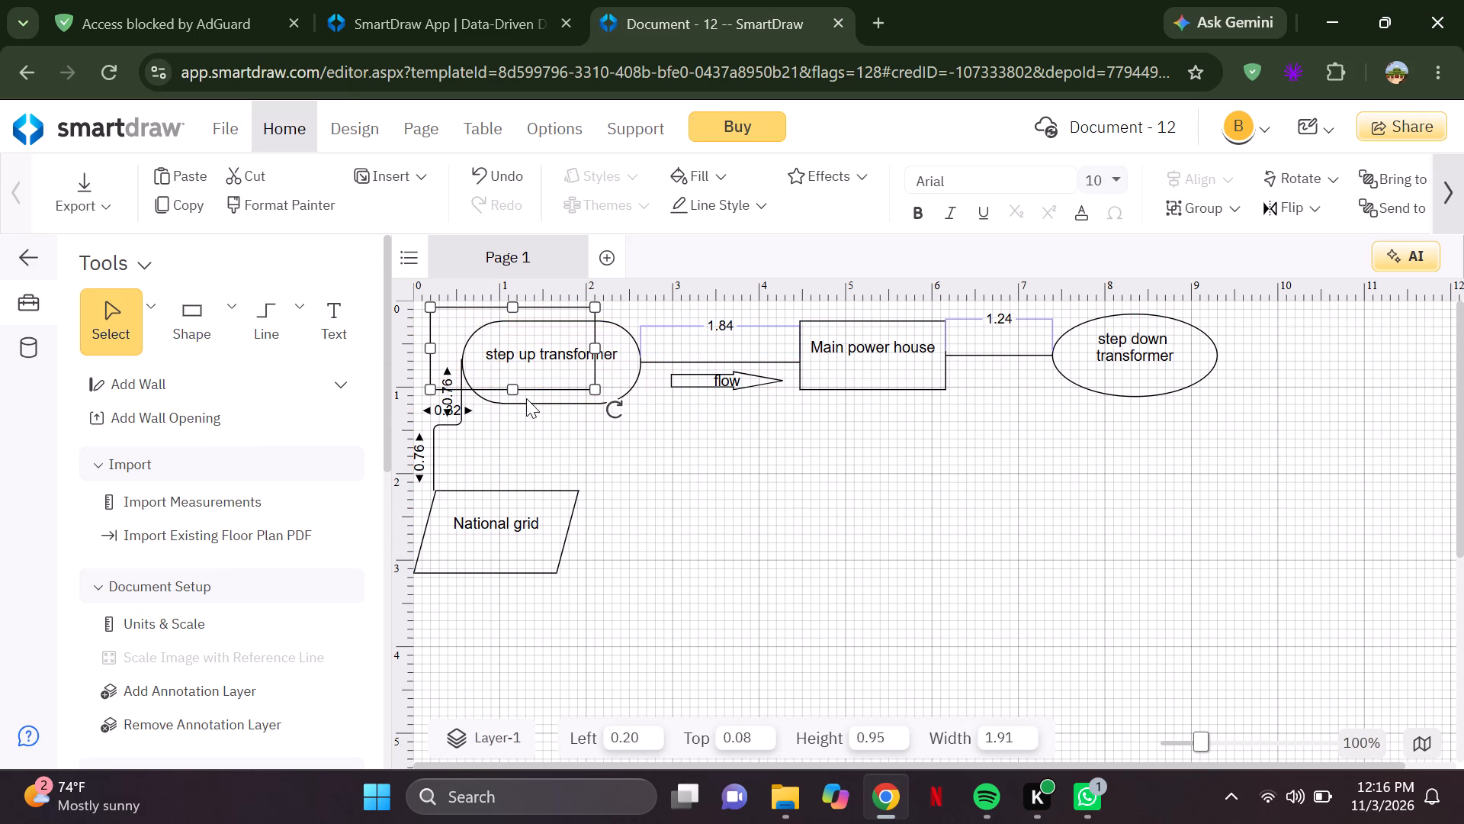
left_click_drag(595, 347, 1170, 427)
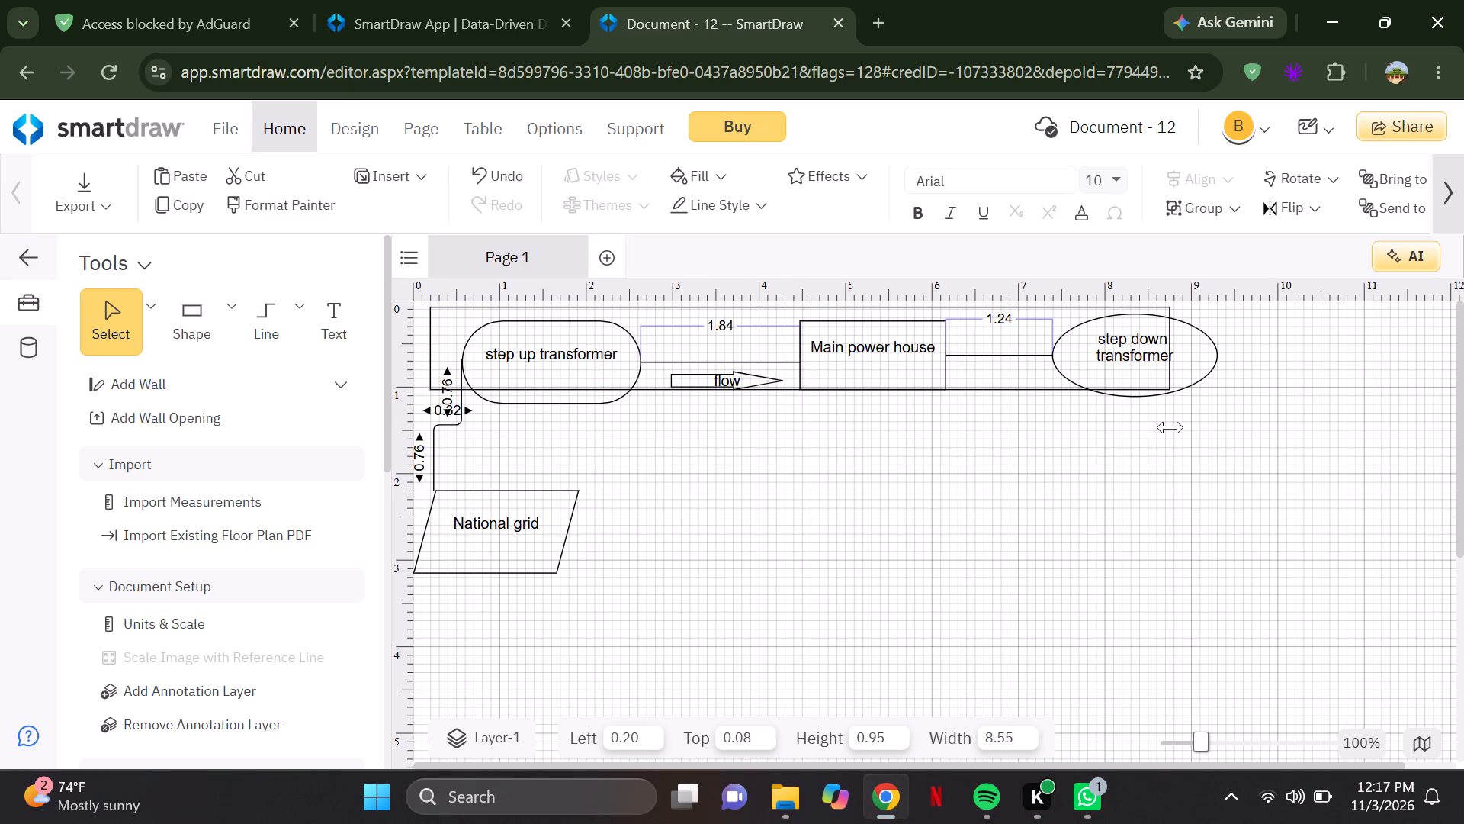
left_click_drag(1170, 427, 1144, 443)
left_click_drag(1144, 443, 1235, 448)
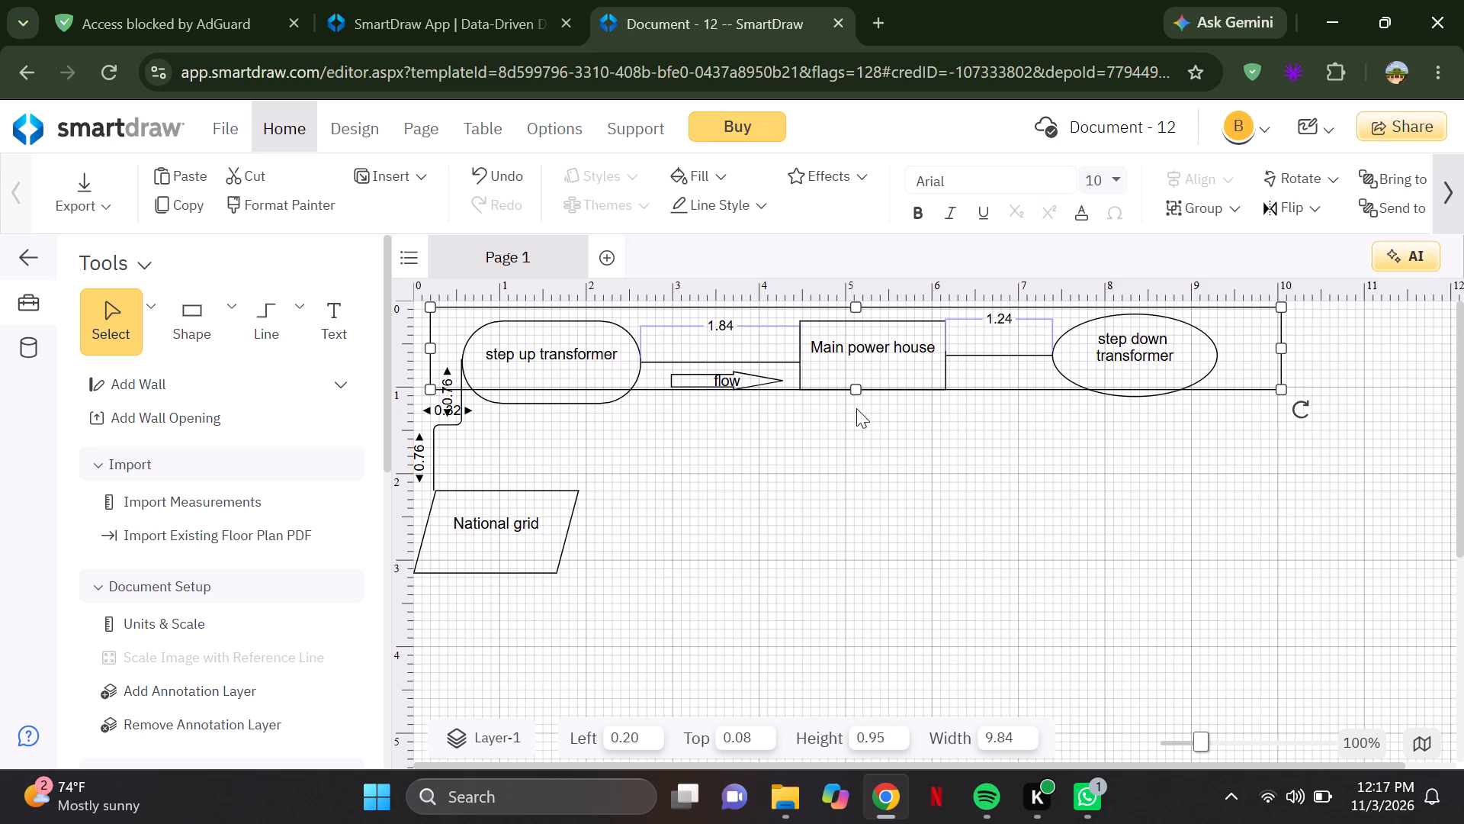
left_click_drag(855, 387, 857, 465)
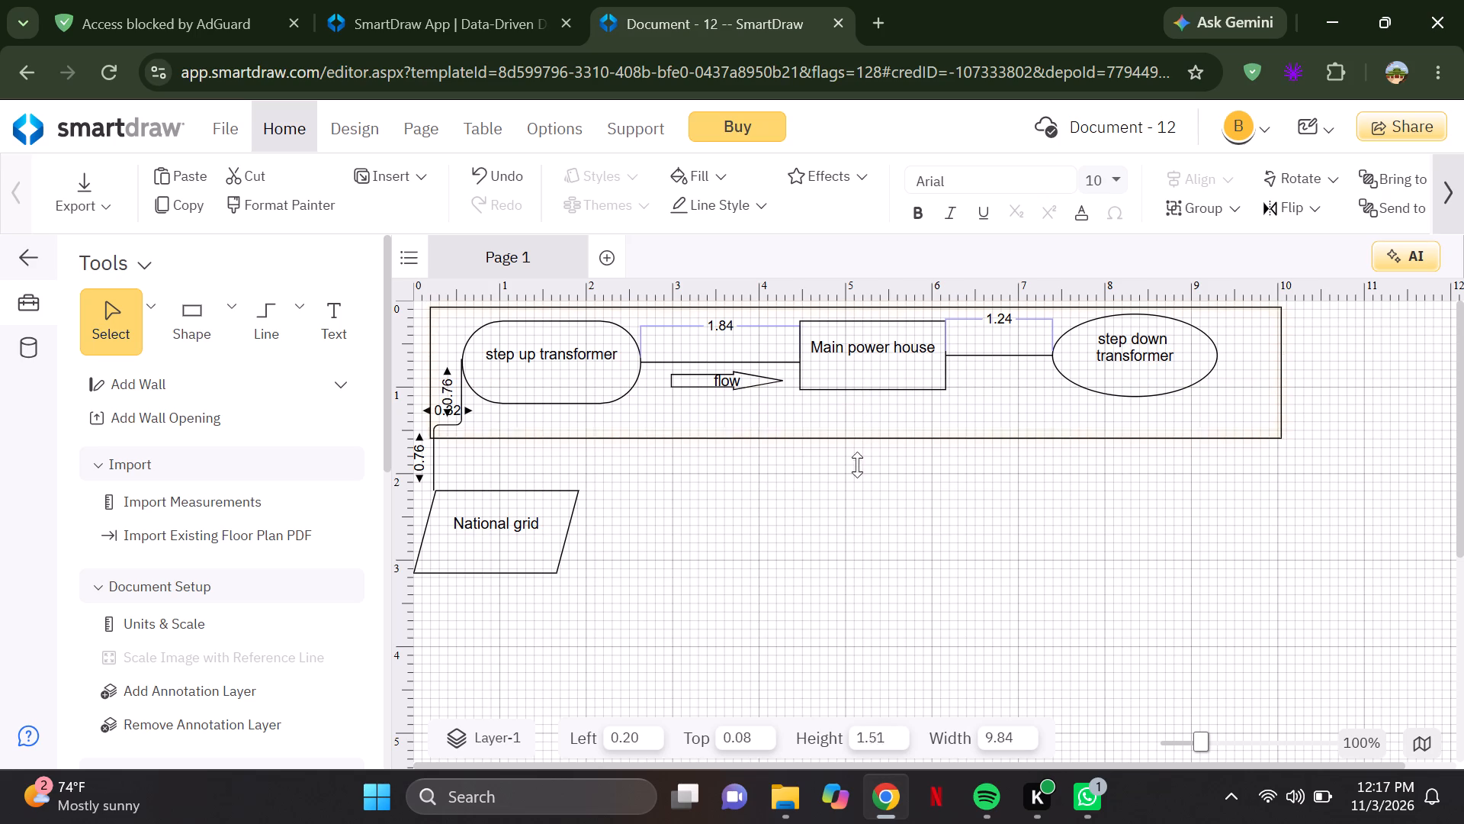
left_click_drag(857, 465, 849, 705)
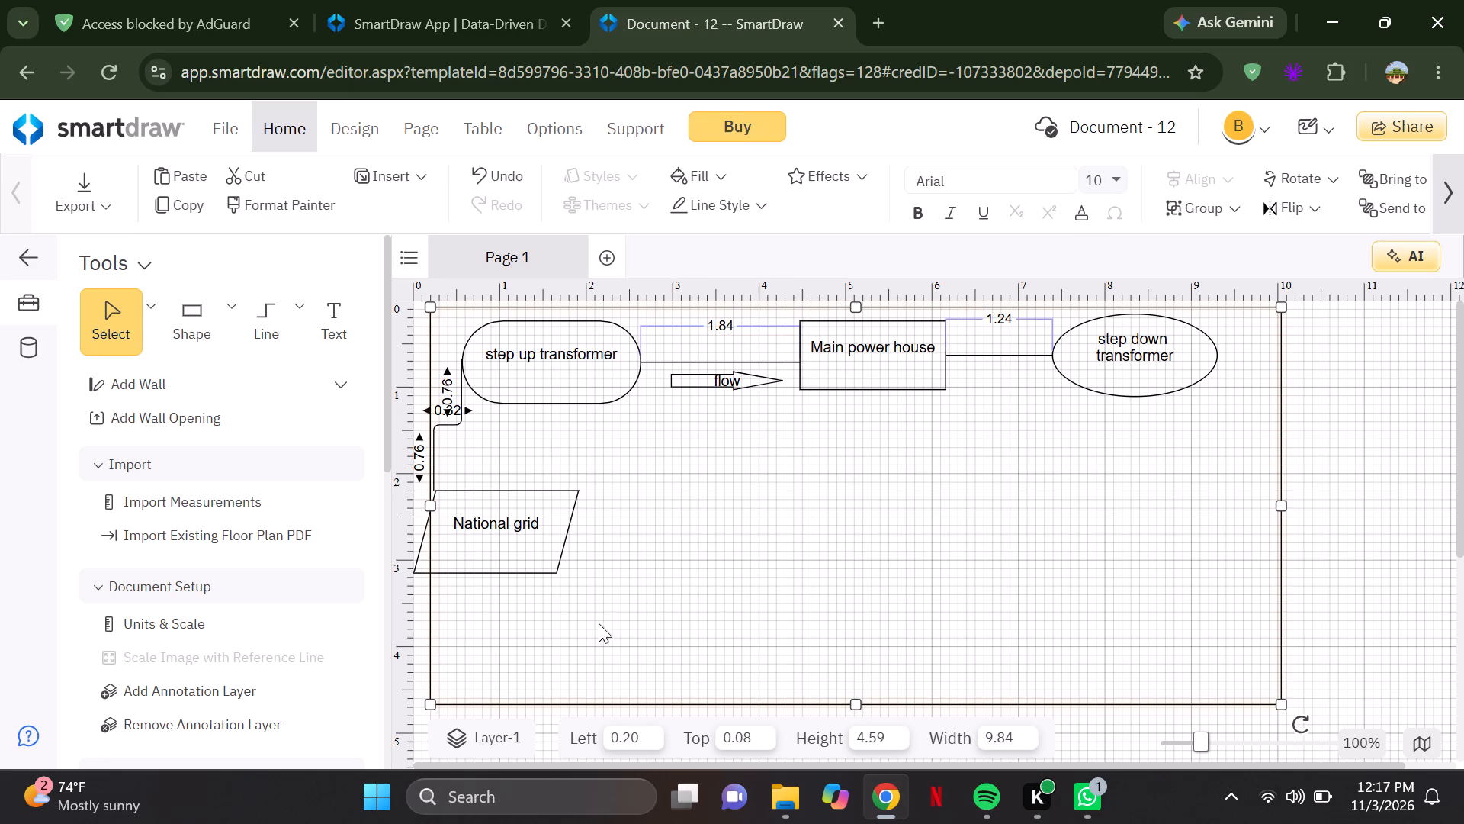
Reposition the lower end of the "step up transformer" connector along the "National grid" parallelogram's top edge, making the connector about 0.44 wide and 1.52 high.
left_click(443, 424)
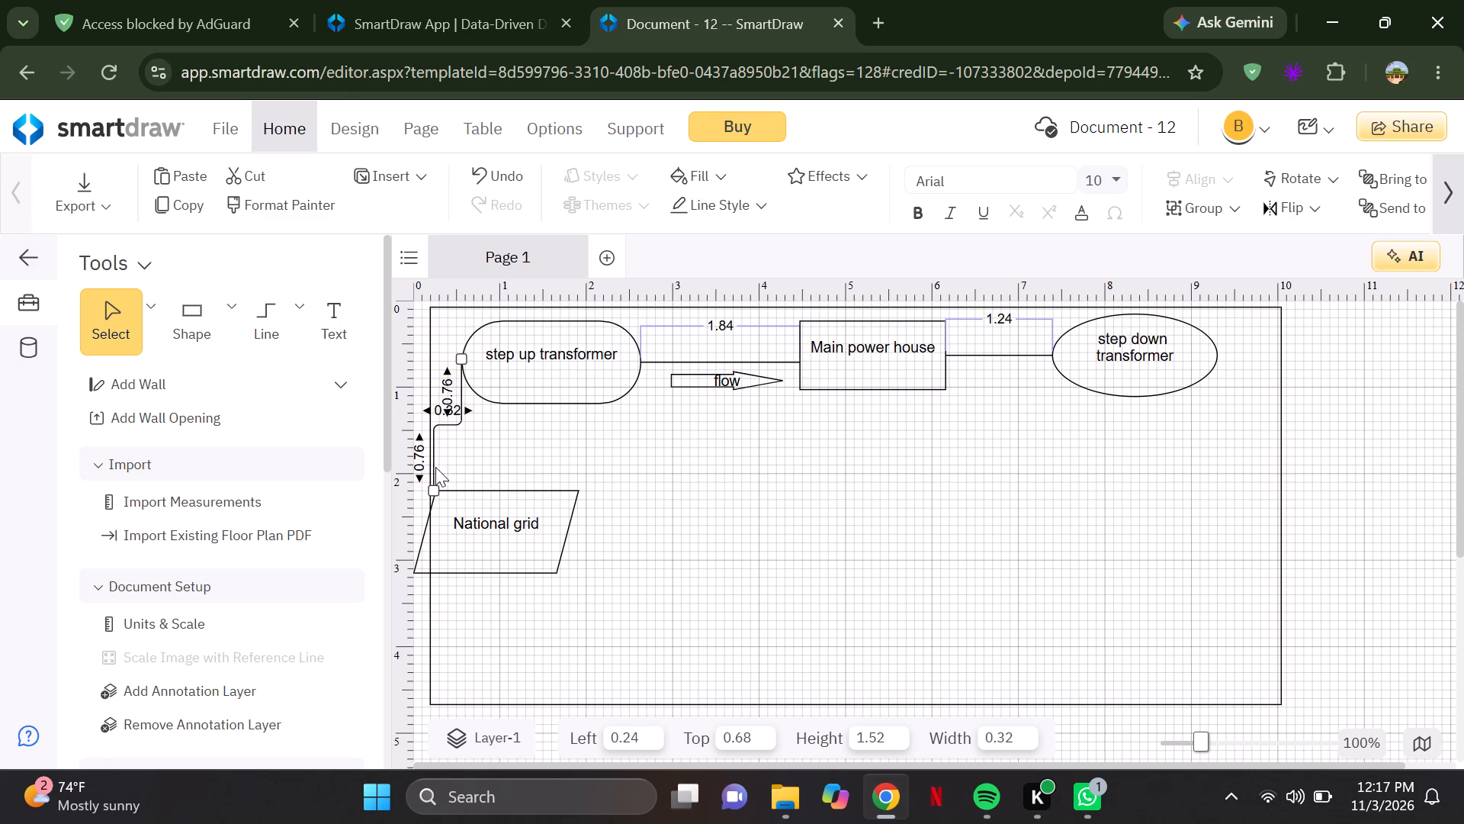
left_click_drag(435, 493, 435, 494)
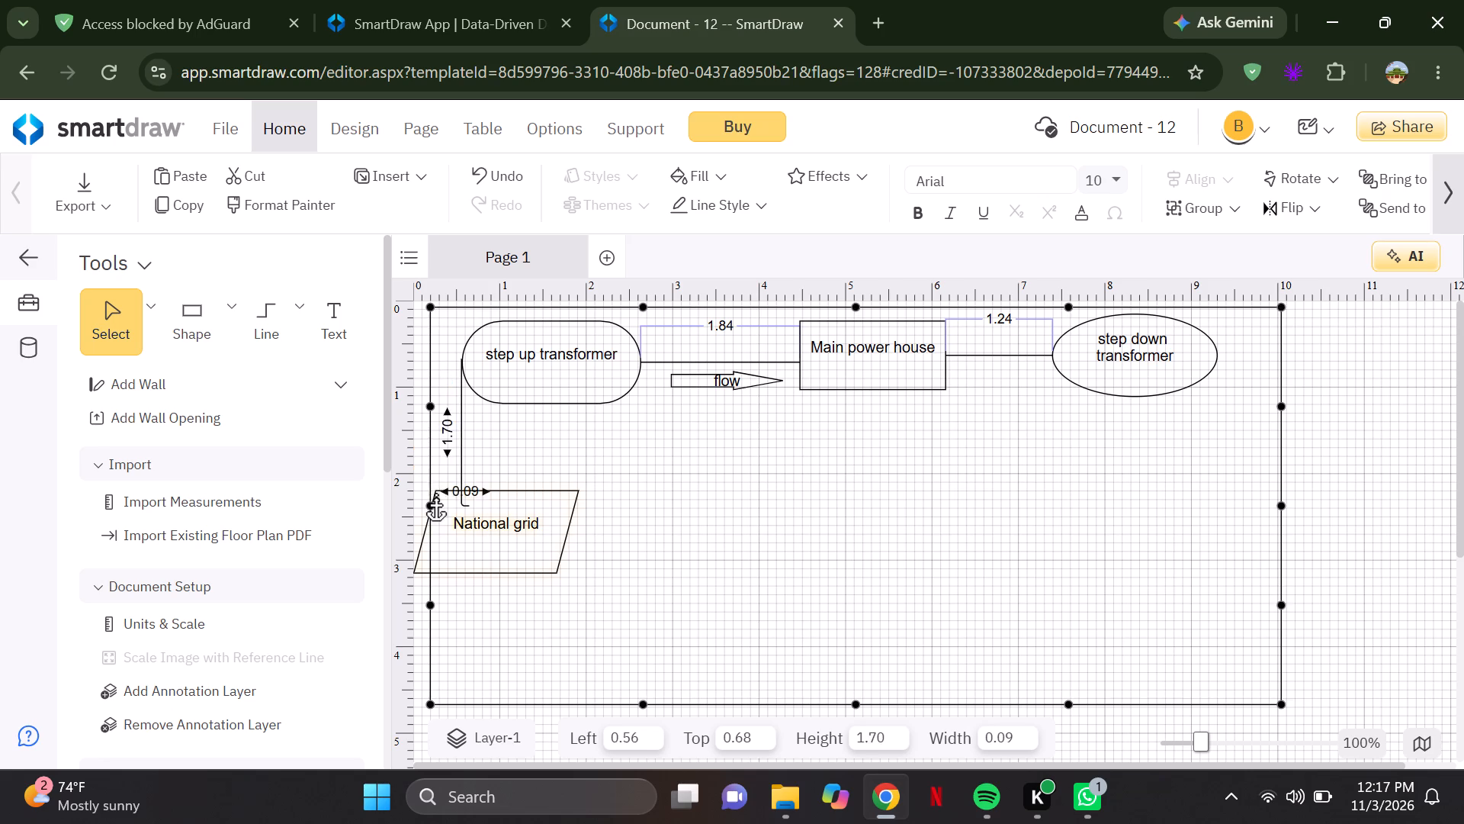
left_click_drag(435, 494, 489, 487)
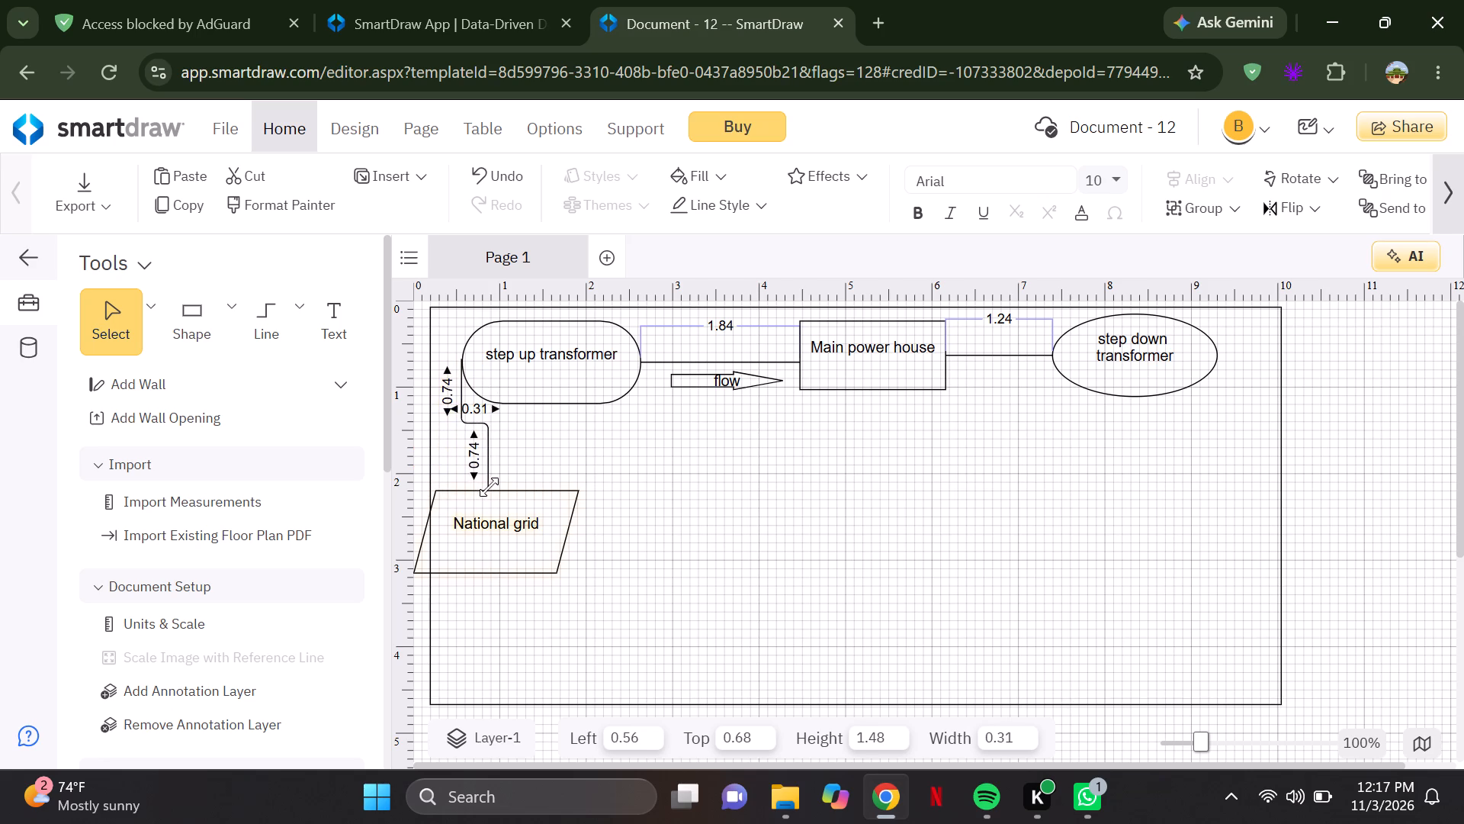
left_click_drag(489, 487, 499, 488)
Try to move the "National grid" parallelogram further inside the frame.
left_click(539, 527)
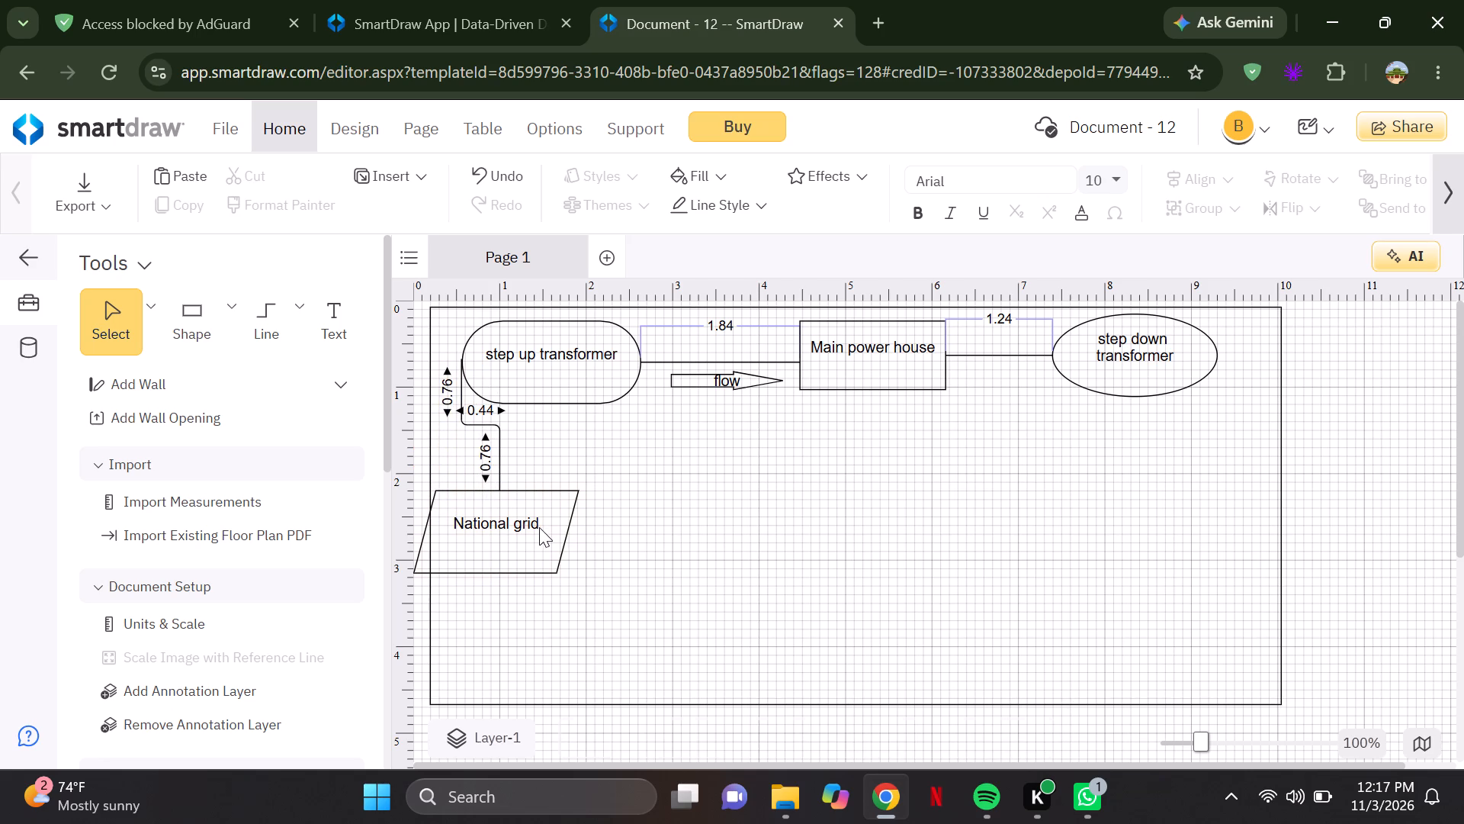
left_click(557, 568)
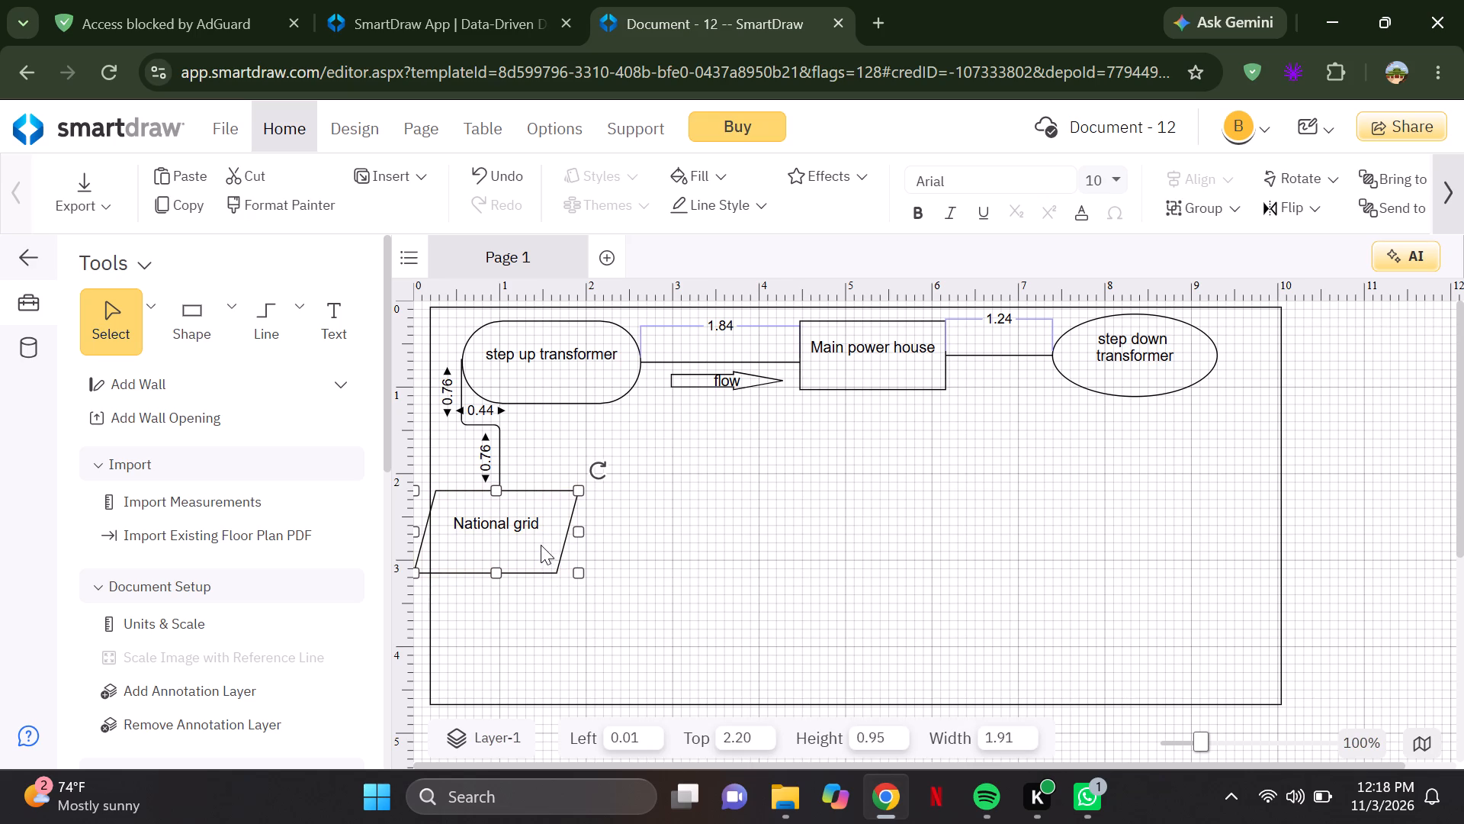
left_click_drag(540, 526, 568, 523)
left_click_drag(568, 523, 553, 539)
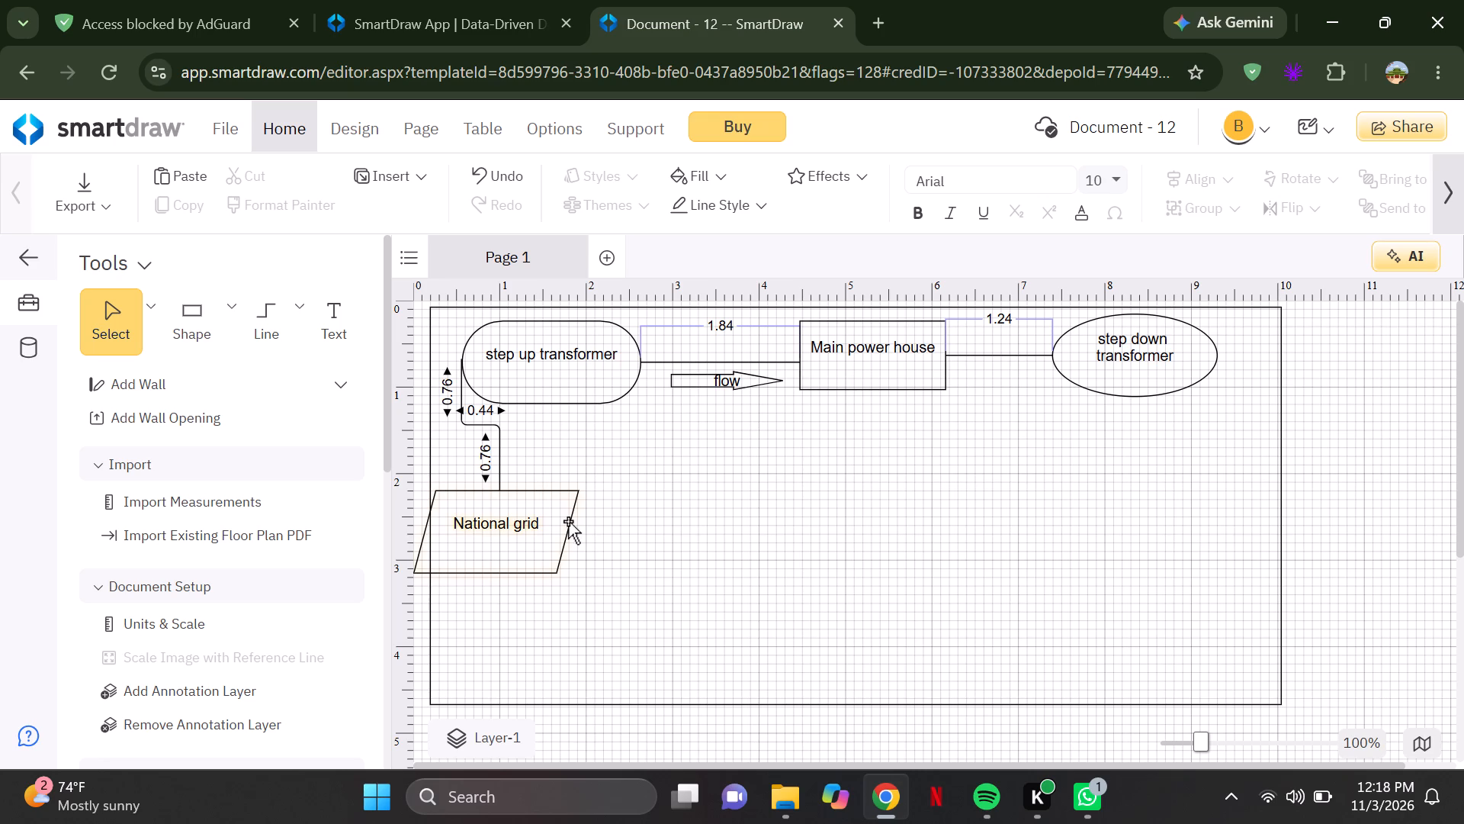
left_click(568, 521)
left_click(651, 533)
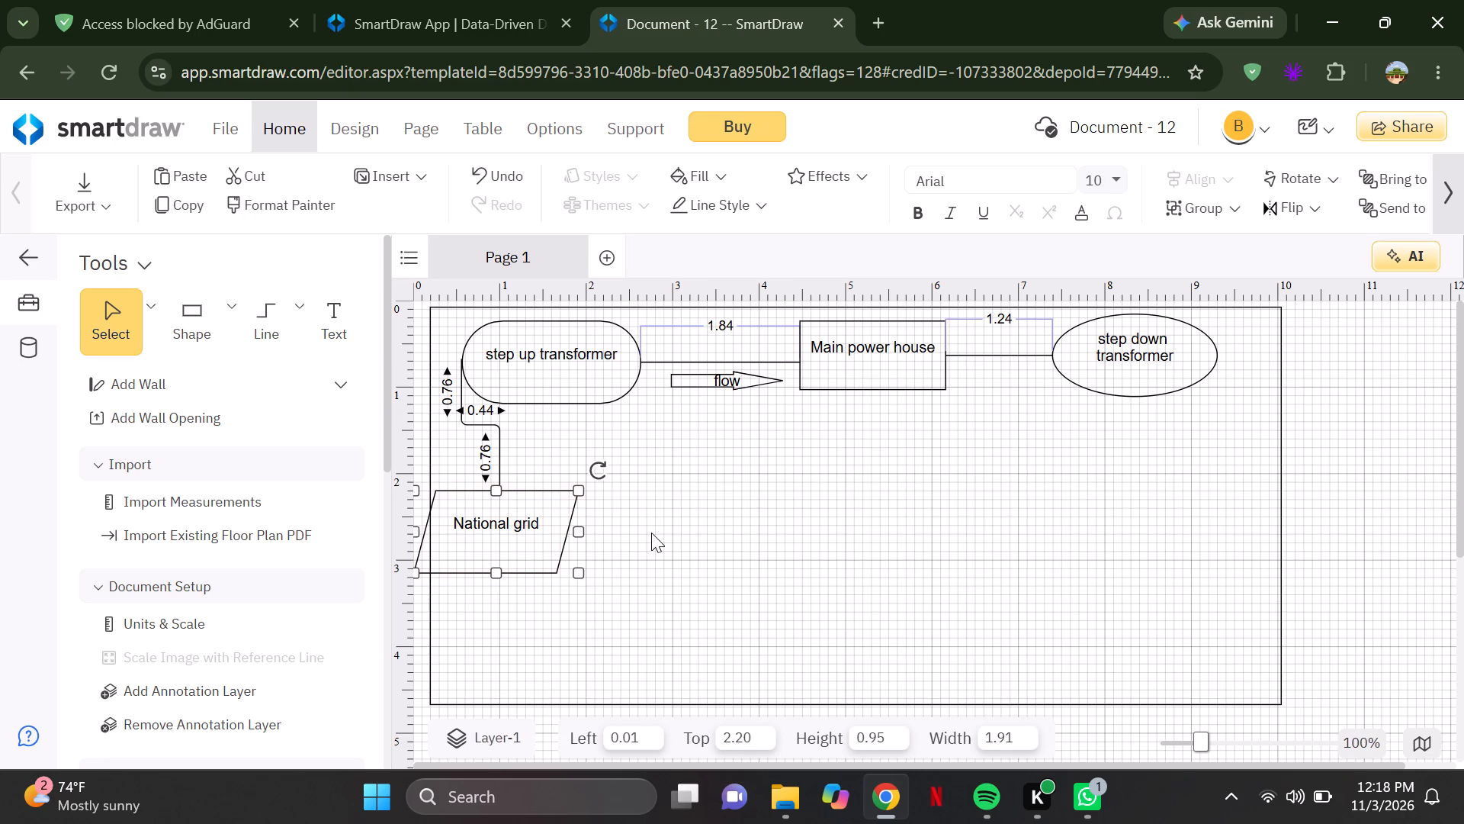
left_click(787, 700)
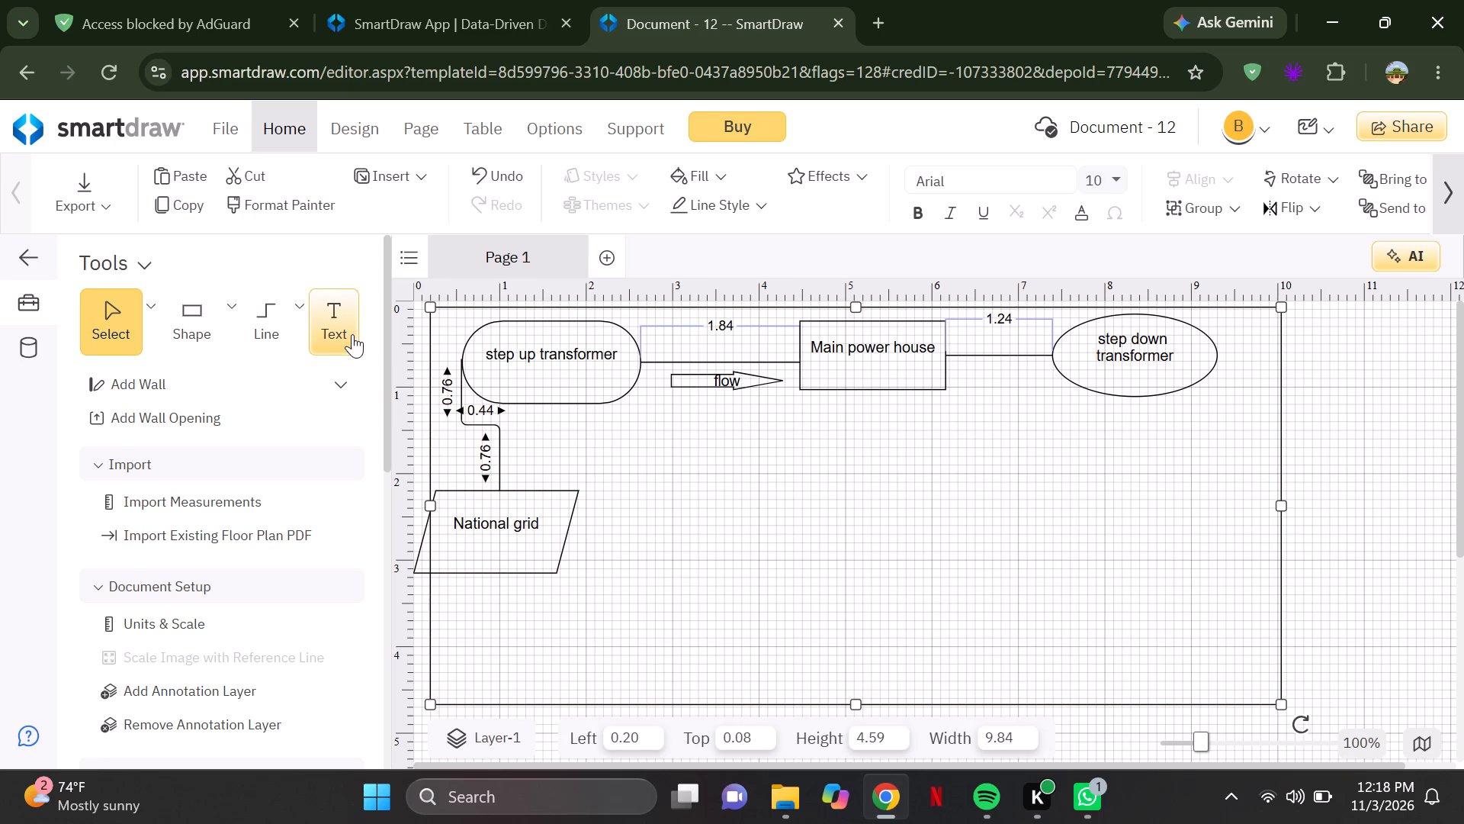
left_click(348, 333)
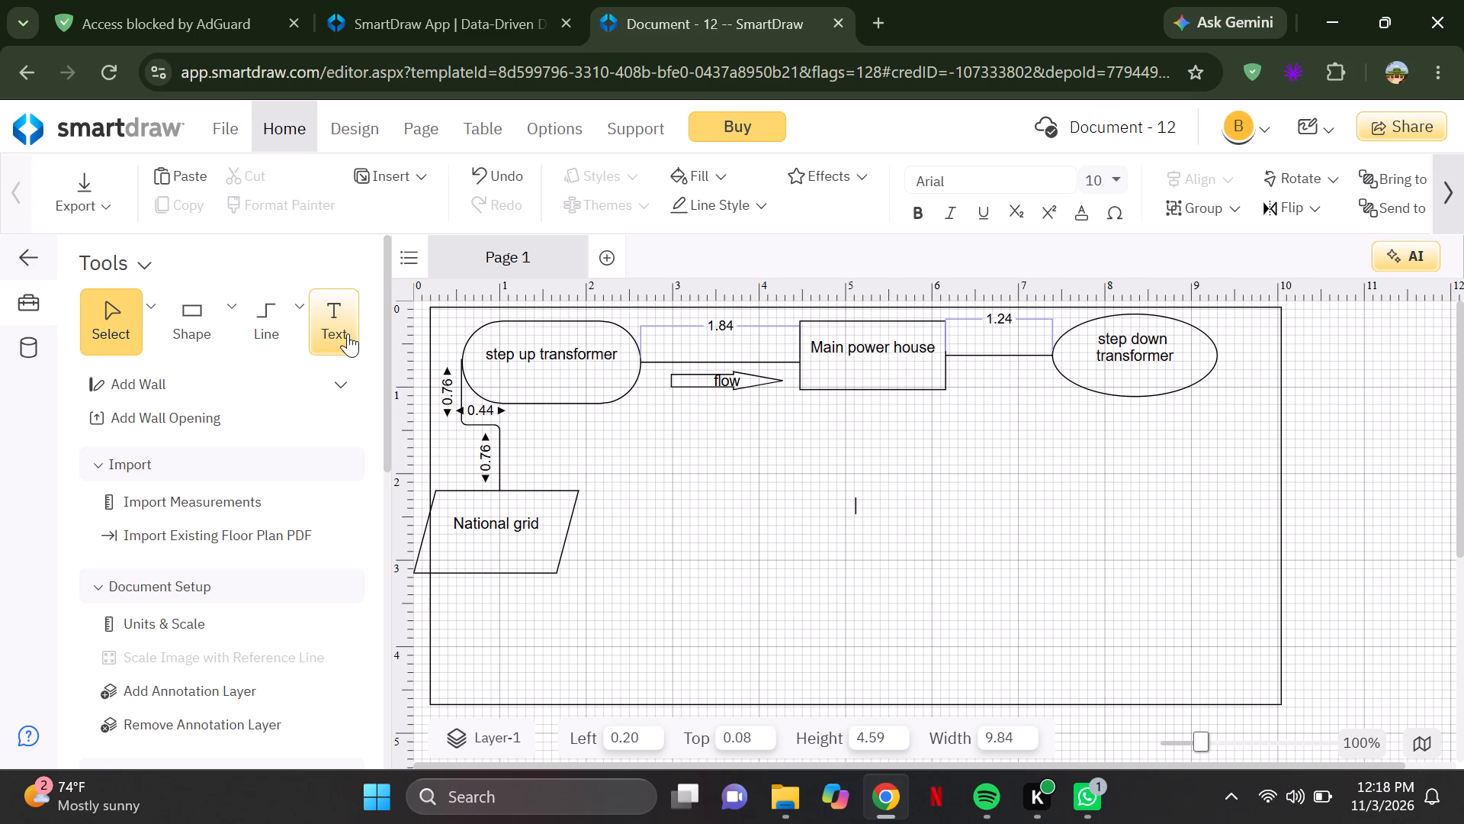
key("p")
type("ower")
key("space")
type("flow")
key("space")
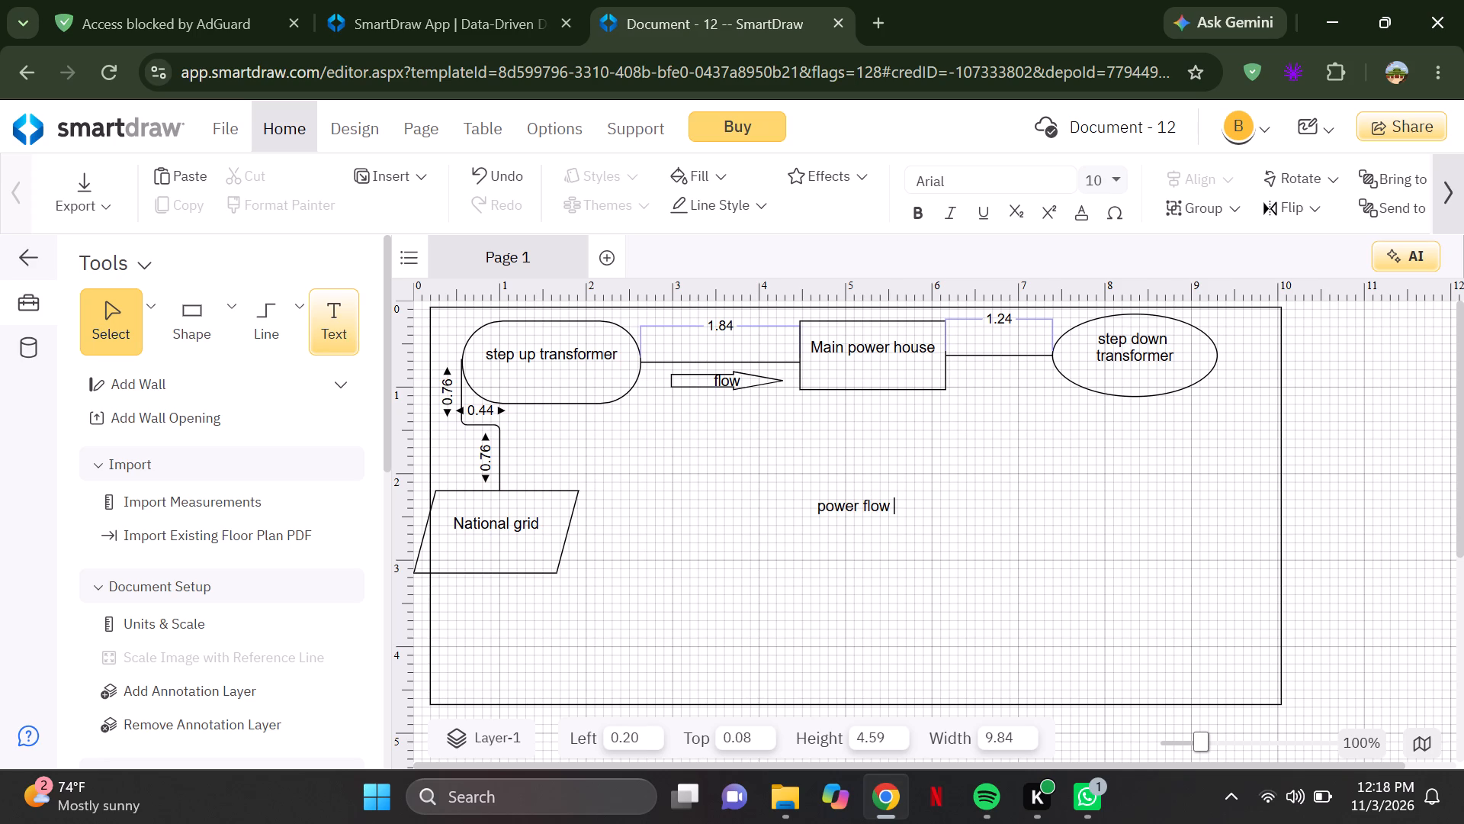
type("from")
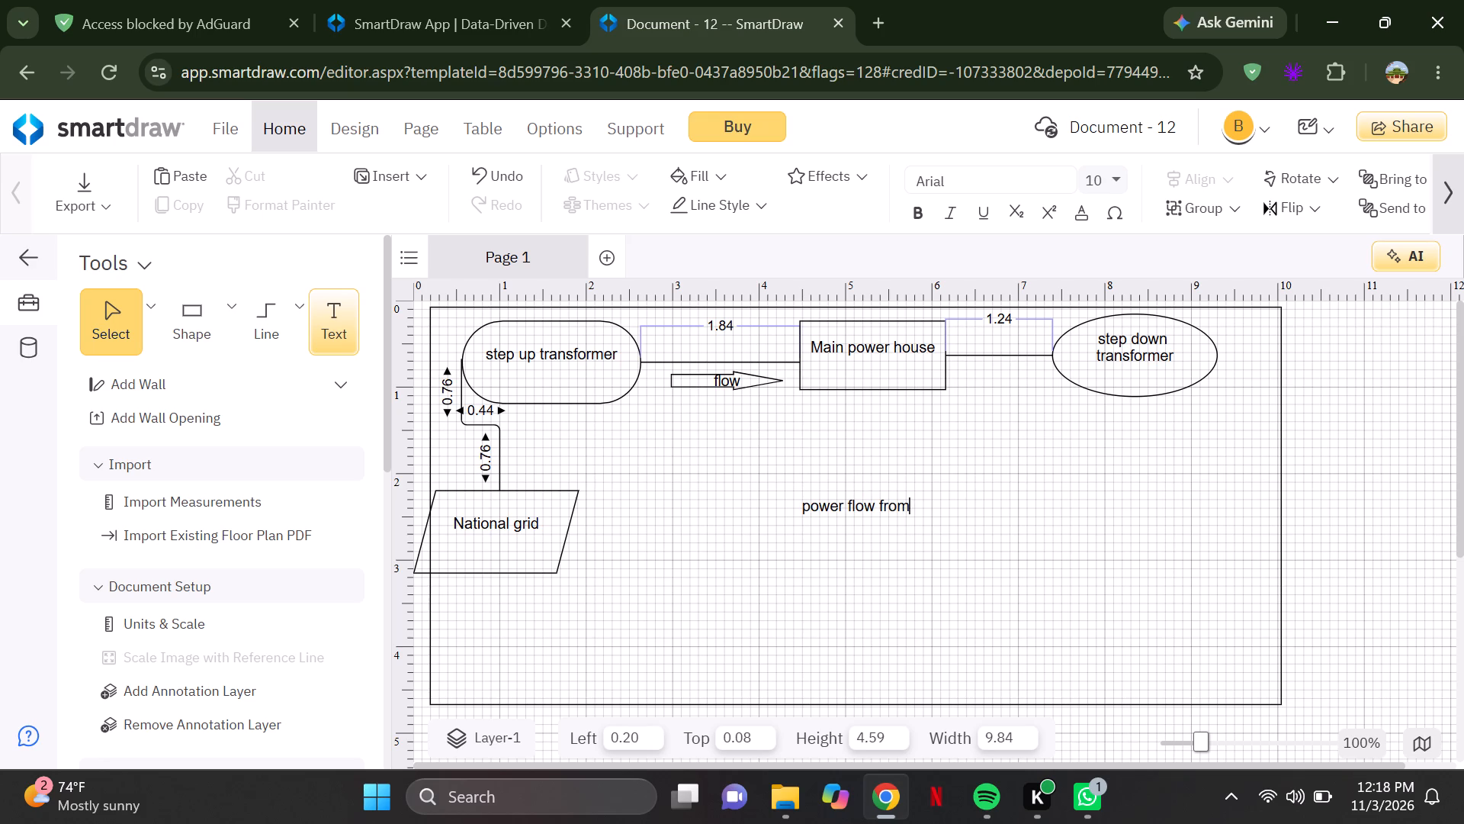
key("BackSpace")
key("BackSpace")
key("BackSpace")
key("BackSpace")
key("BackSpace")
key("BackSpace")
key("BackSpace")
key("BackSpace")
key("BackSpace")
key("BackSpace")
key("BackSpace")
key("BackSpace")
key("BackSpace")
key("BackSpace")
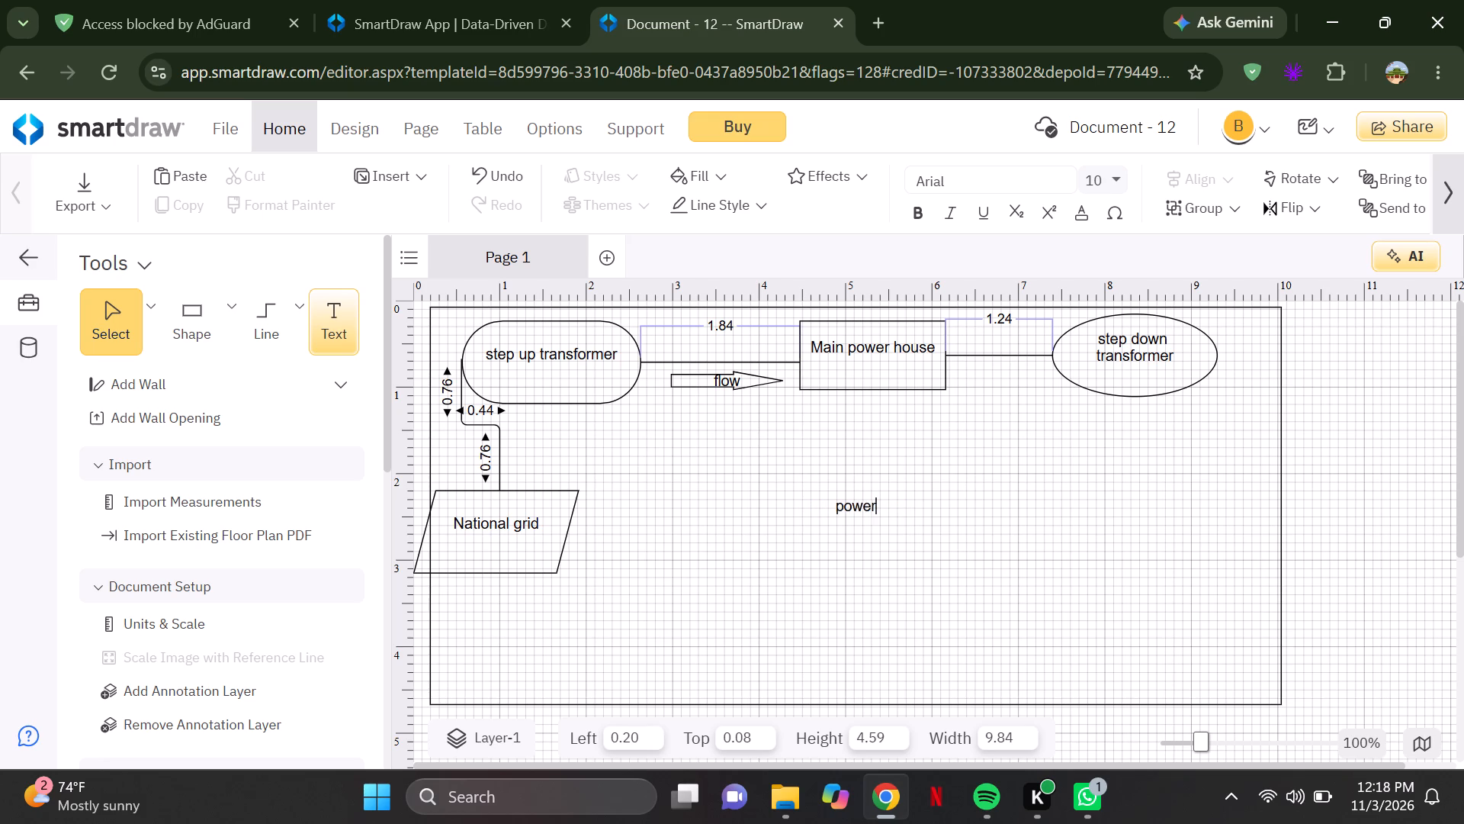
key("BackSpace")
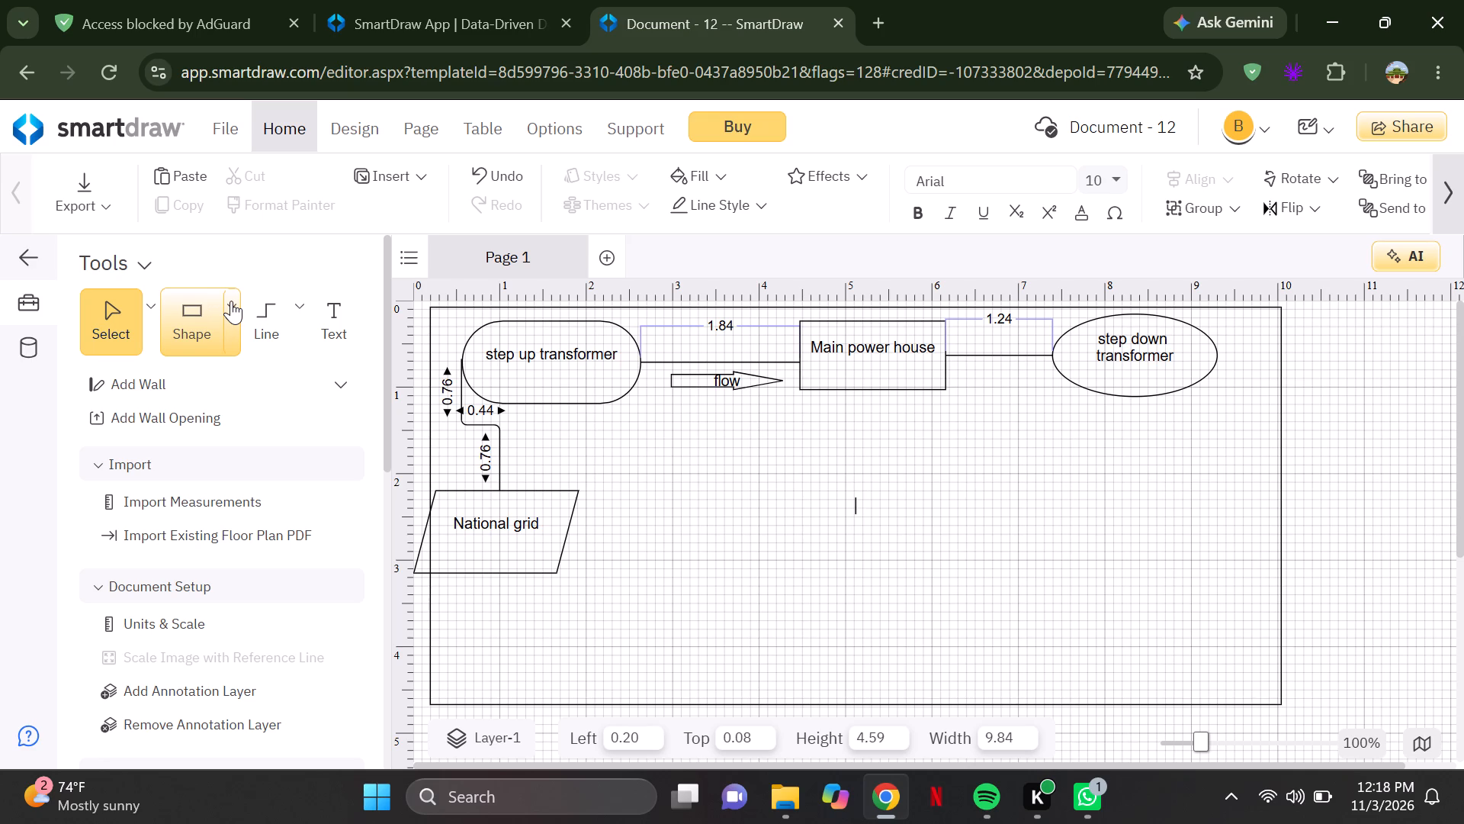
Draw a vertical straight line about 0.87 long downward from the bottom of the "step down transformer" ellipse.
left_click(293, 313)
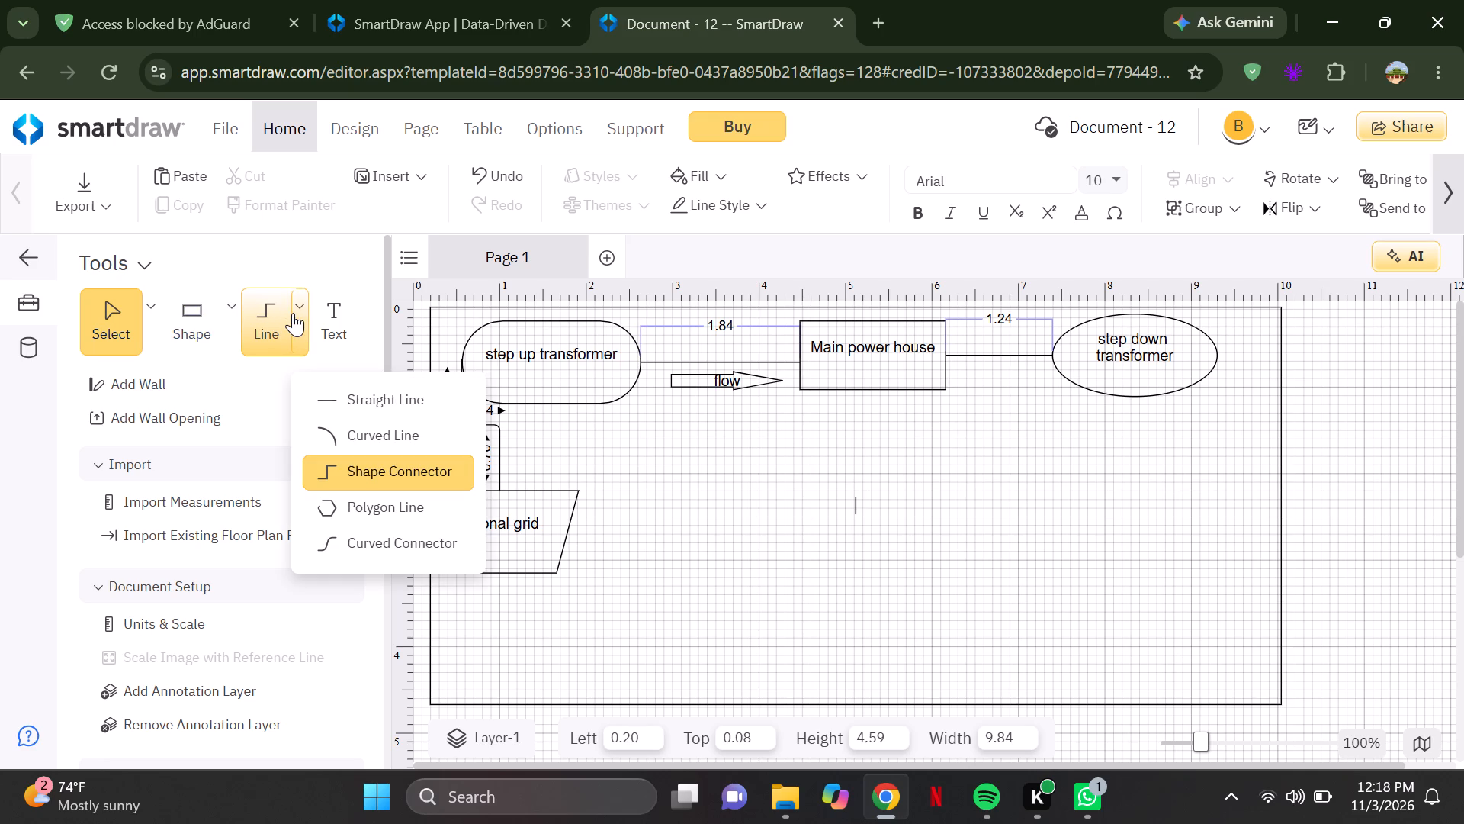
left_click(361, 411)
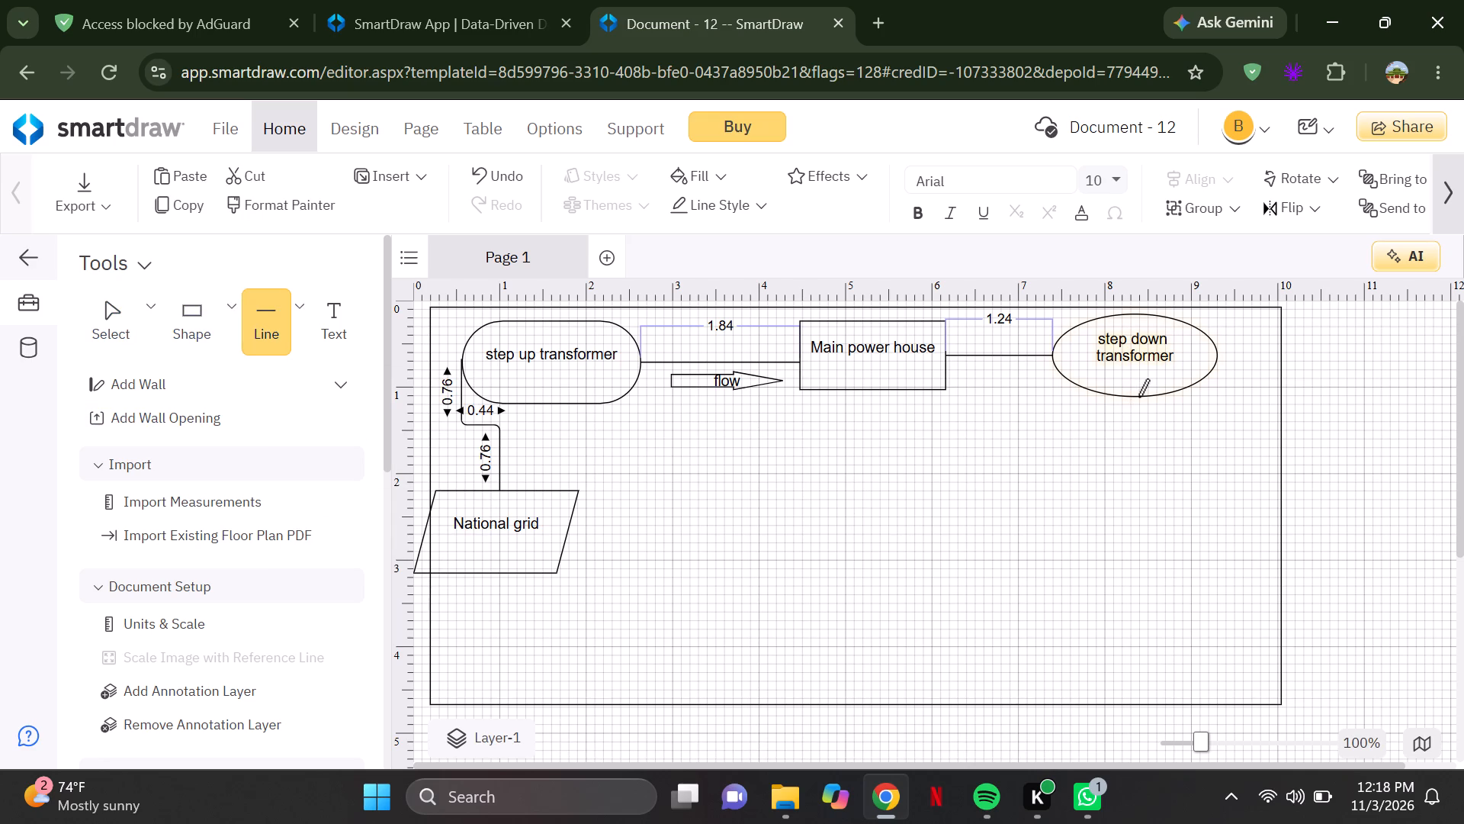
left_click_drag(1138, 397, 1176, 470)
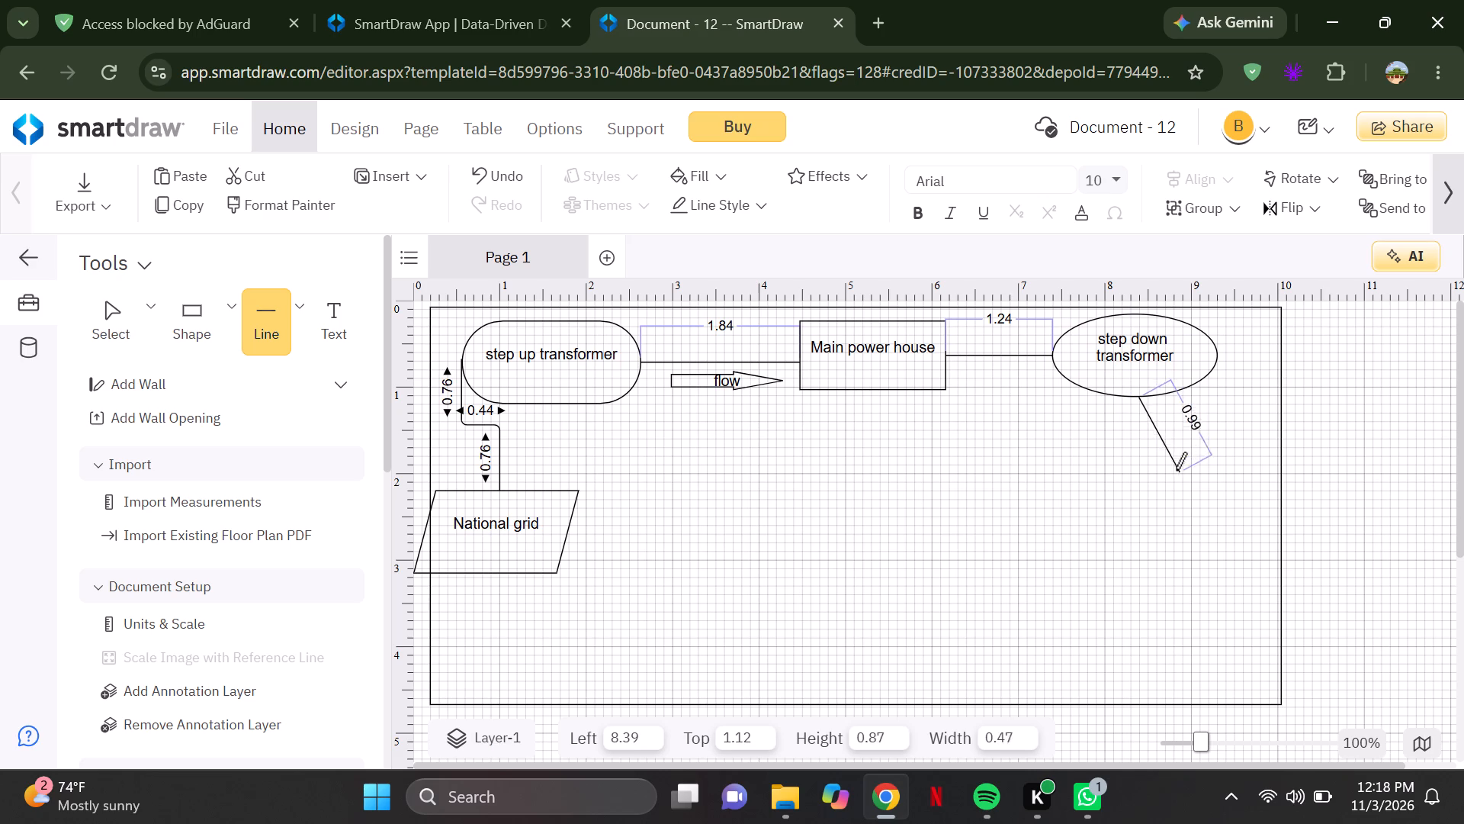
left_click_drag(1176, 470, 1140, 475)
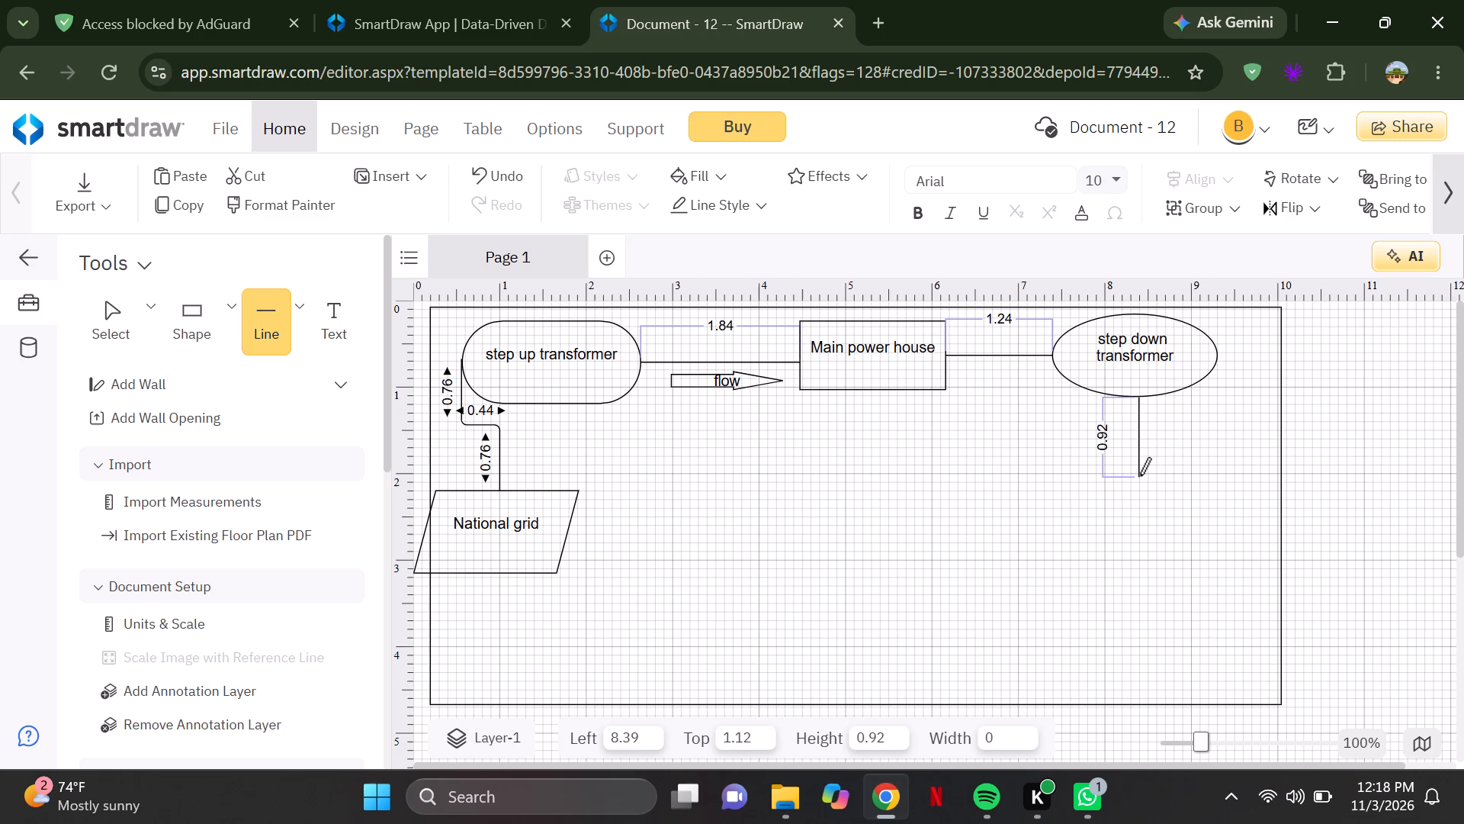
left_click_drag(1140, 475, 1137, 471)
left_click_drag(1137, 471, 1137, 472)
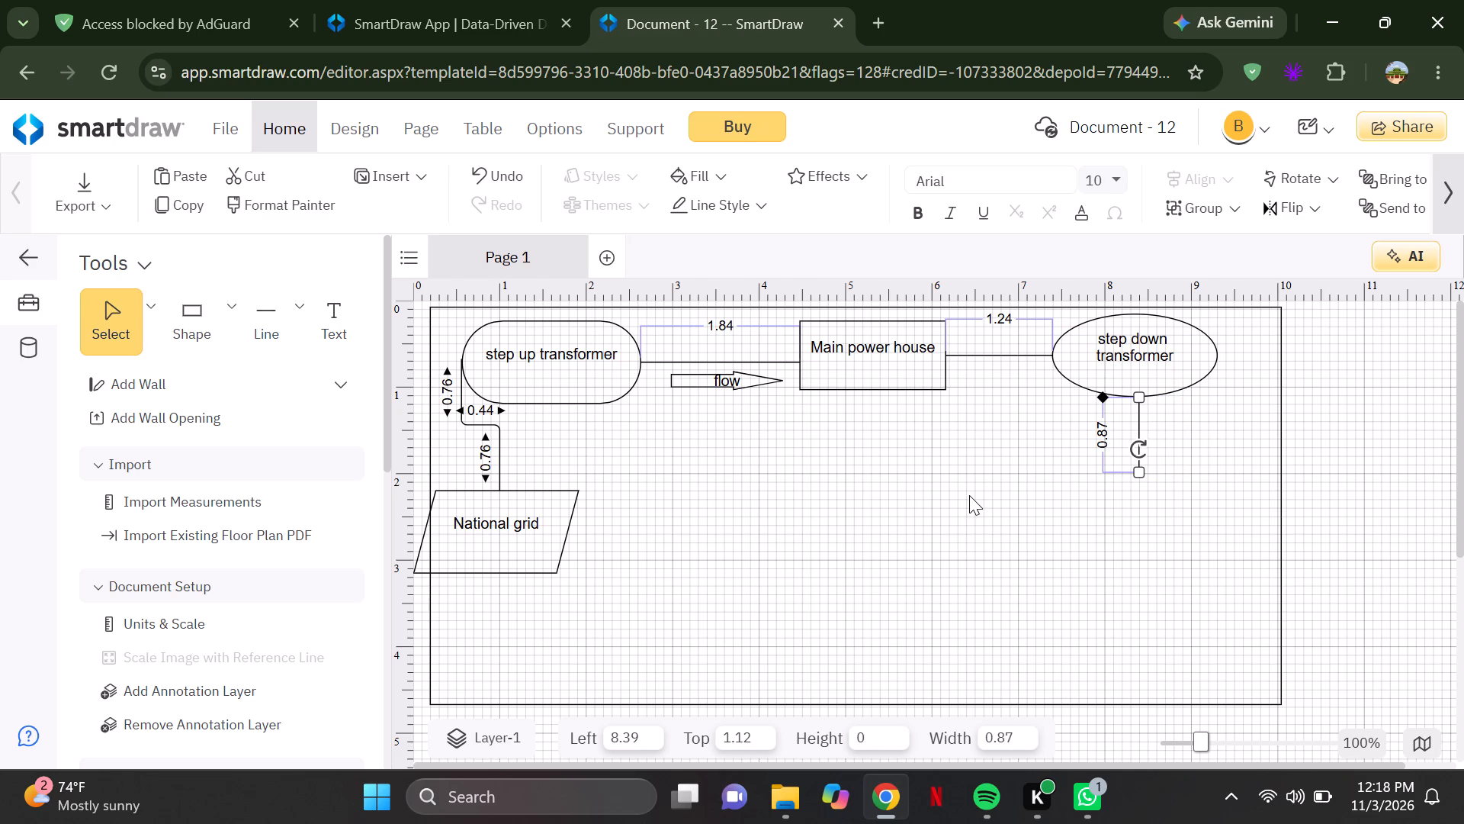
left_click(969, 495)
left_click(978, 498)
left_click(979, 499)
left_click(988, 498)
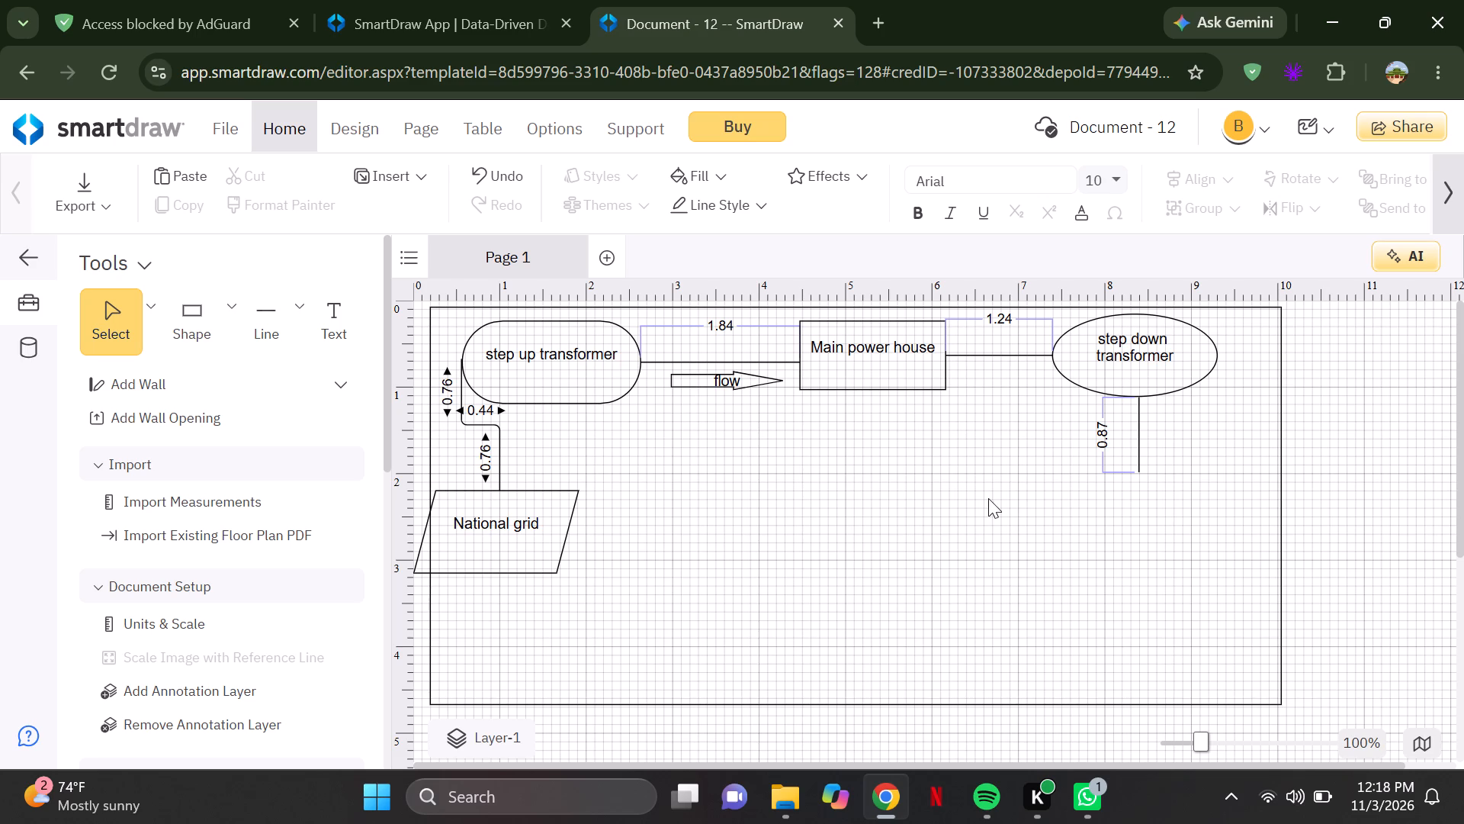
Place a circle about 1.27 in diameter below the "step down transformer", at about 8.60 left and 2.35 top.
left_click(232, 310)
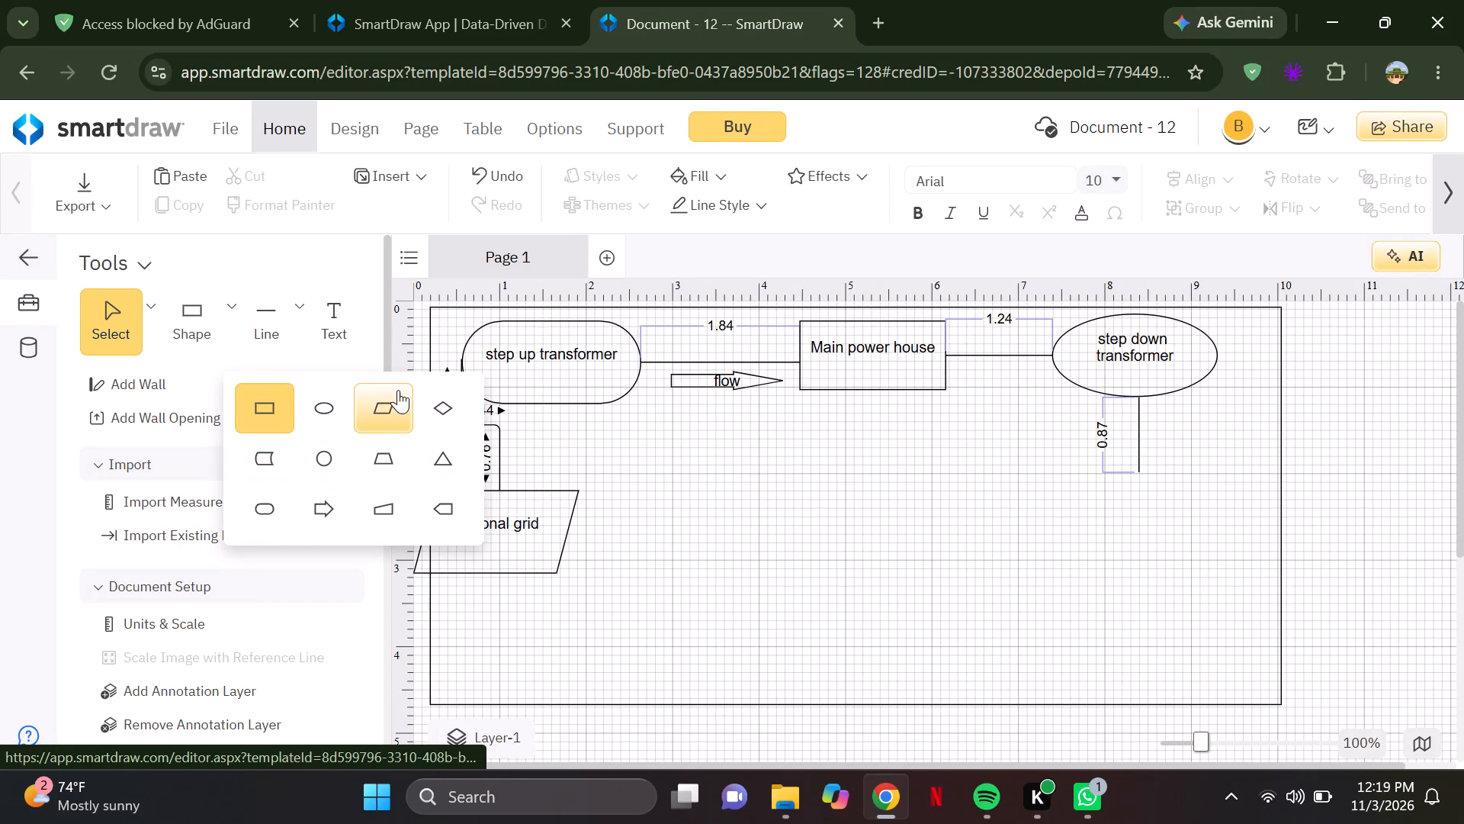
left_click(330, 443)
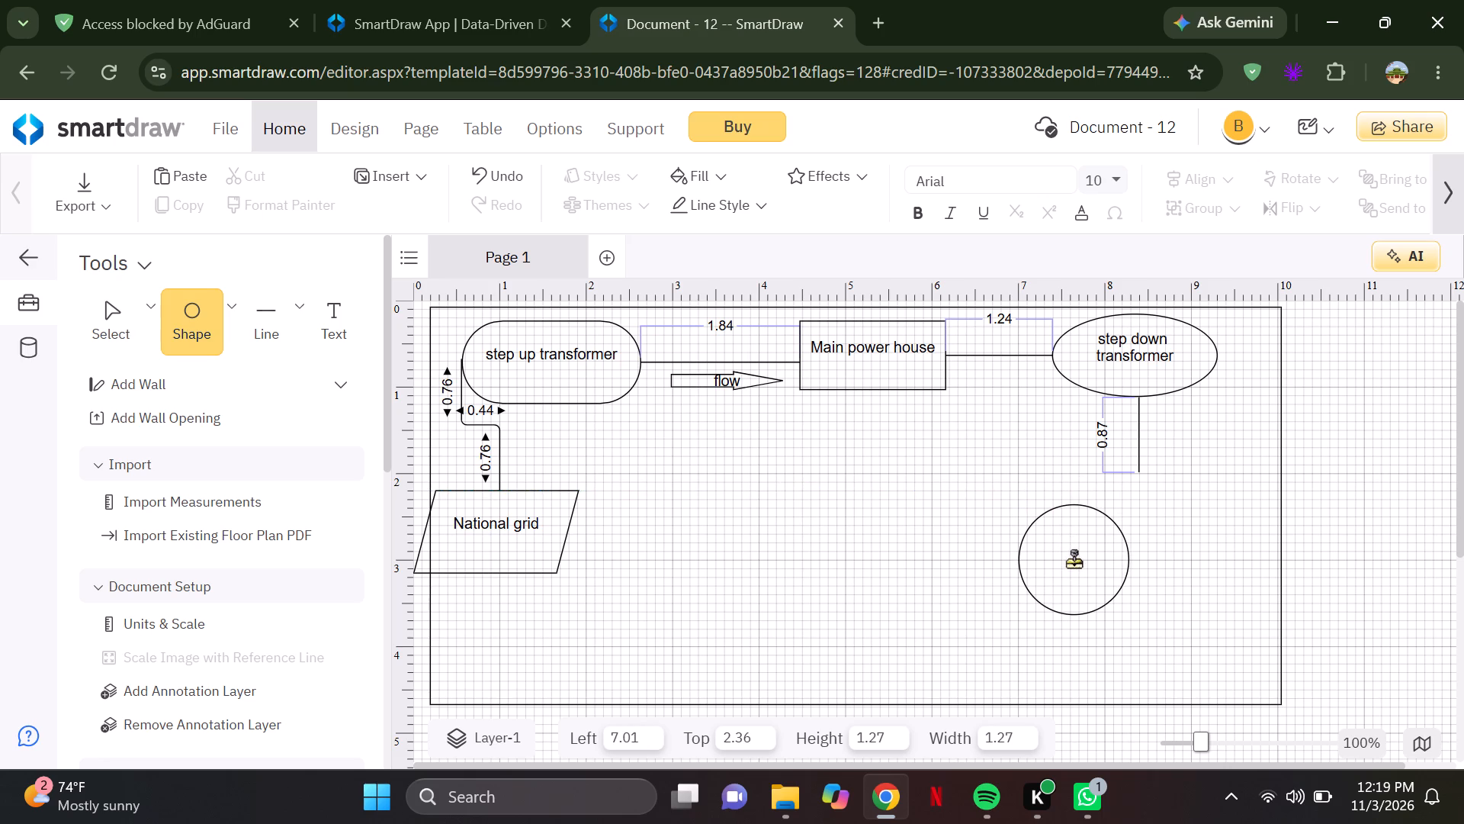
left_click(1212, 558)
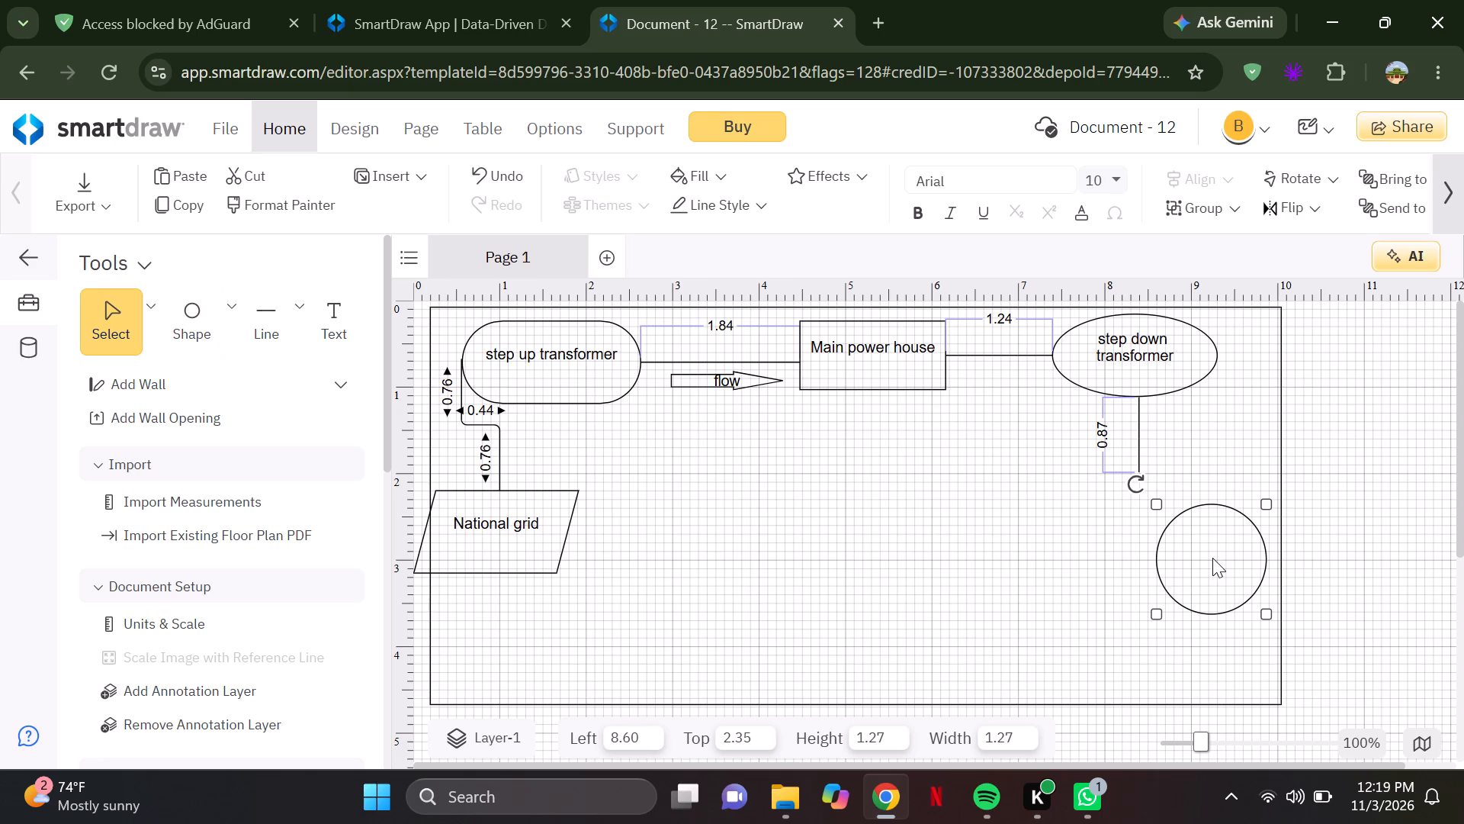
Label the circle below the "step down transformer" as "Schools".
left_click(1212, 558)
left_click(1213, 558)
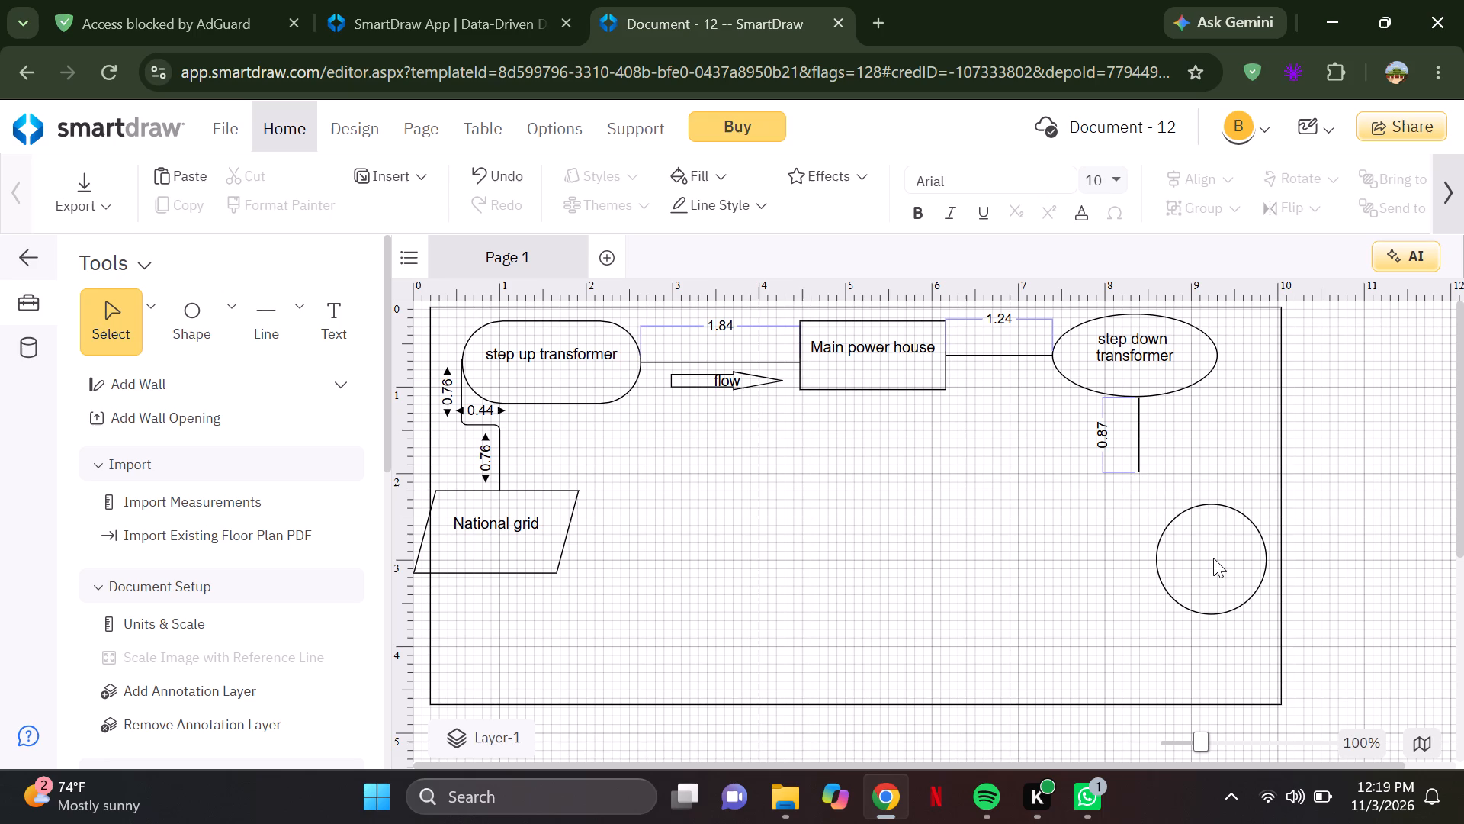
left_click(1213, 558)
left_click(1213, 558)
left_click(1228, 602)
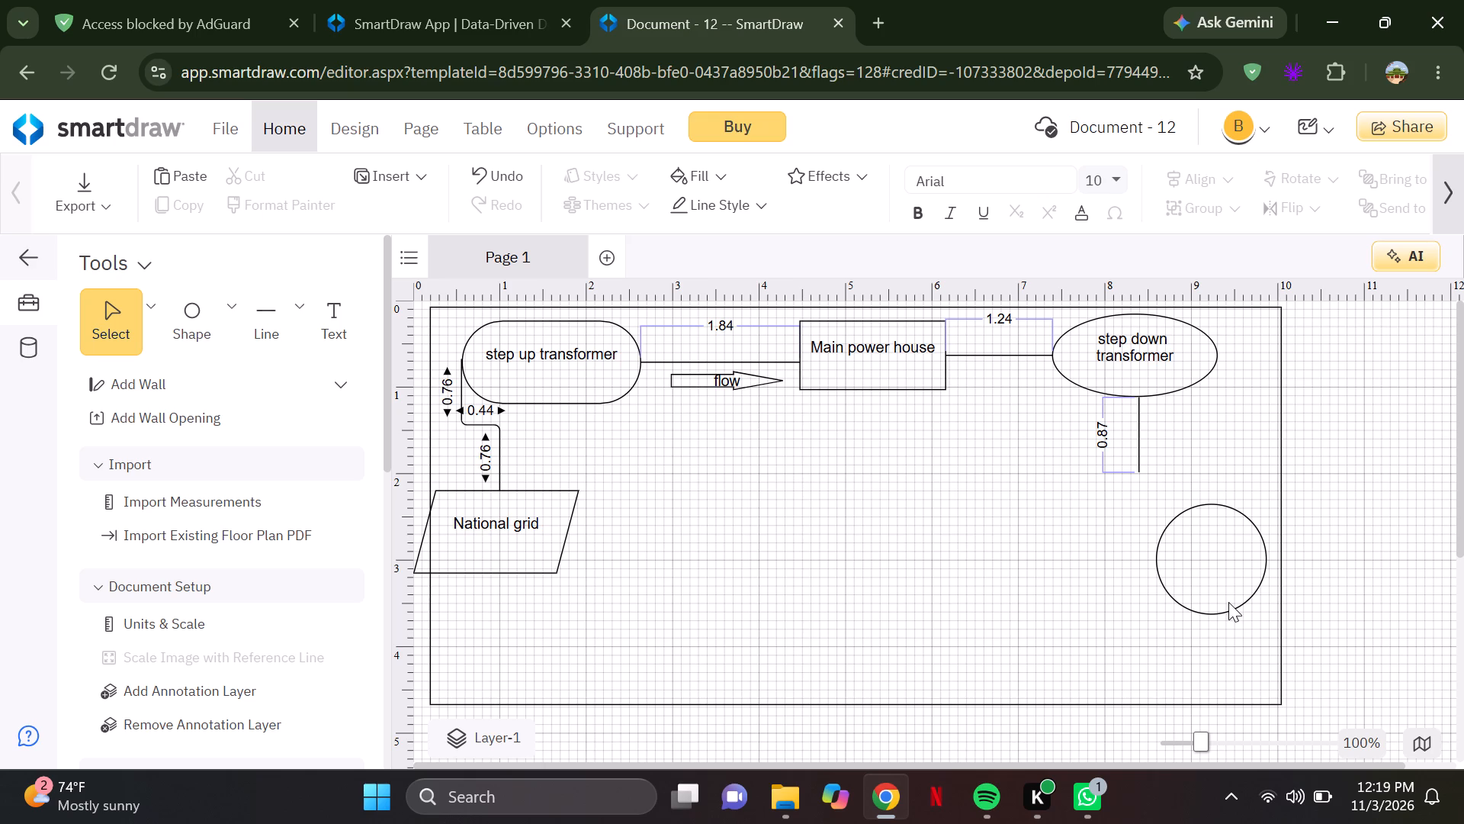
left_click(1233, 610)
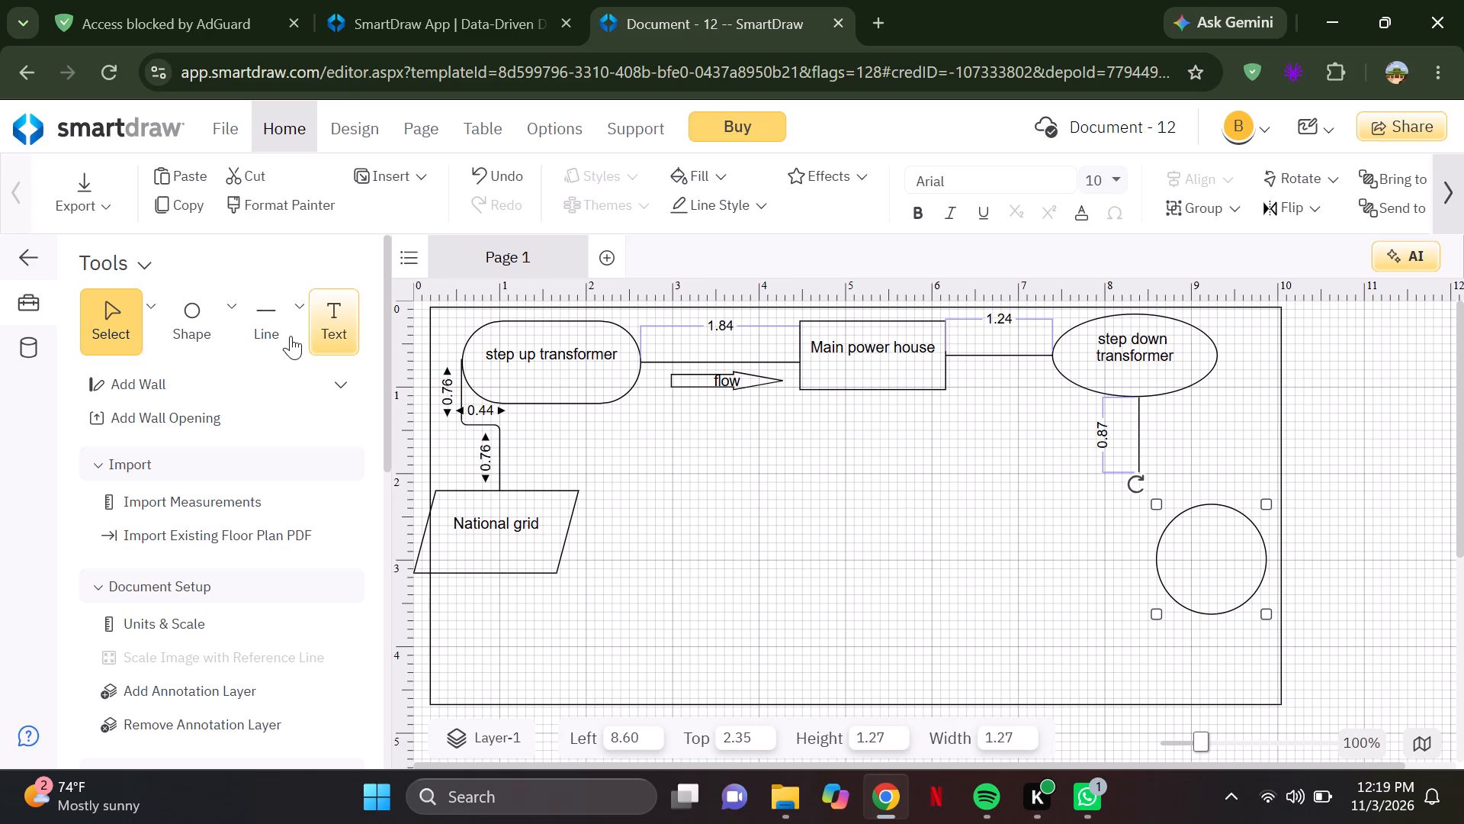
left_click(323, 336)
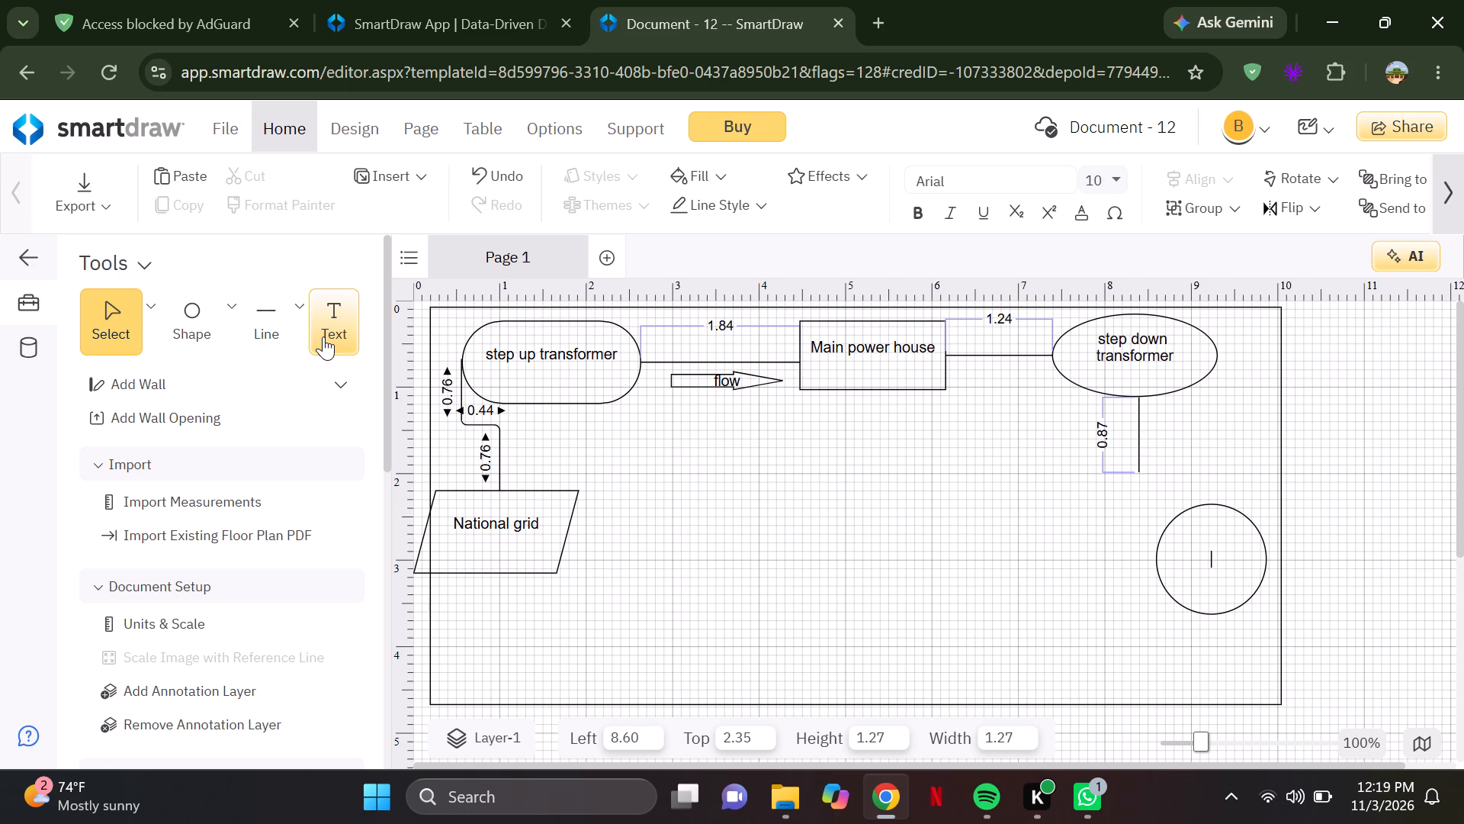
type("School")
key("s")
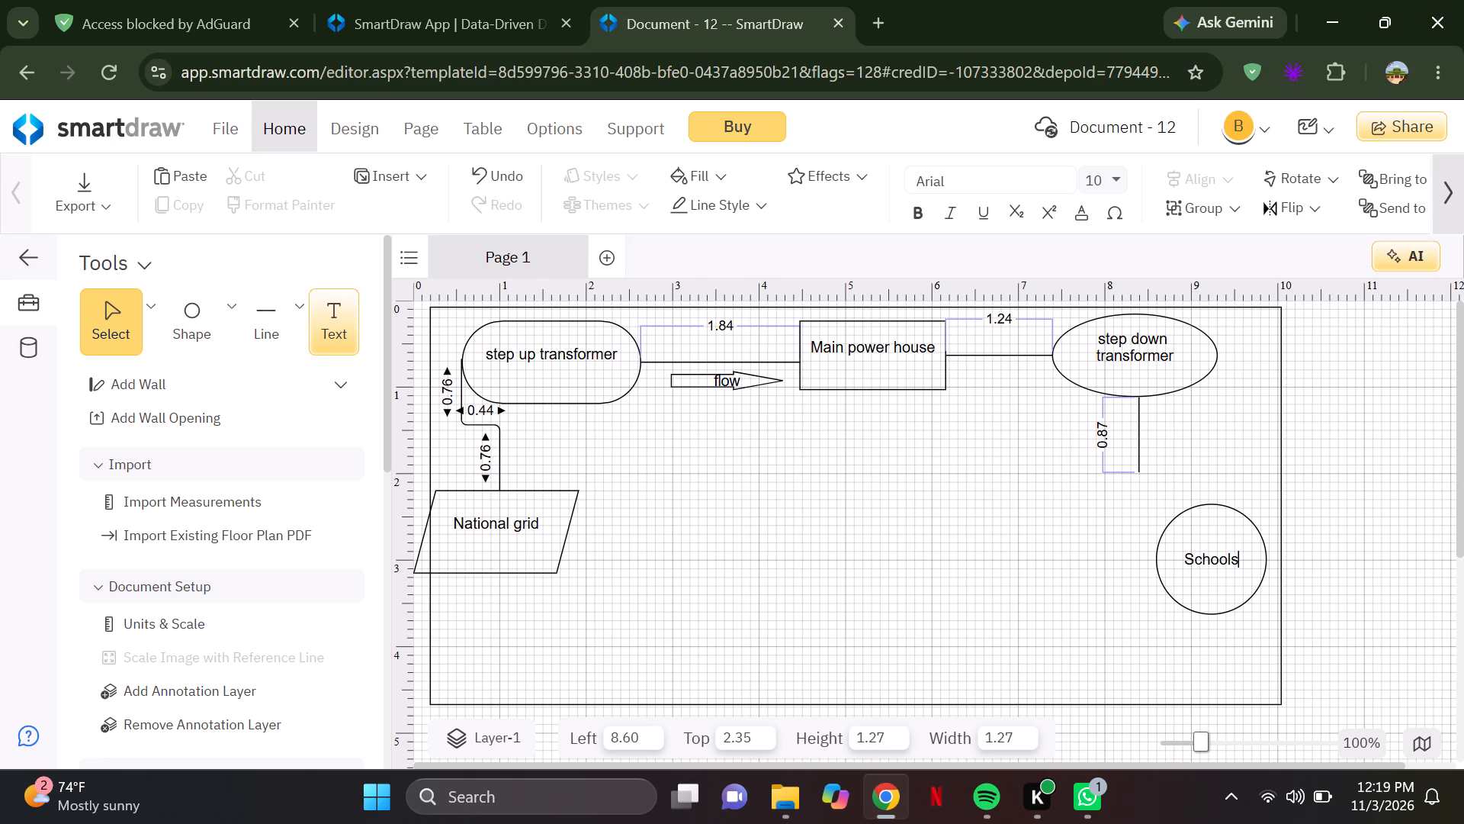
left_click(323, 336)
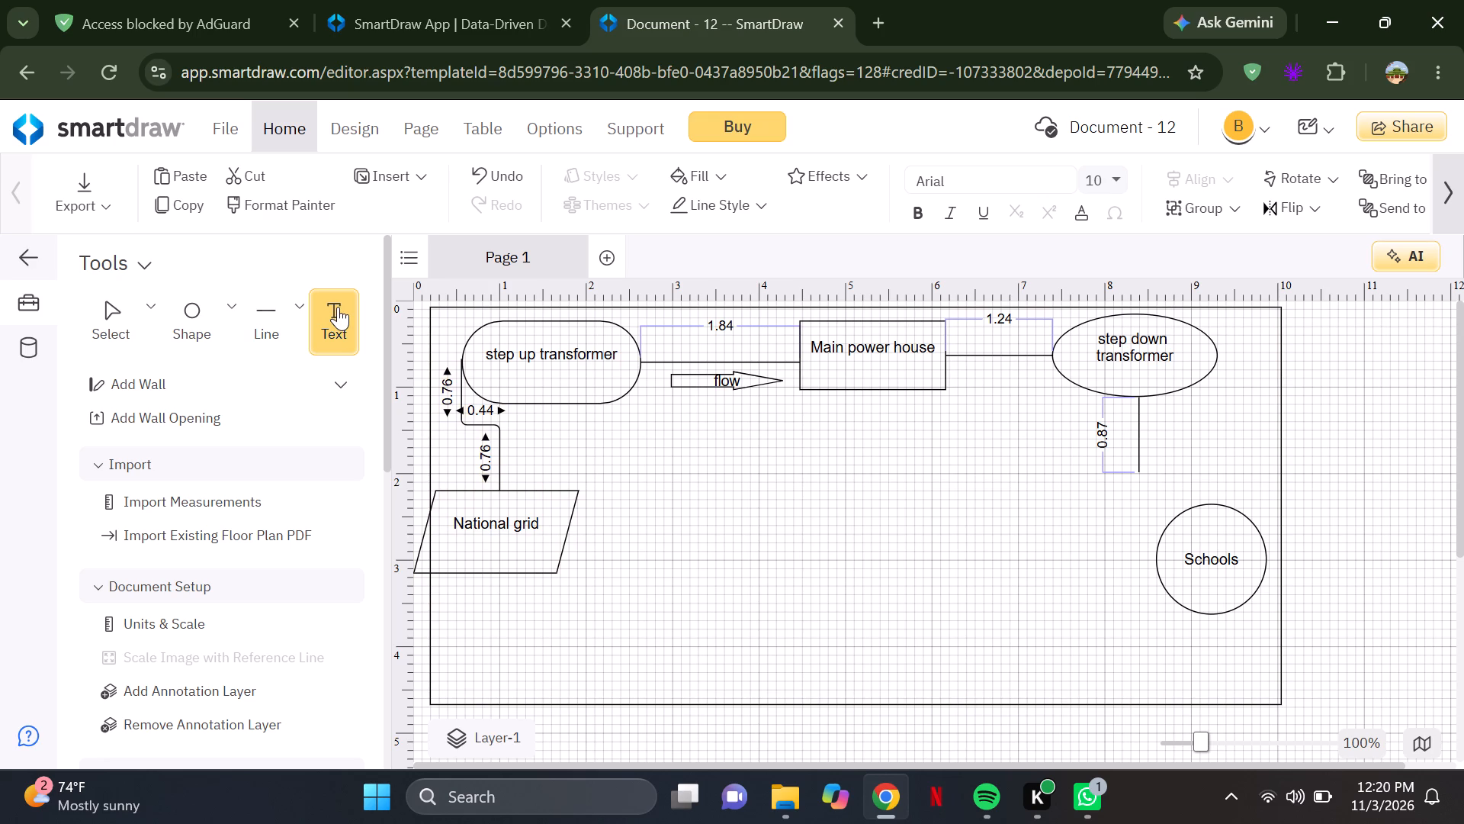
Place a second circle about 1.27 in diameter beside "Schools", at about 6.91 left and 2.35 top.
left_click(233, 317)
left_click(312, 442)
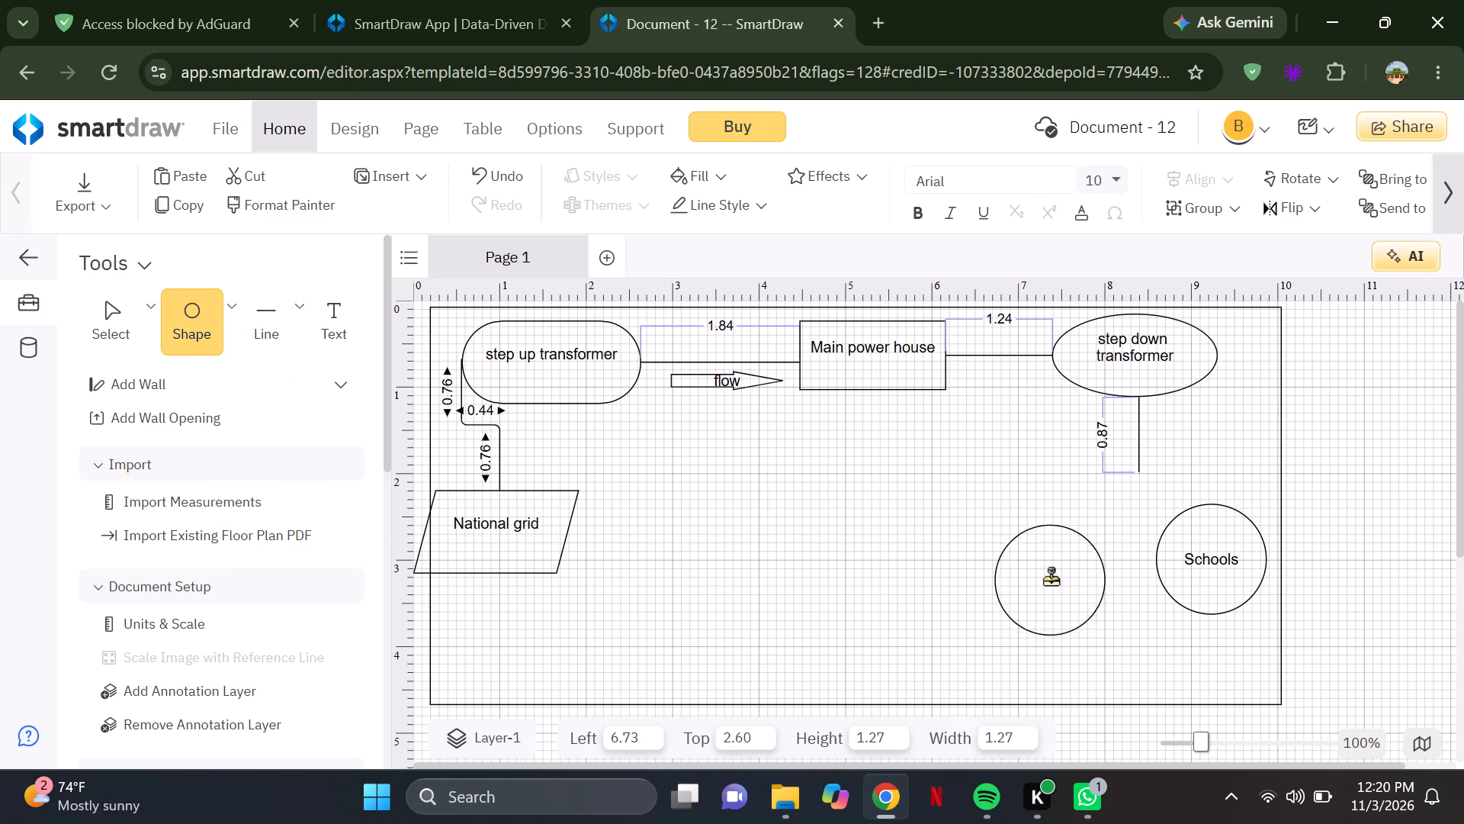
left_click(1065, 564)
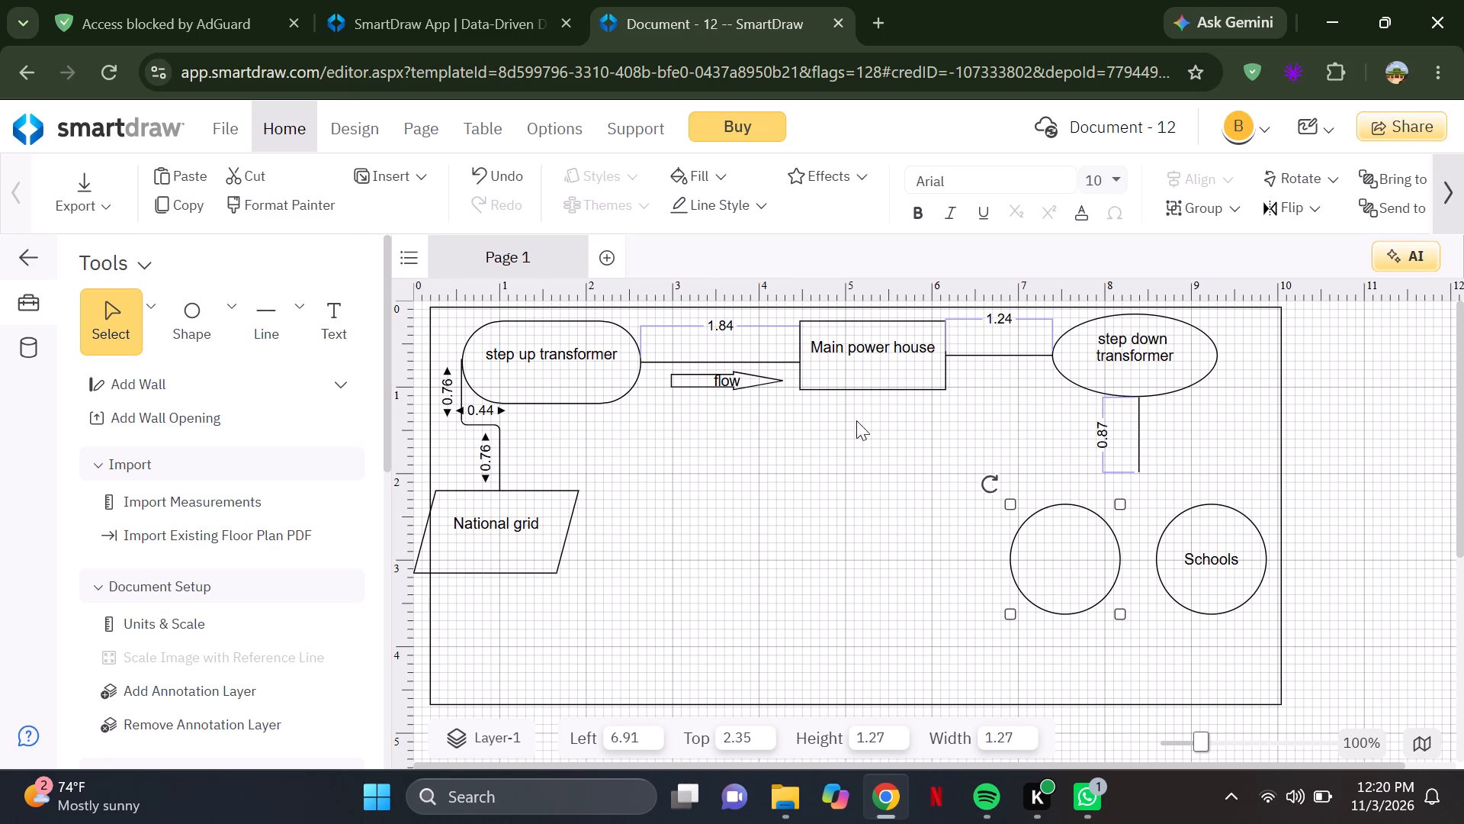
Label the empty circle beside "Schools" as "Church", ending the text with a line break.
left_click(339, 343)
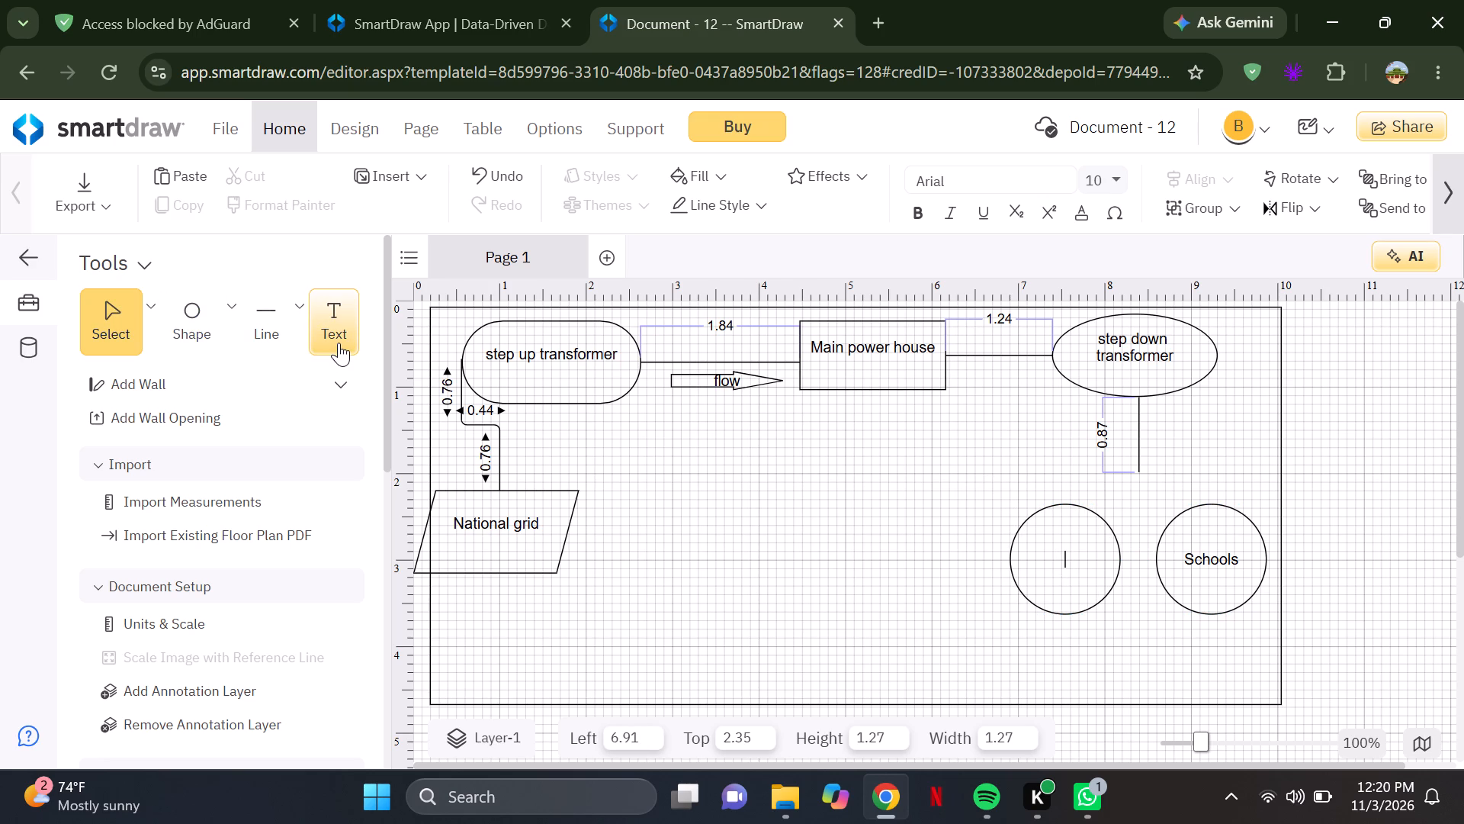
type("Chur")
type("ch")
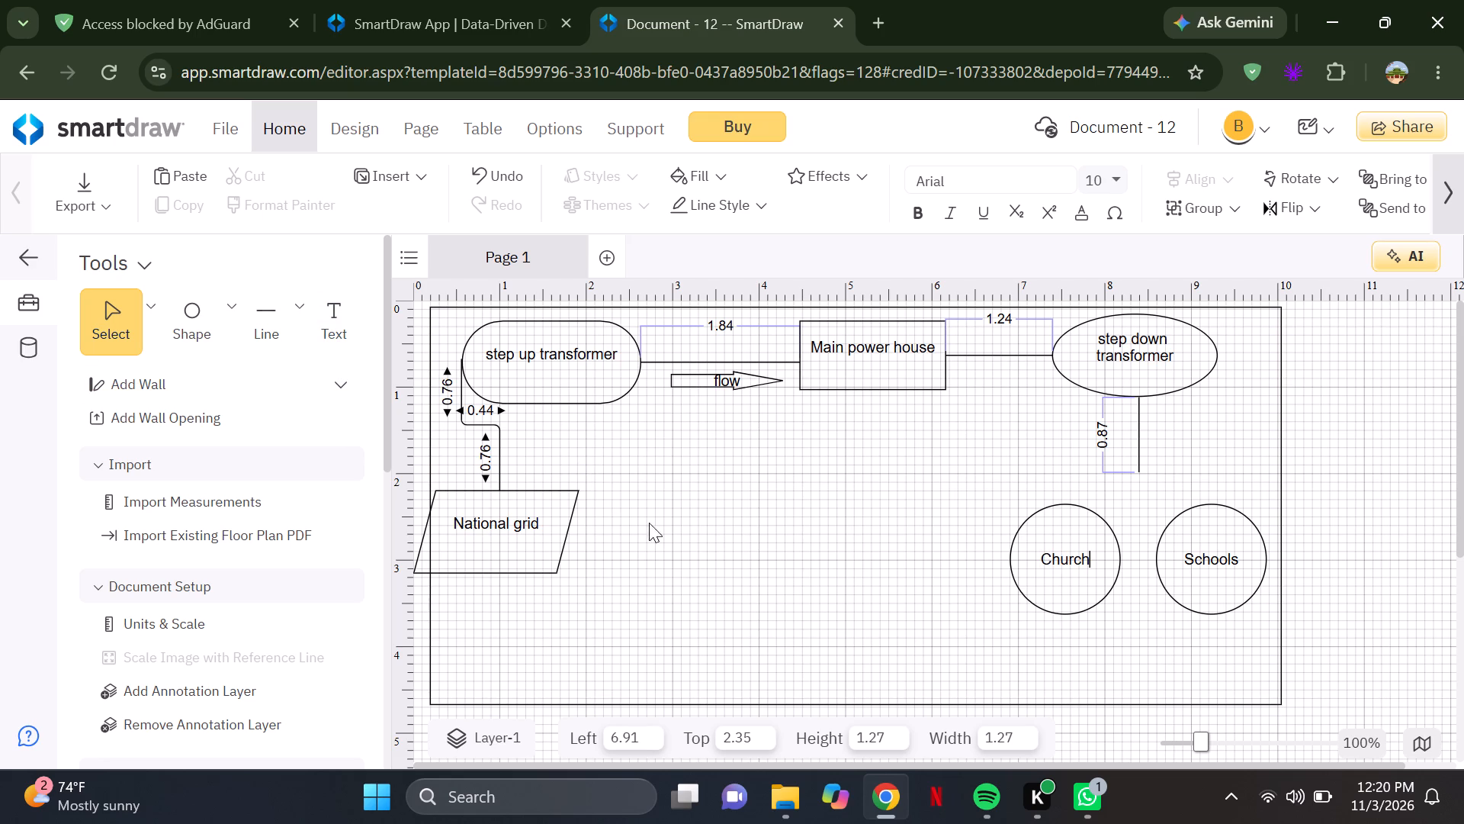
key("Return")
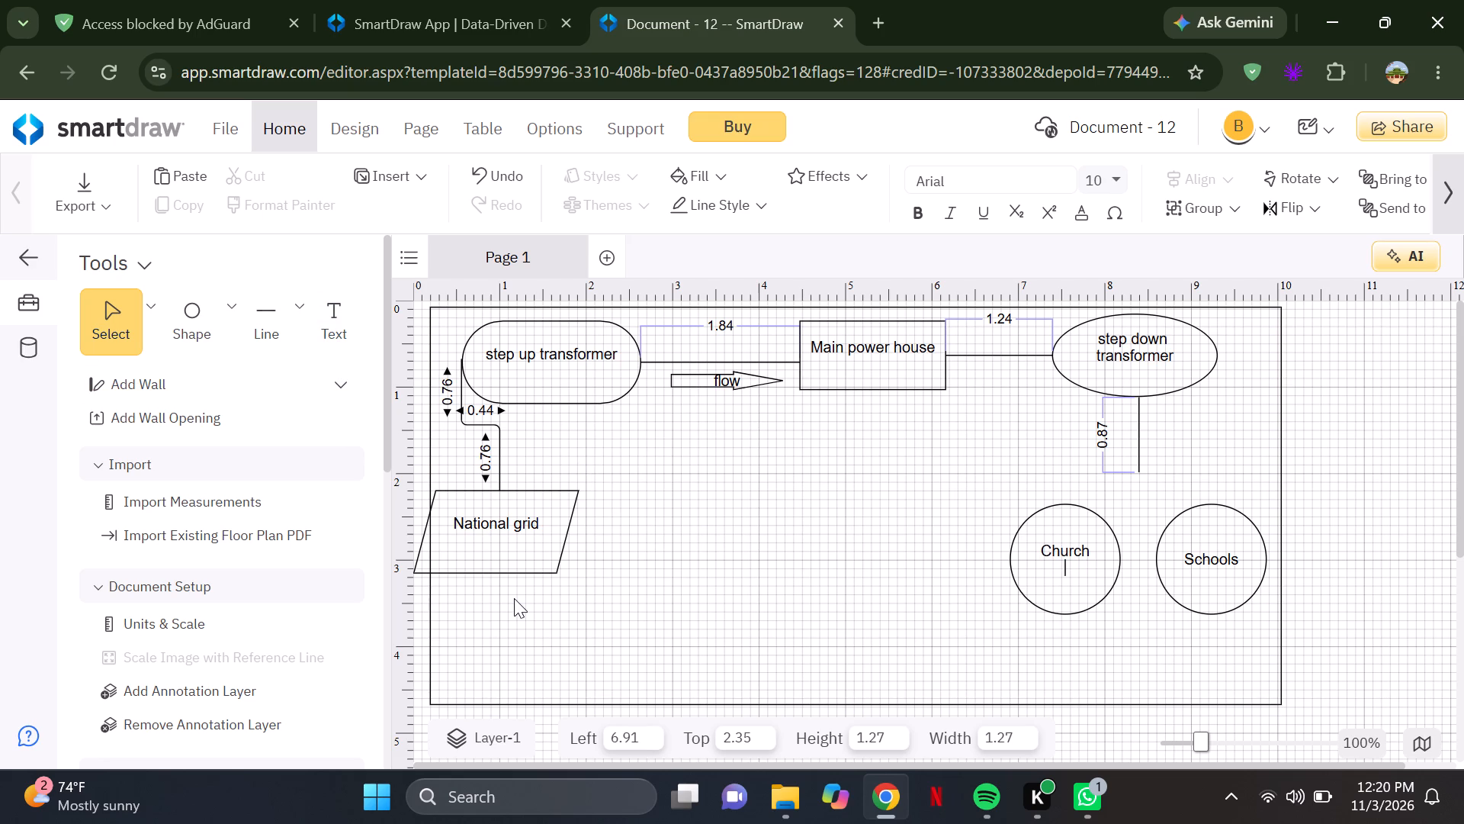
Place a third circle about 1.27 in diameter beside "Church", at about 5.24 left and 2.35 top.
left_click(236, 315)
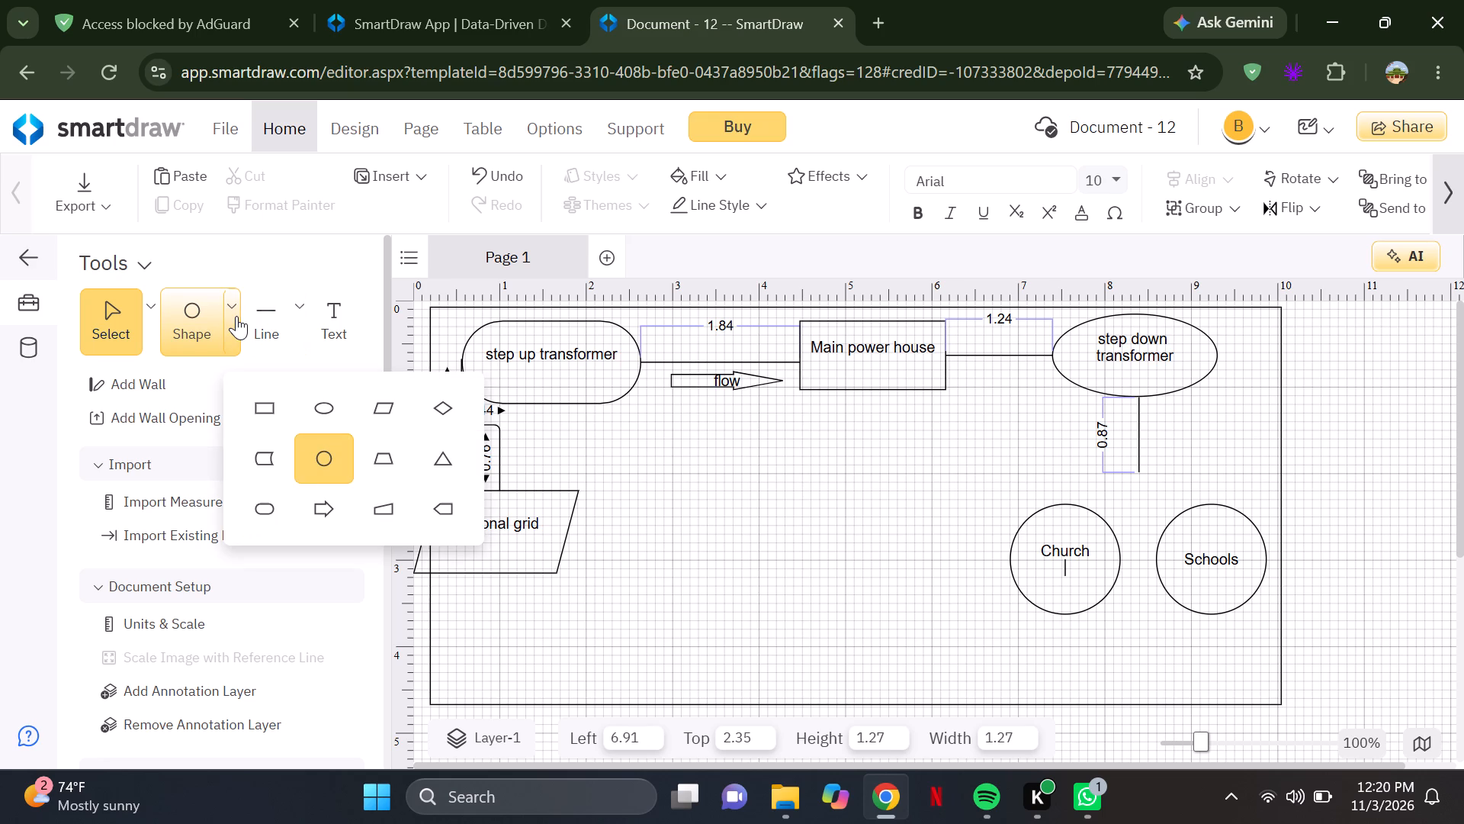
left_click(340, 460)
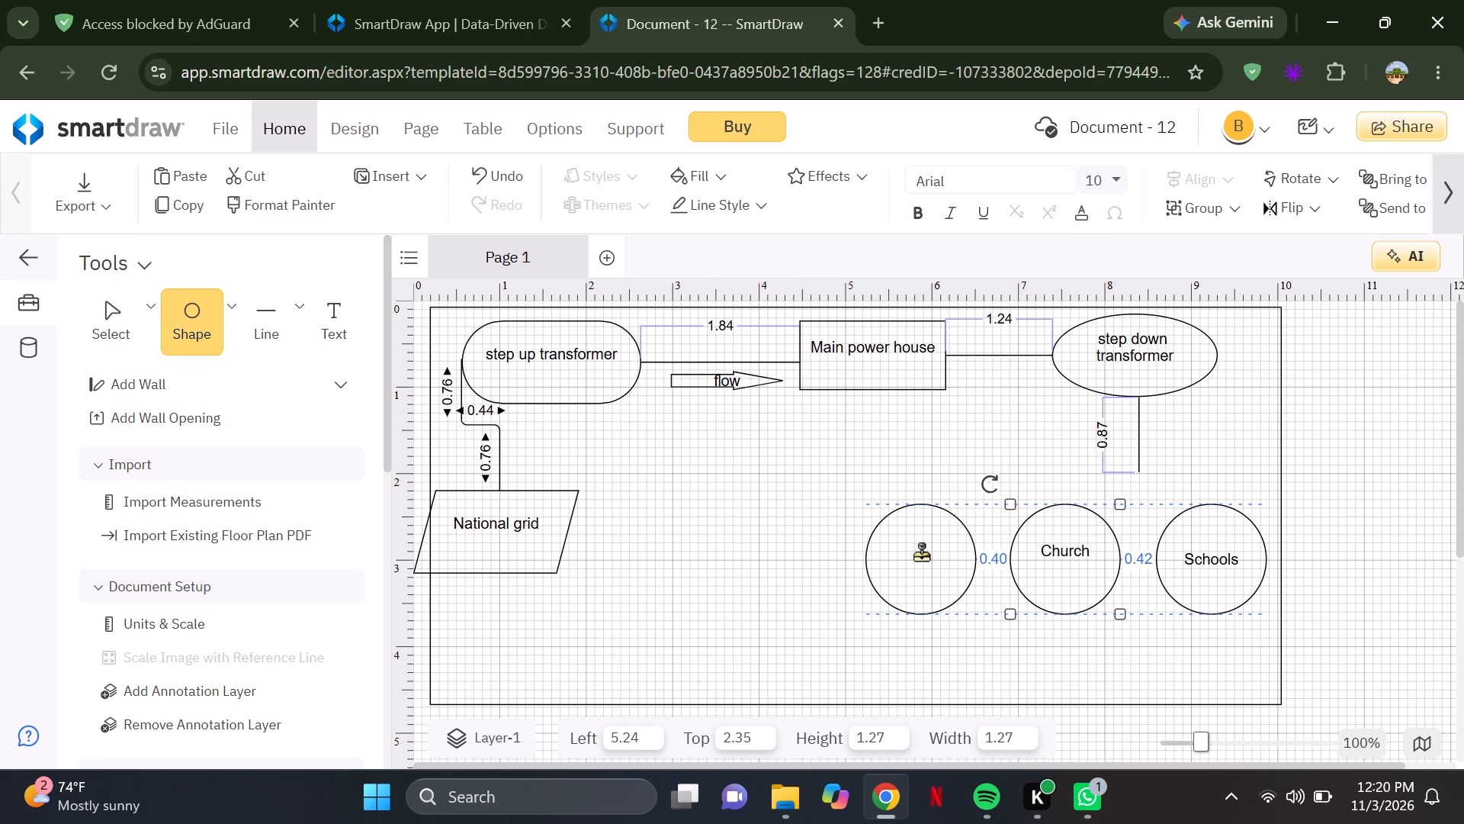
double_click(921, 554)
left_click(921, 554)
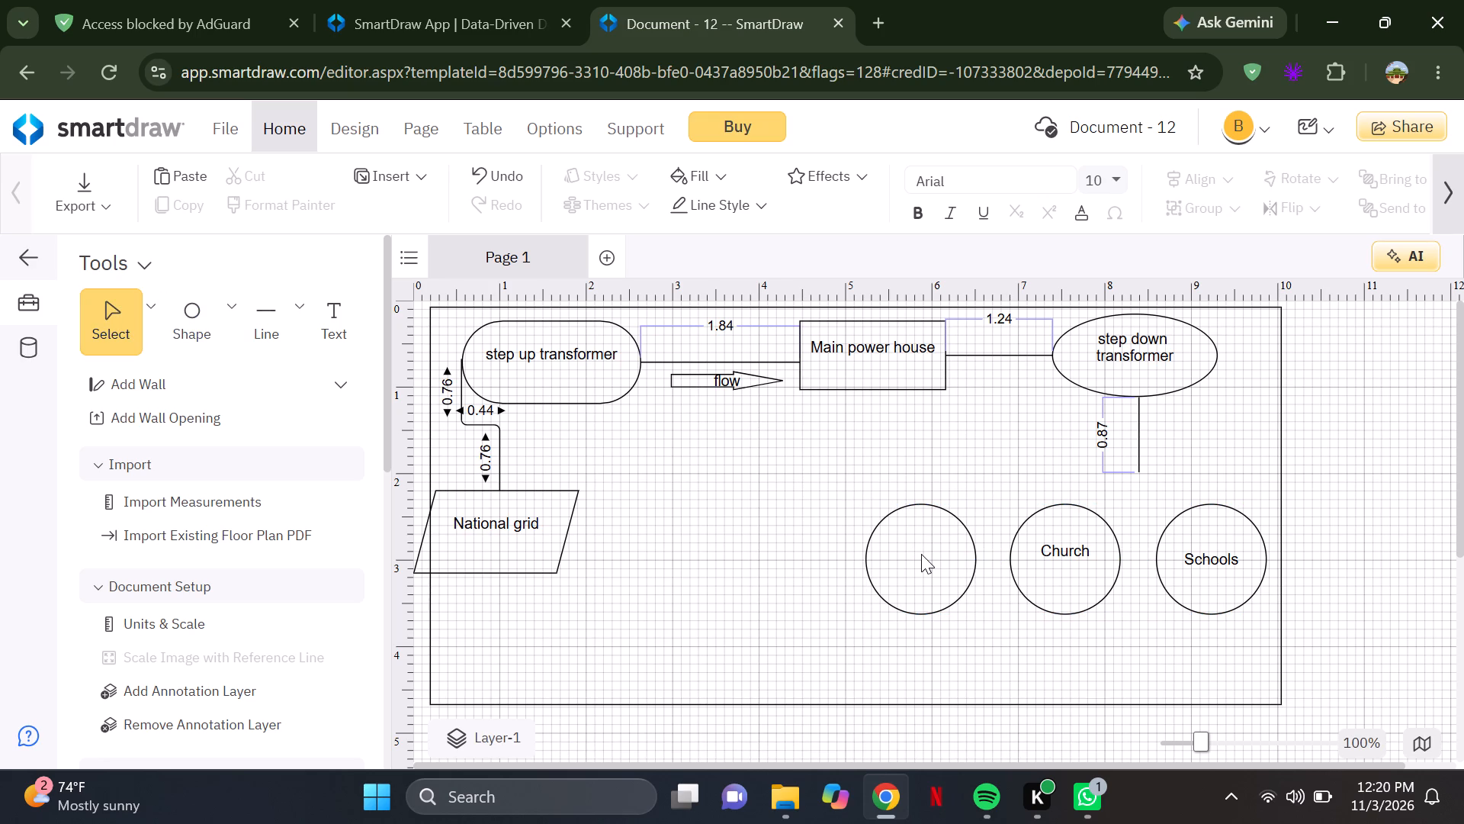
Label the empty circle beside "Church" as "Hospitals".
left_click(932, 613)
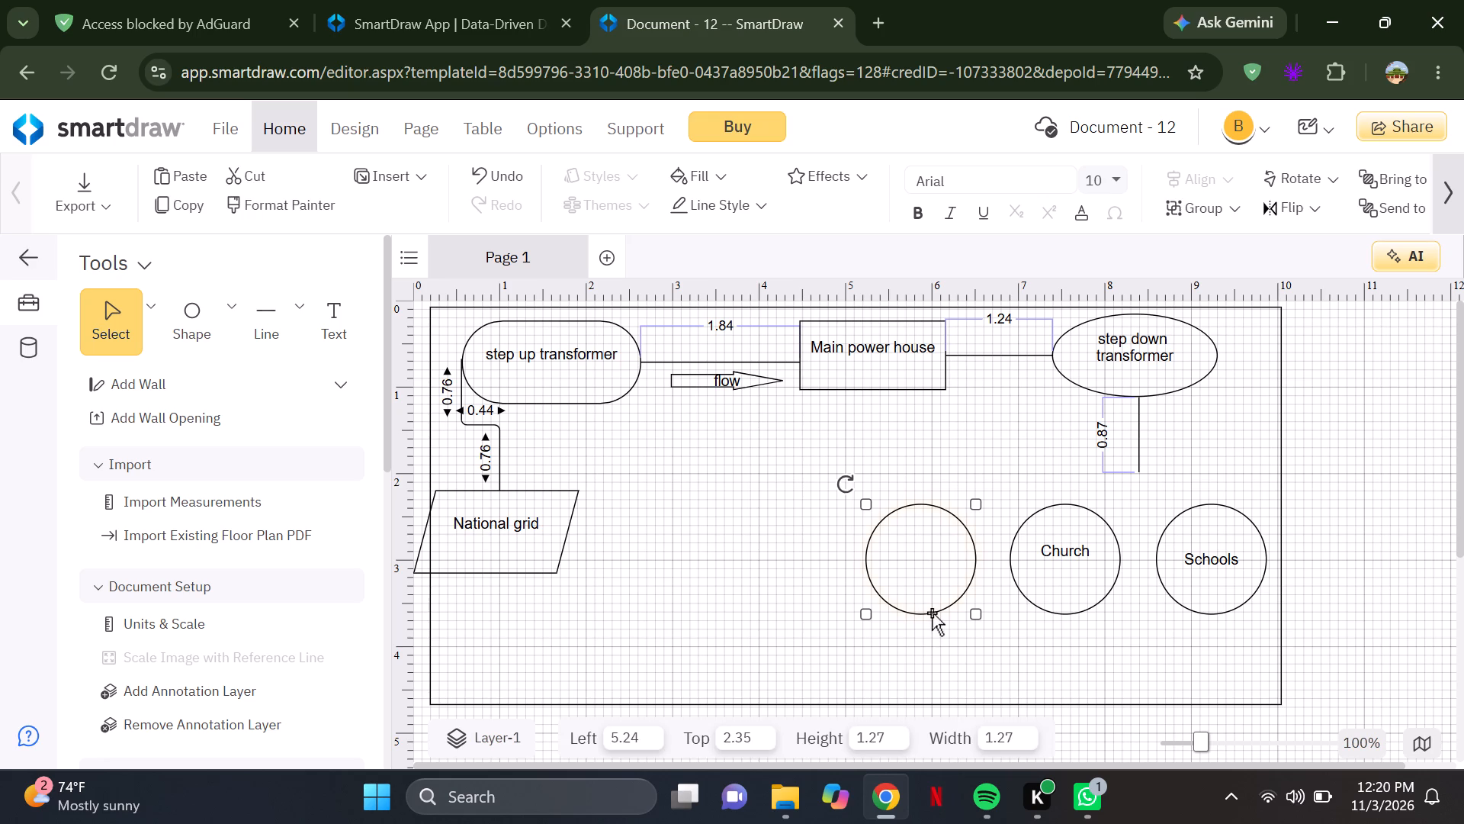
left_click(341, 331)
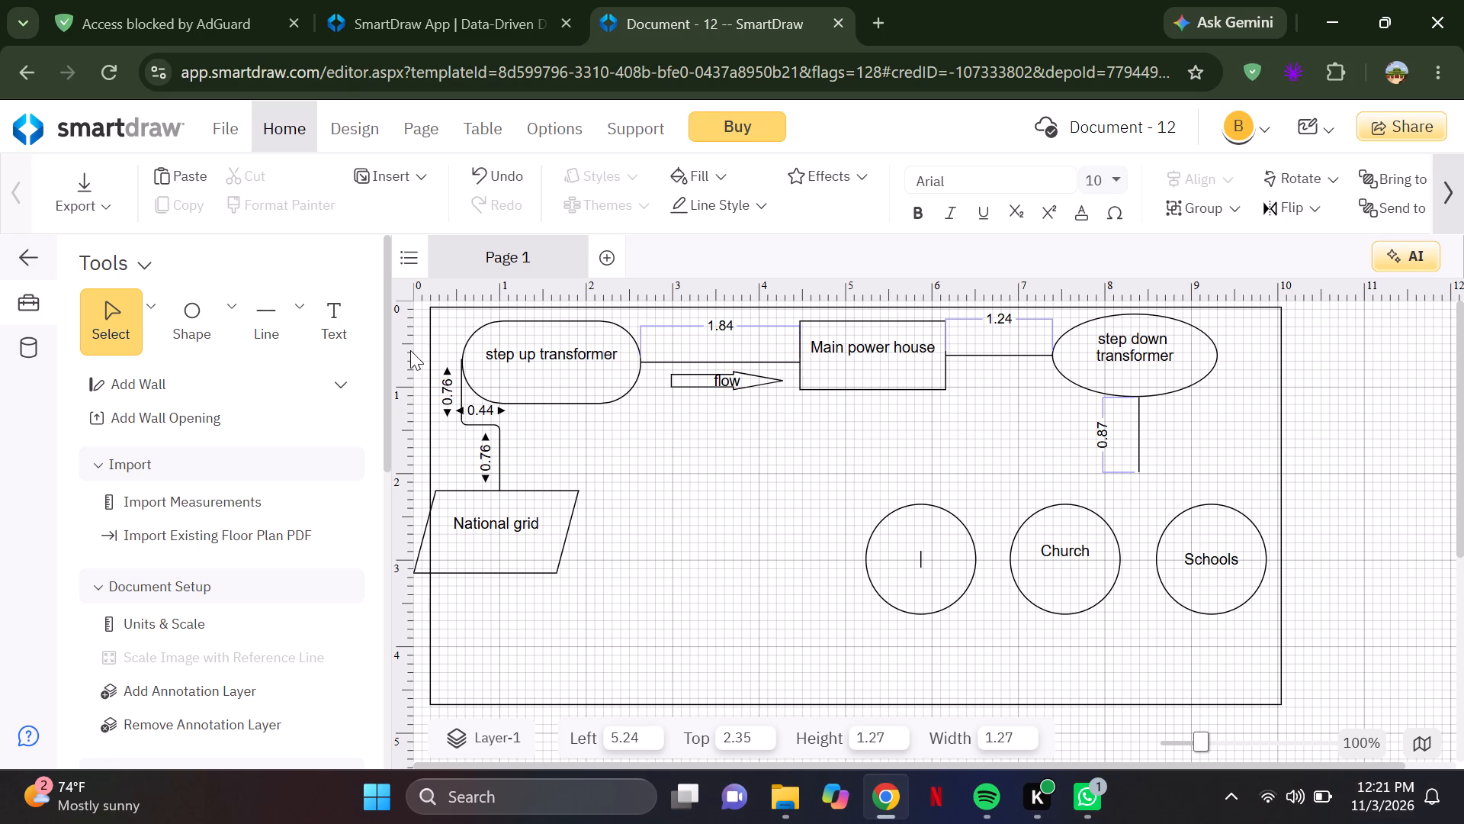
key("shift+h")
type("ospitals")
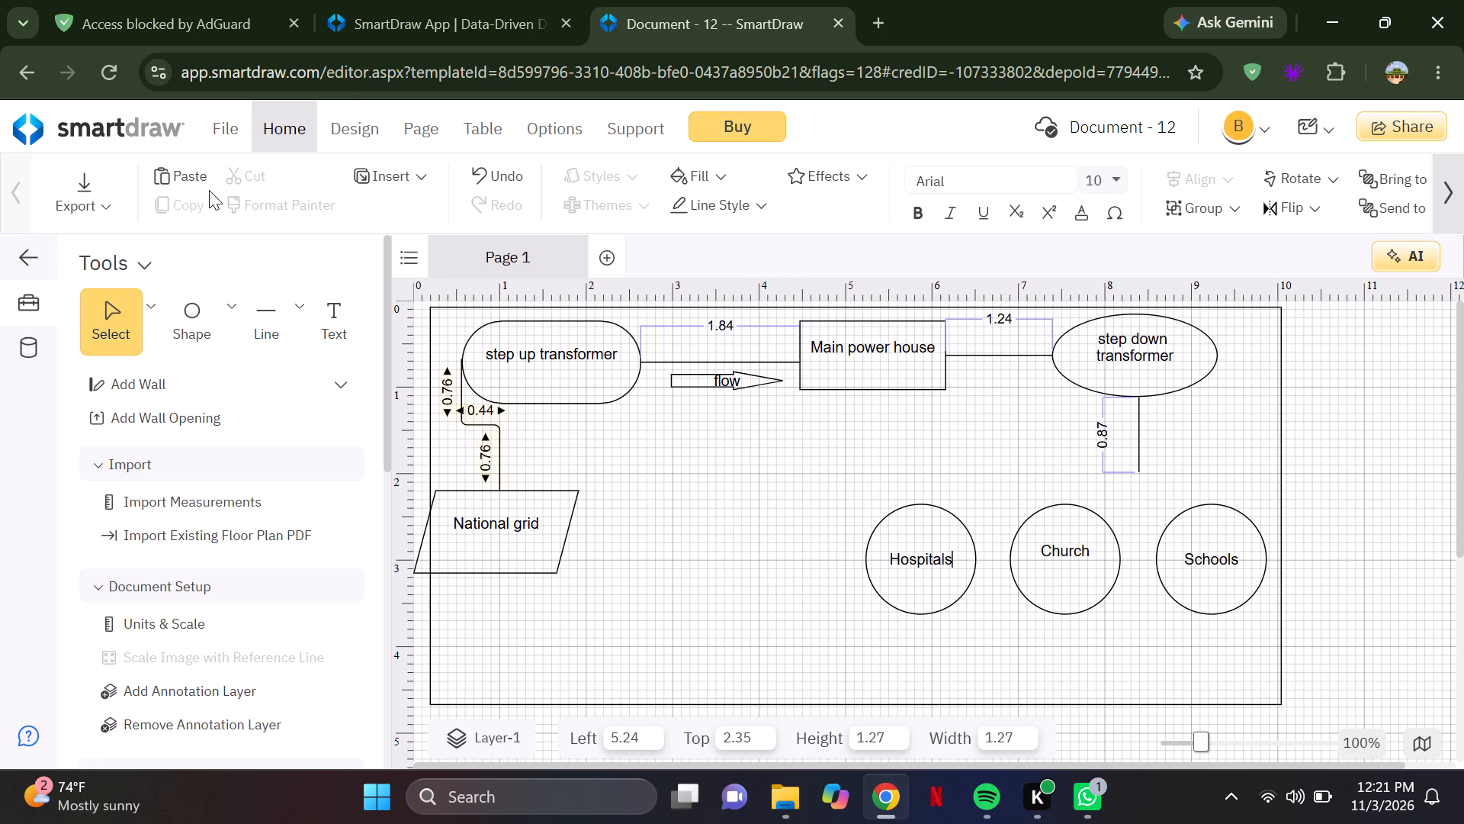
Draw a straight line about 0.81 long from near the lower end of the "step down transformer" vertical line to the "Schools" circle.
left_click(300, 320)
left_click(384, 393)
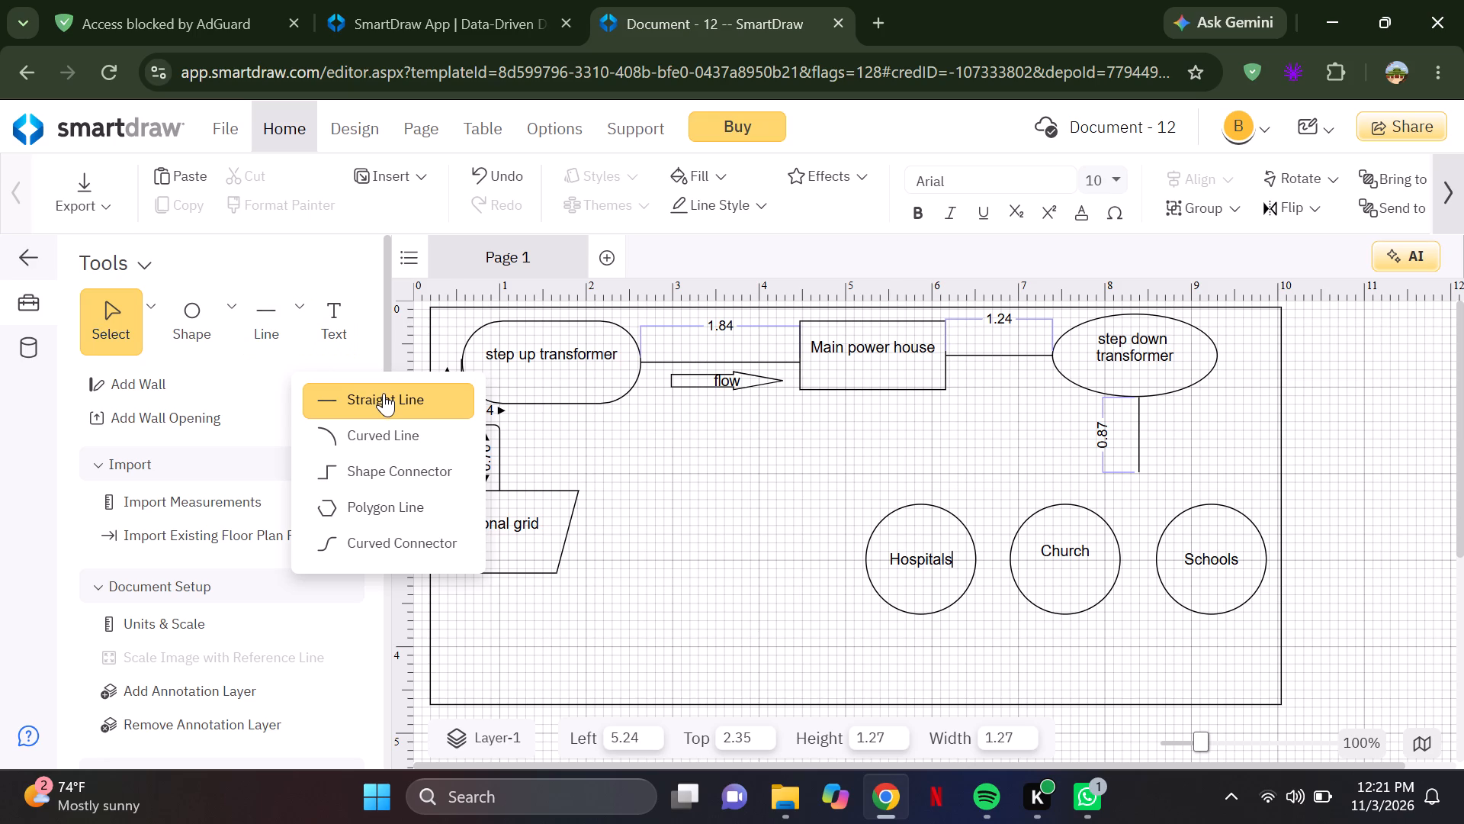
left_click(1140, 456)
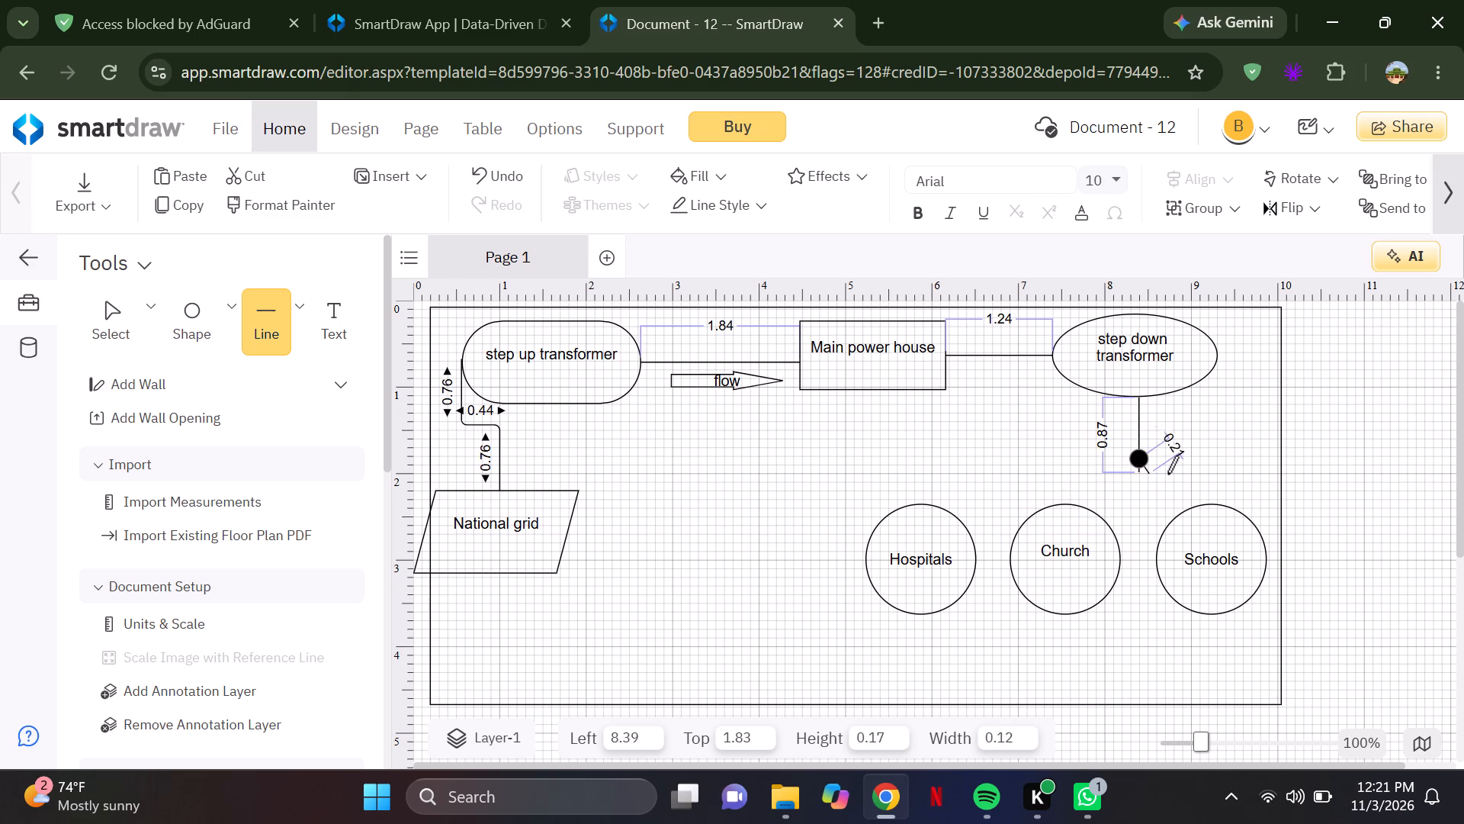
right_click(1194, 507)
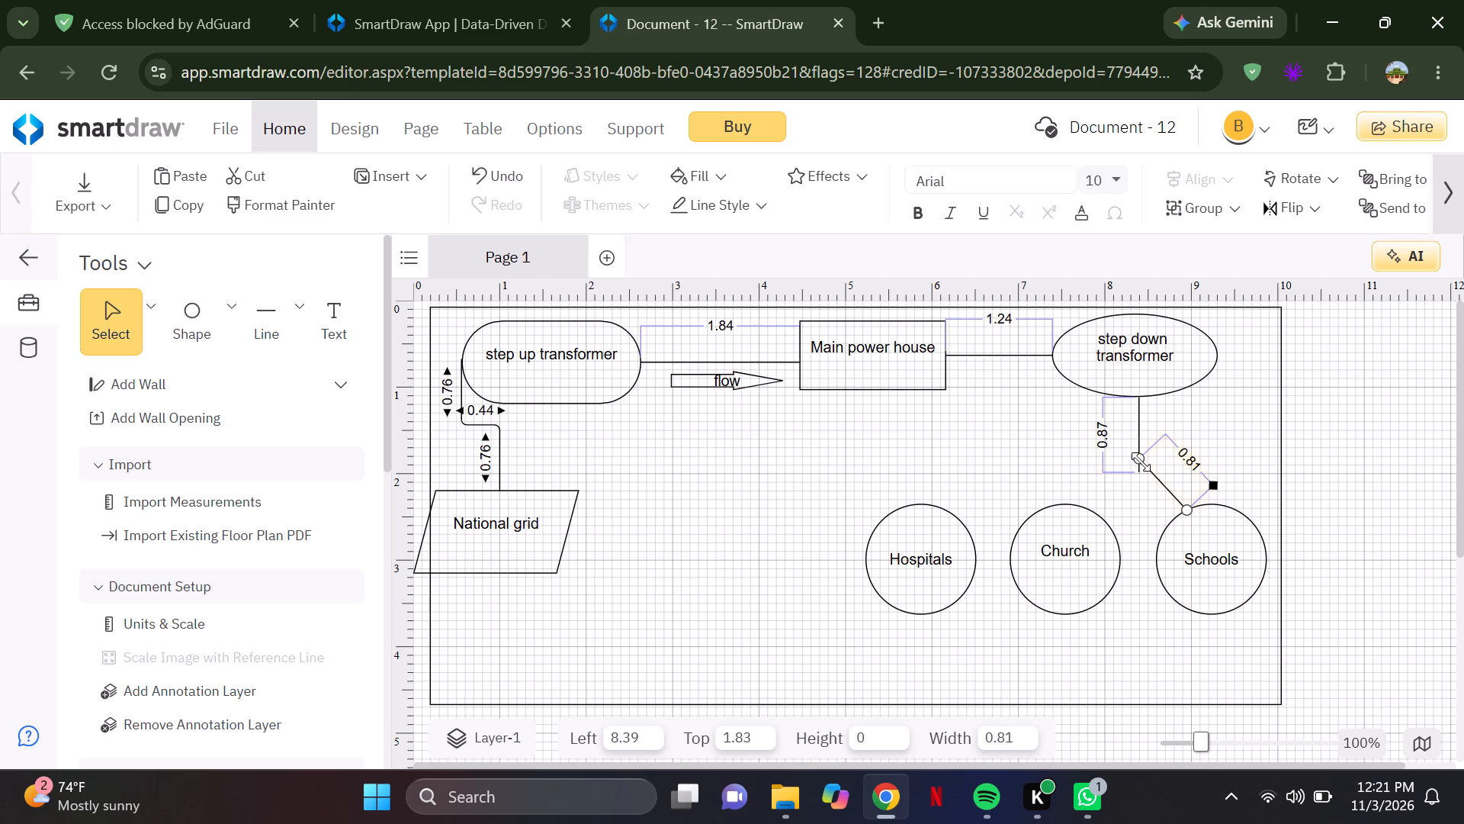
Draw a straight line about 0.90 long from the start of the "Schools" branch line to the top of the "Church" circle.
left_click(282, 307)
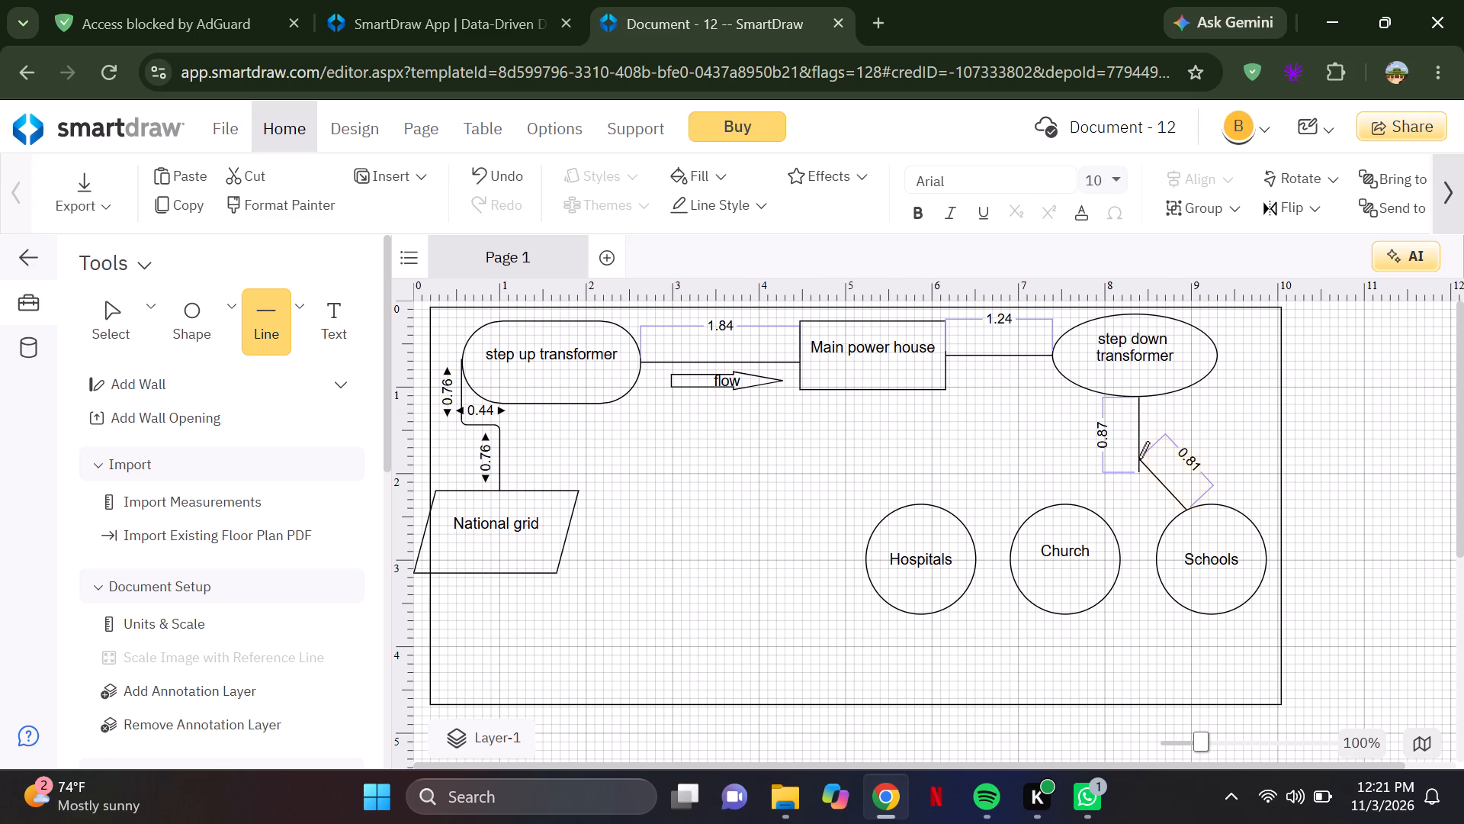
left_click_drag(1138, 459, 1075, 504)
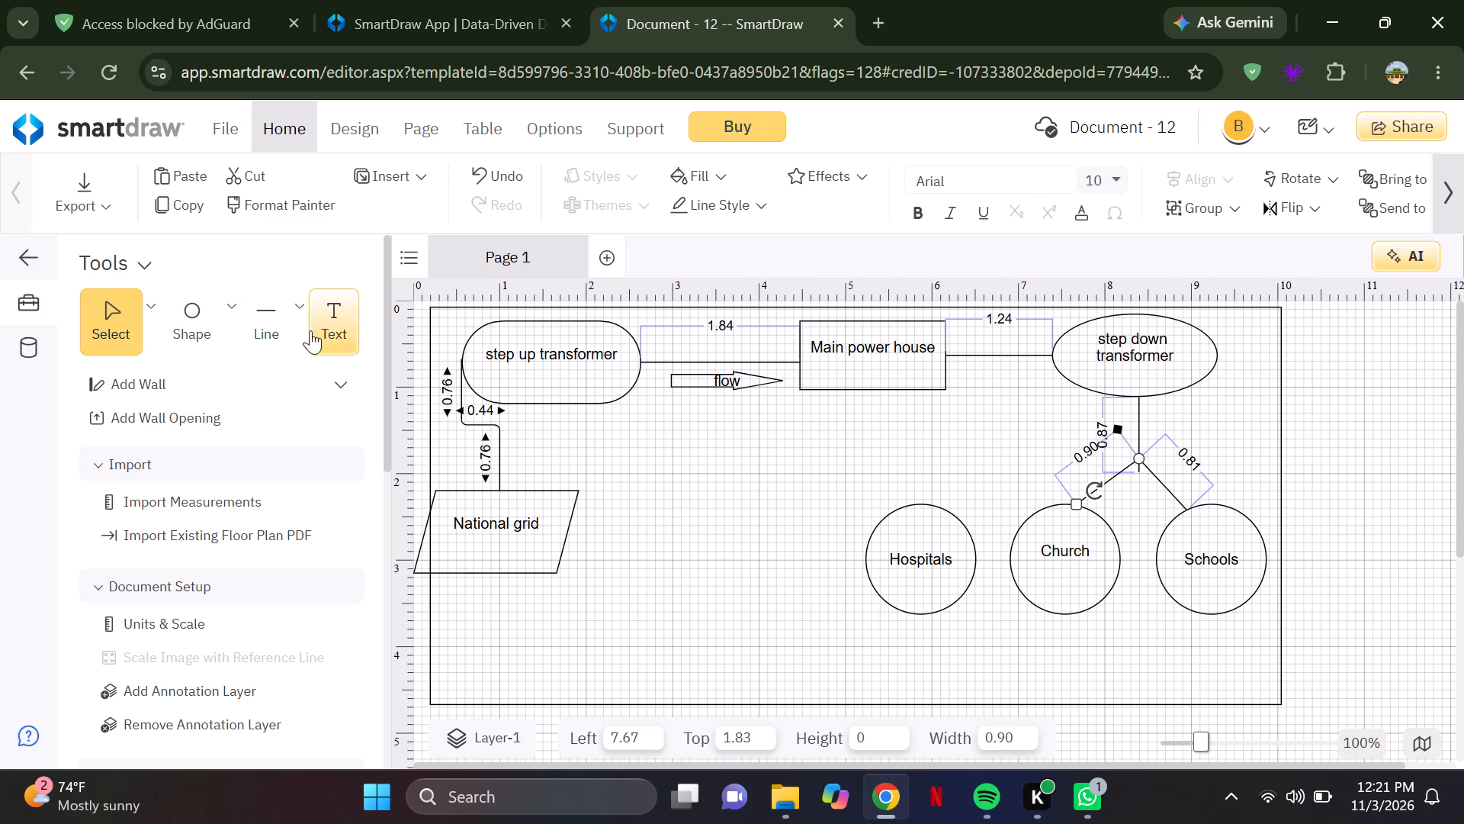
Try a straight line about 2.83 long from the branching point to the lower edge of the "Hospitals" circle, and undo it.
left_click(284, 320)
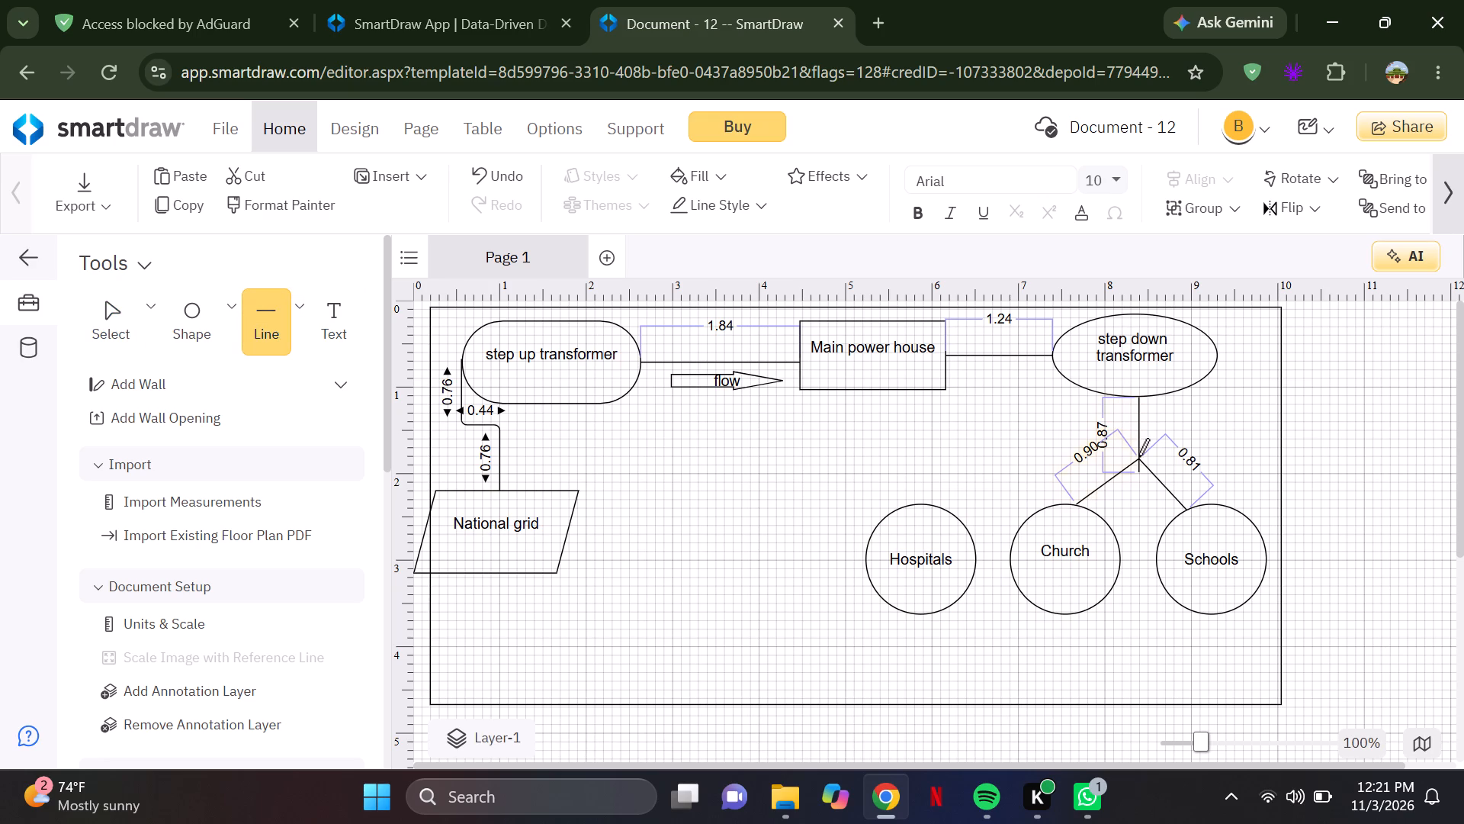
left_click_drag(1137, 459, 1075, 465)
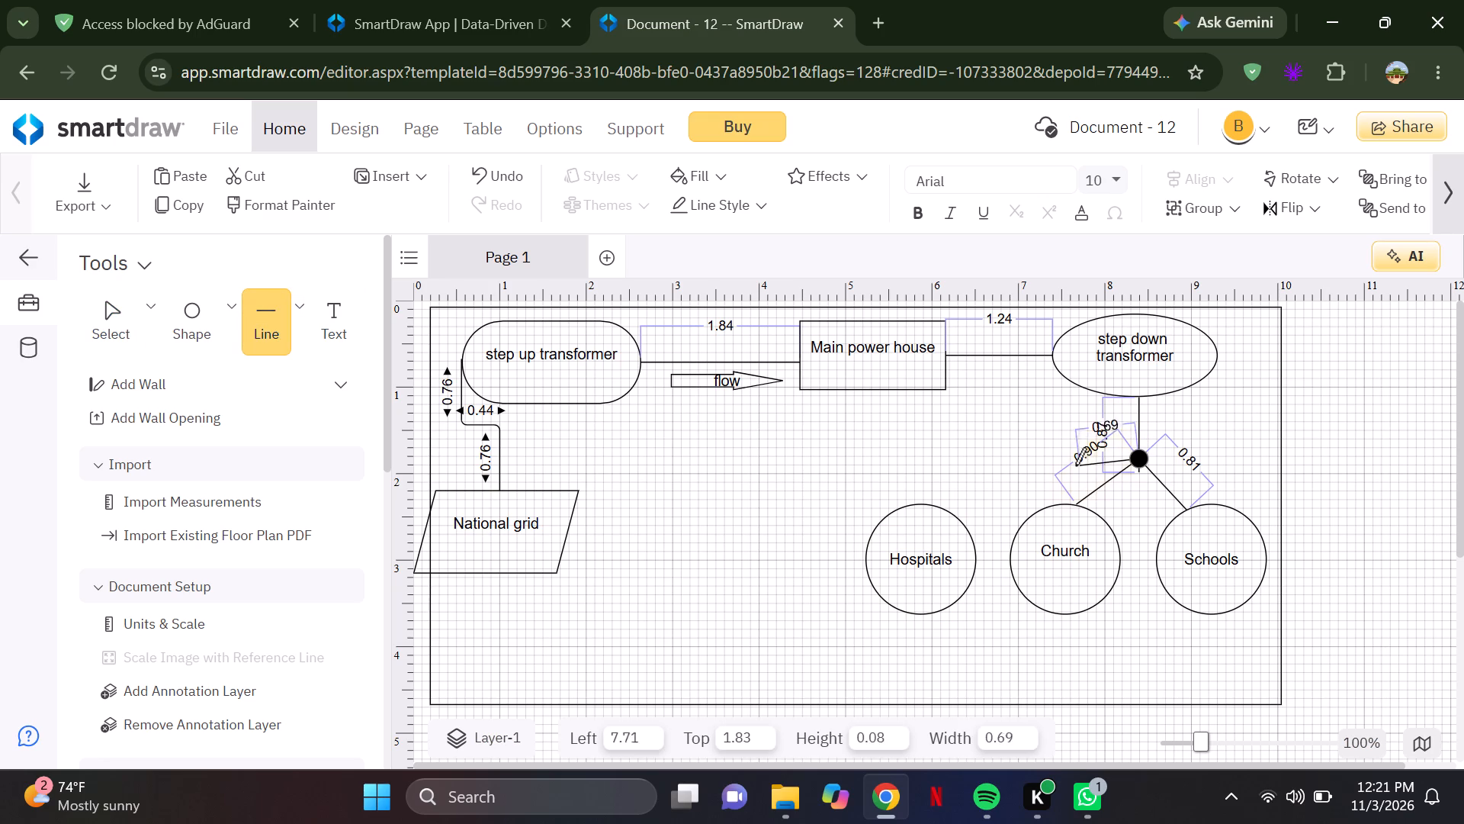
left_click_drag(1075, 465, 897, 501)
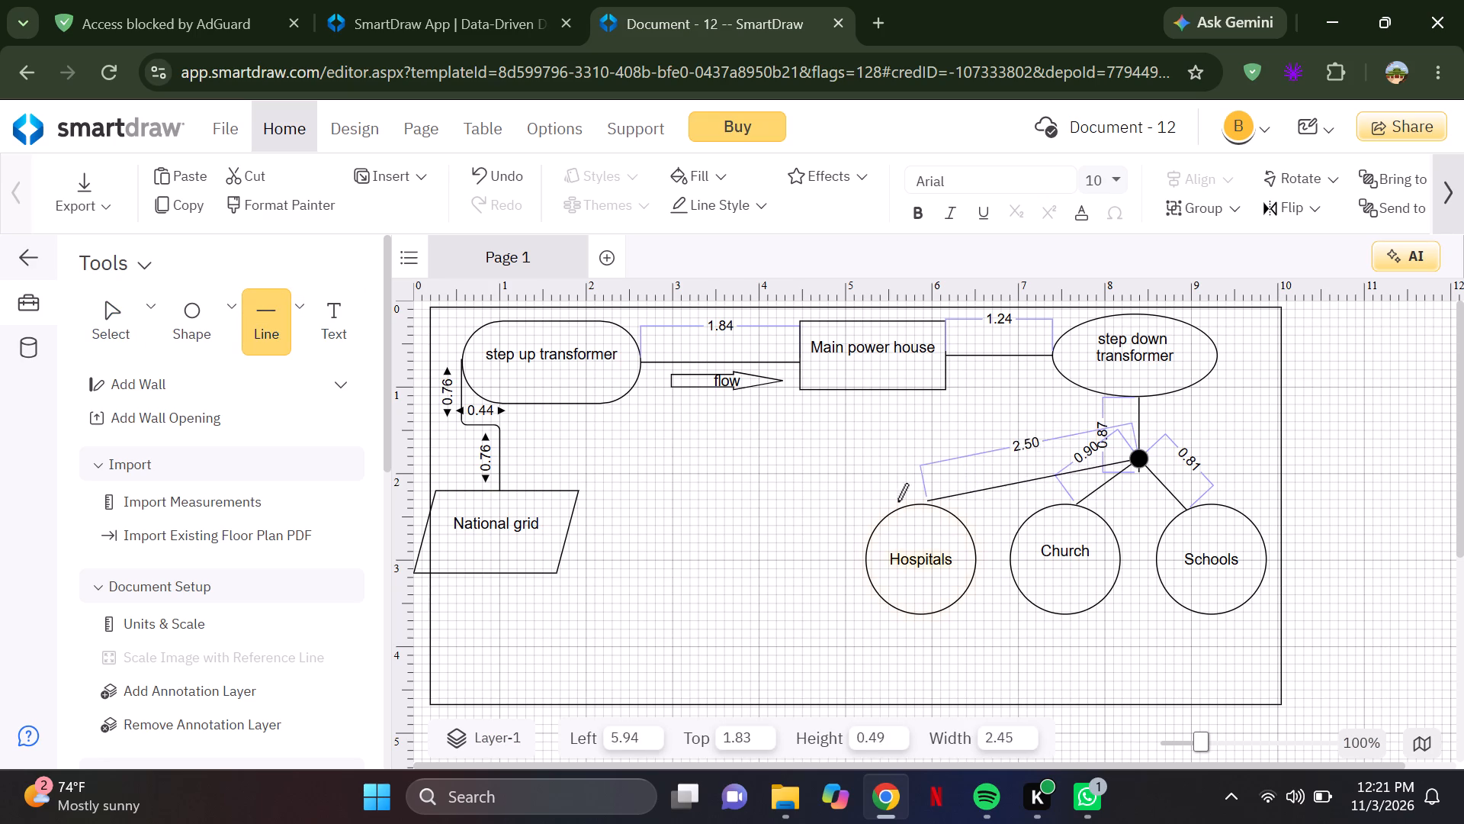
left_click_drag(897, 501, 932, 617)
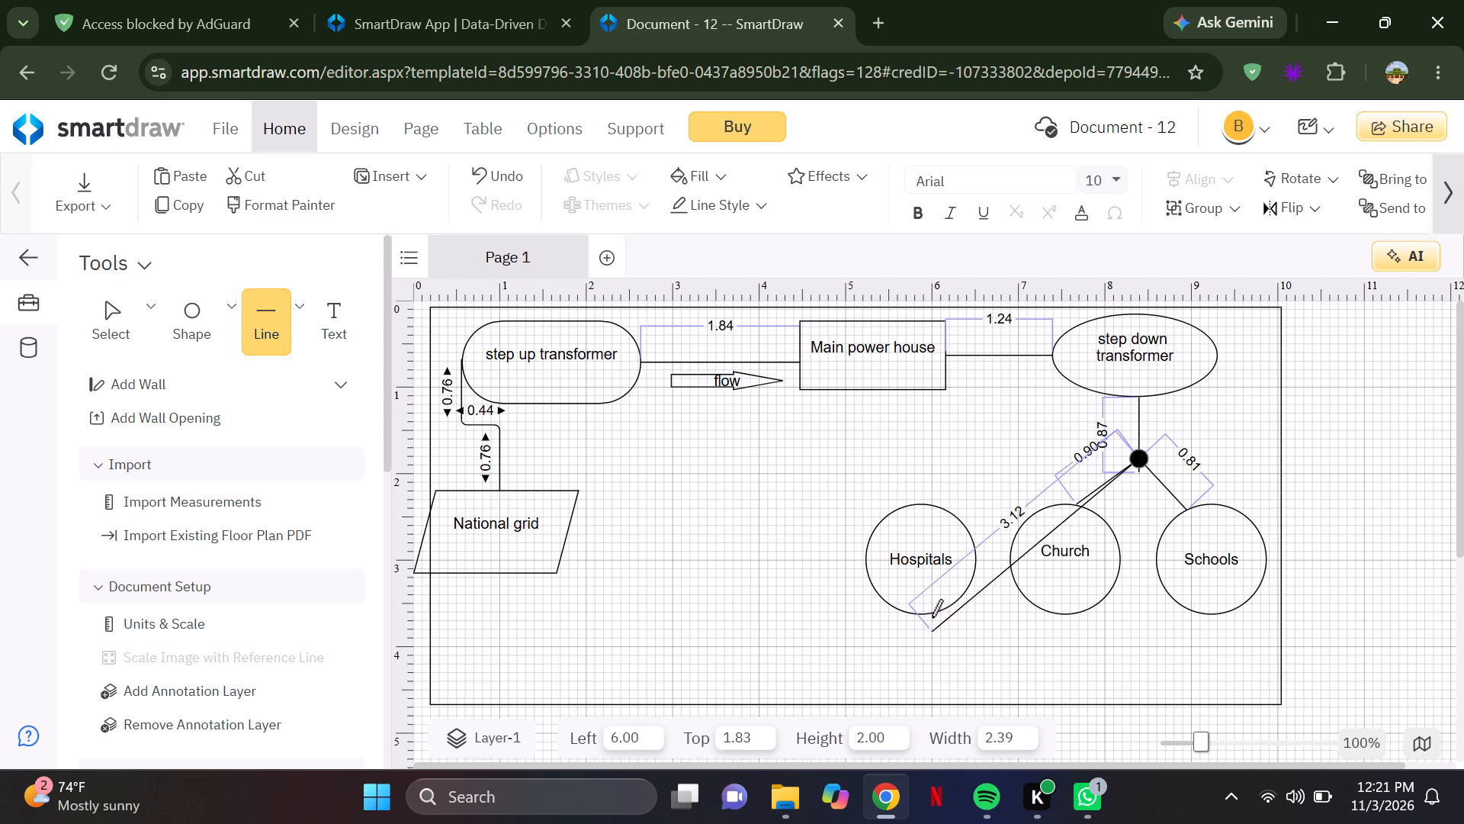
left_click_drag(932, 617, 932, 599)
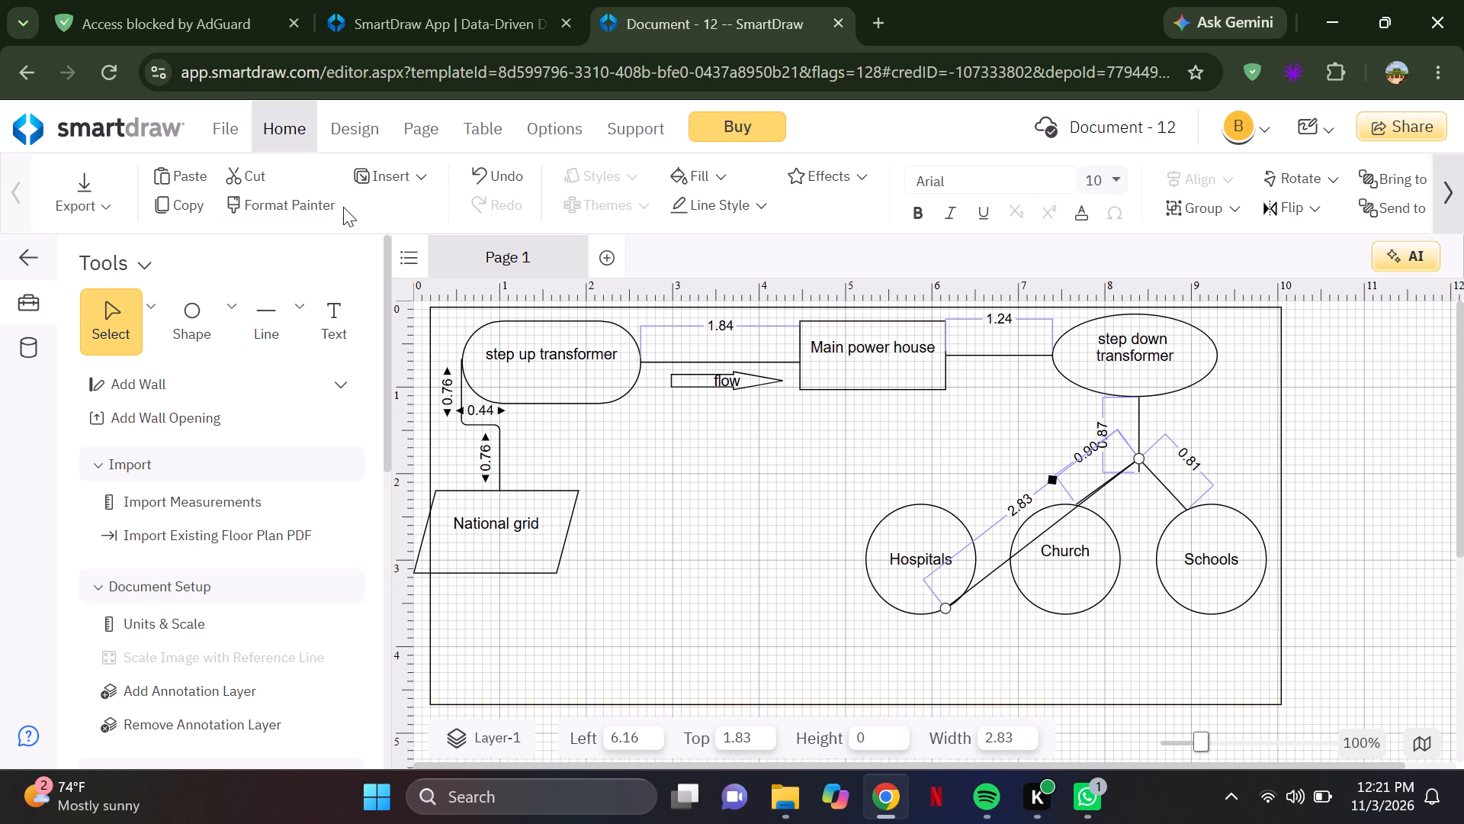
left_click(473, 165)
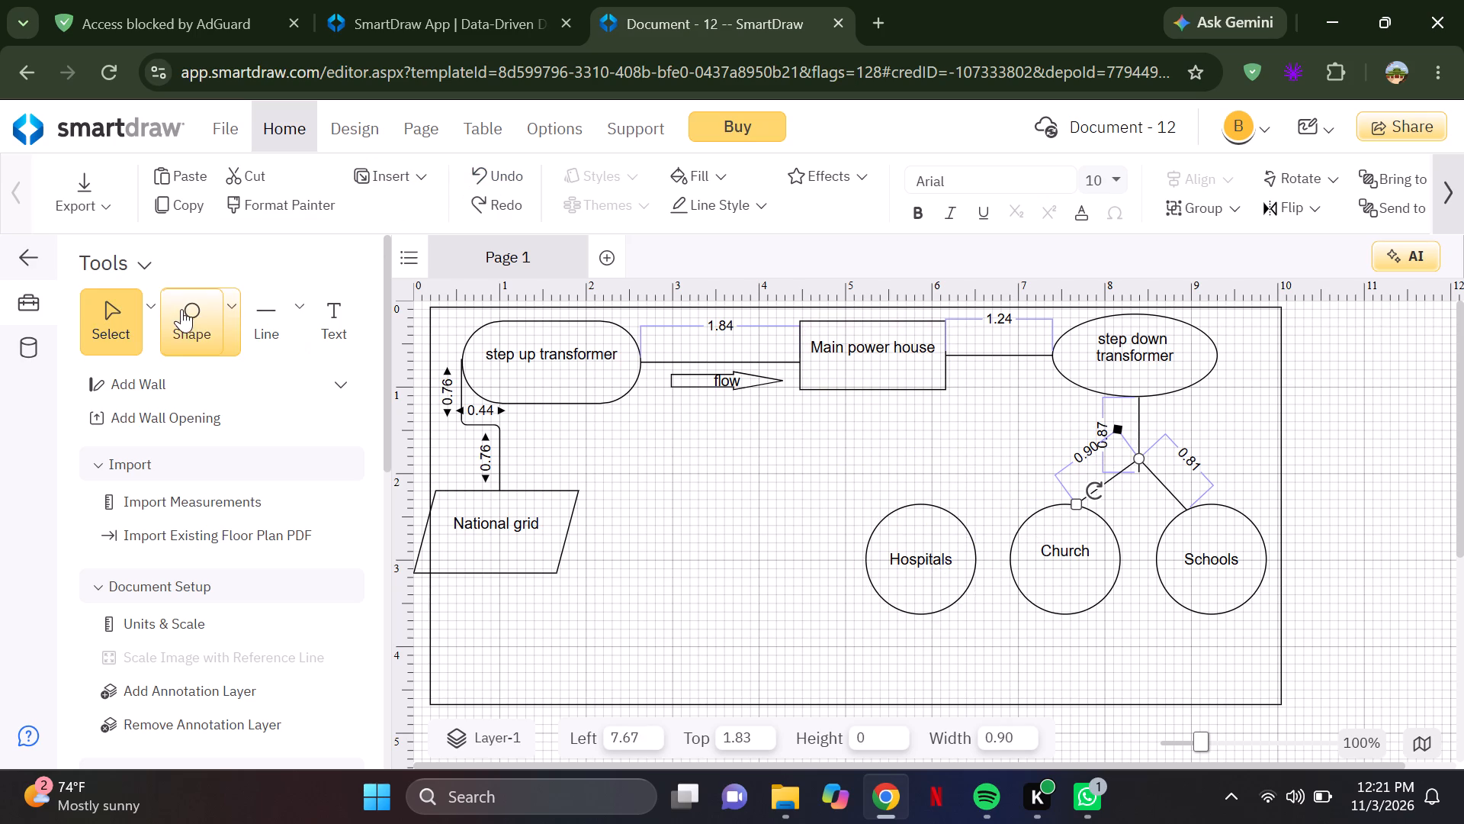
Draw a straight line about 2.58 long from the branching point to the top of the "Hospitals" circle.
left_click(255, 319)
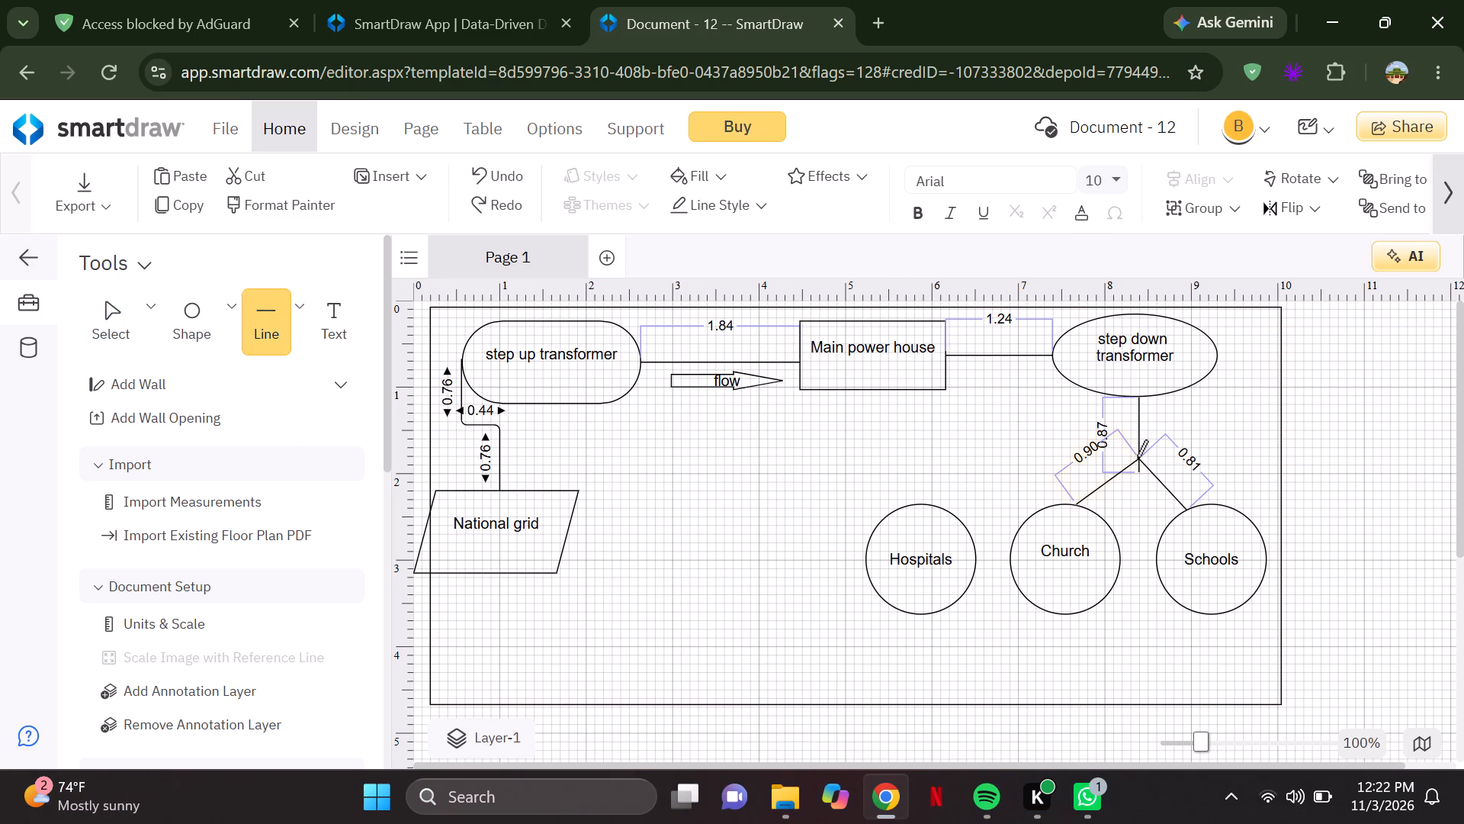
left_click_drag(1138, 458, 1114, 454)
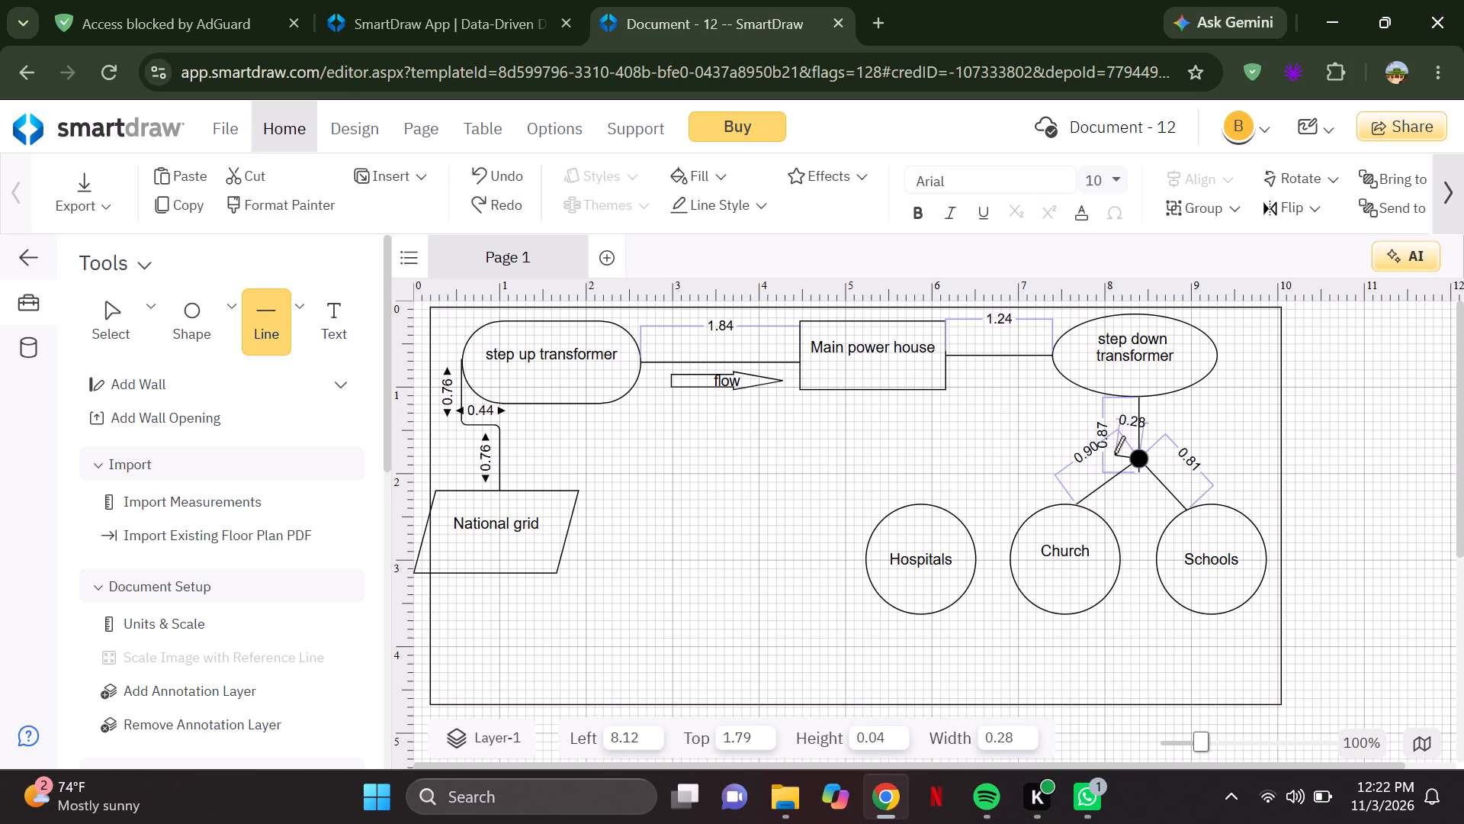
left_click_drag(1114, 454, 903, 524)
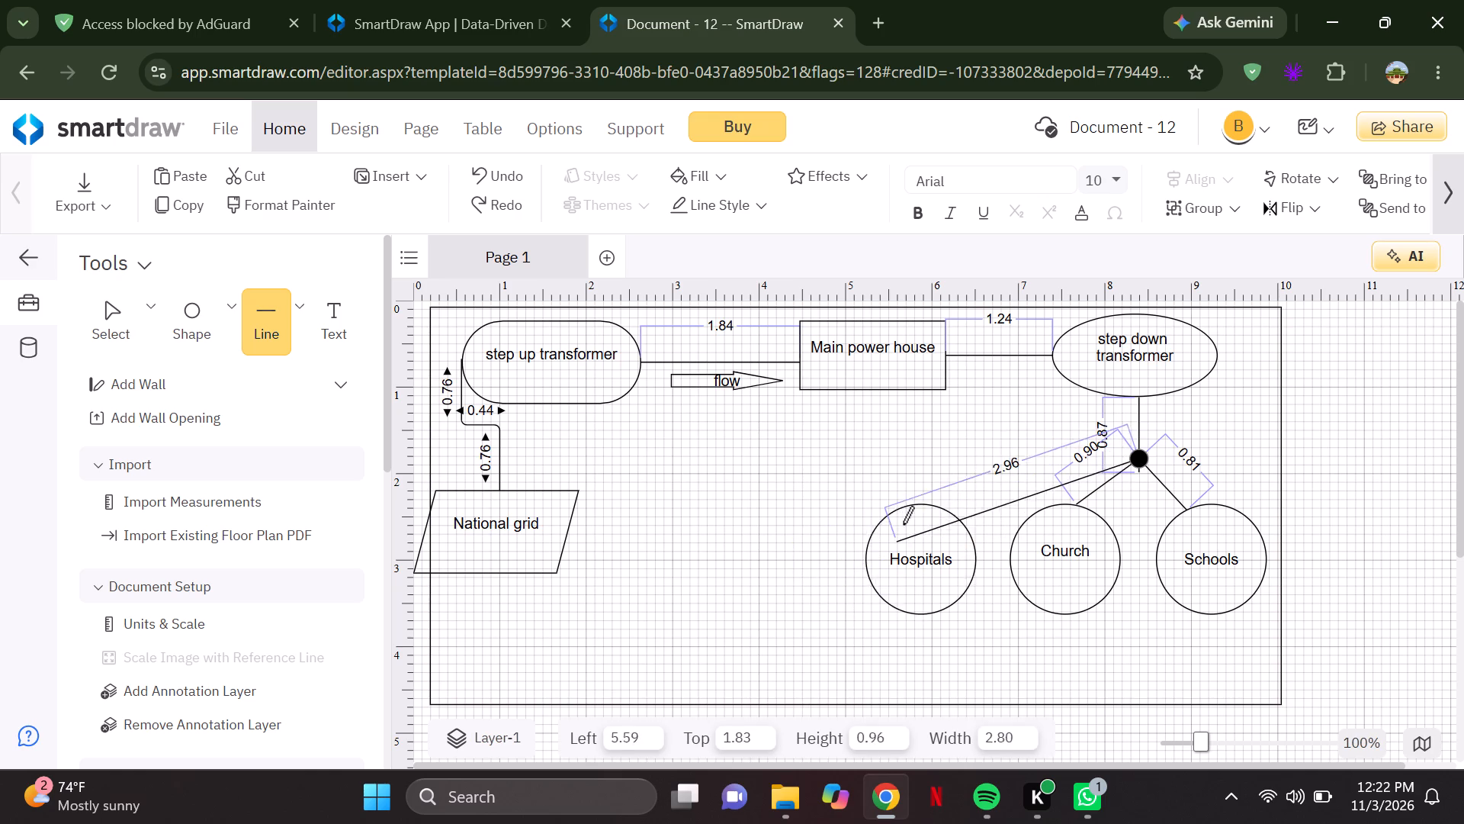
left_click_drag(903, 524, 925, 506)
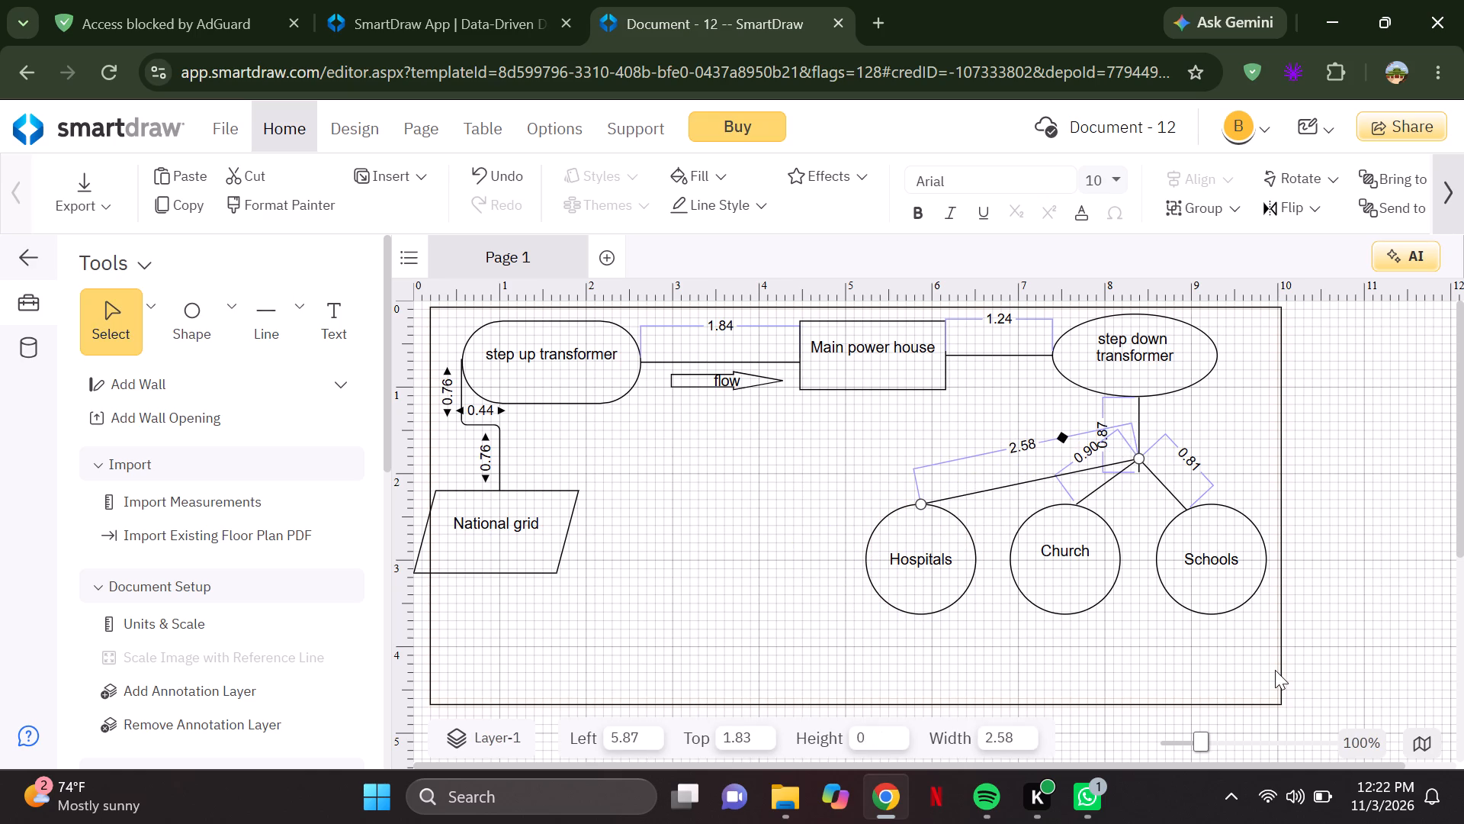
double_click(1275, 670)
left_click(1201, 680)
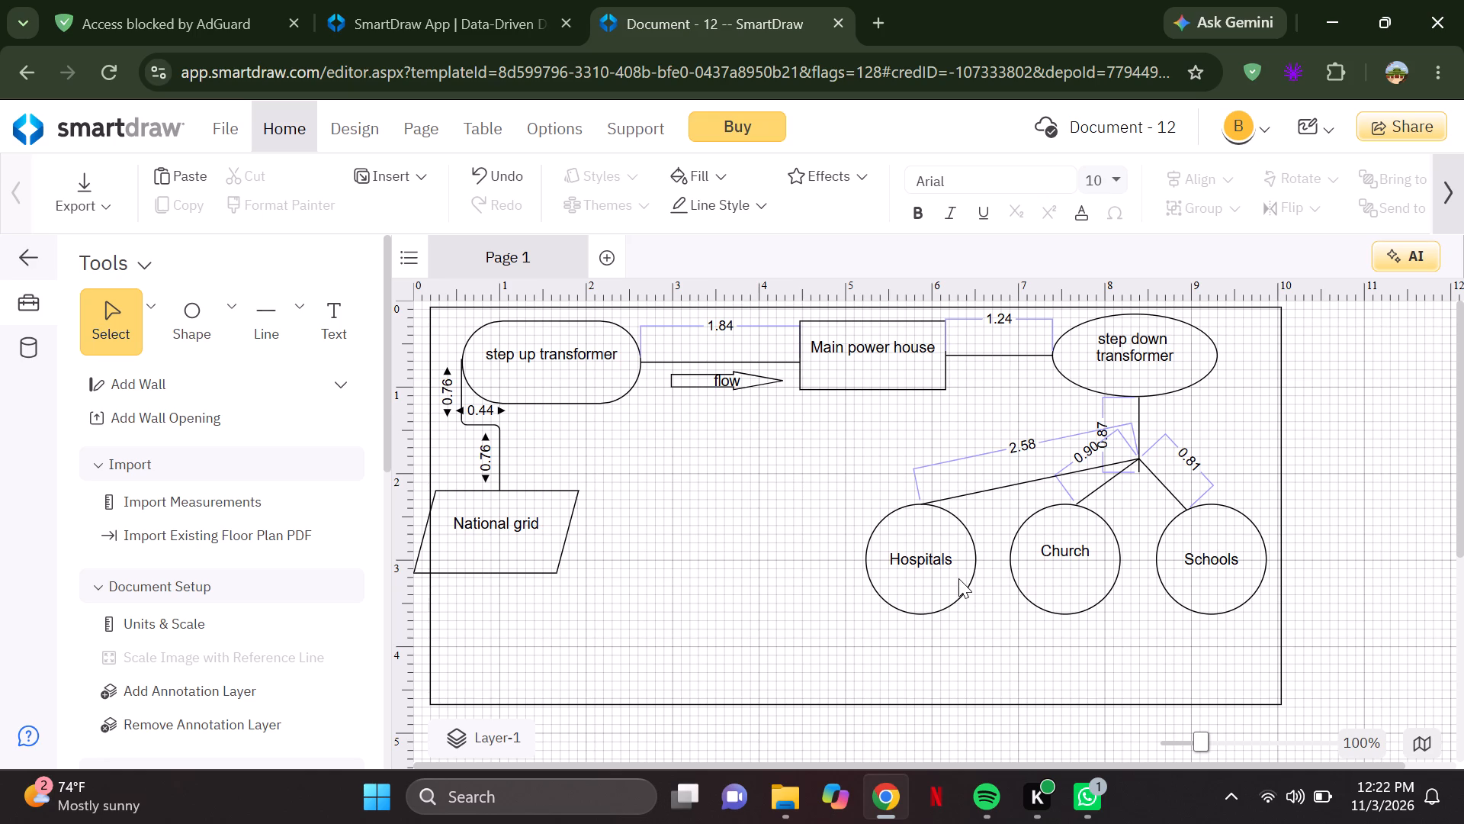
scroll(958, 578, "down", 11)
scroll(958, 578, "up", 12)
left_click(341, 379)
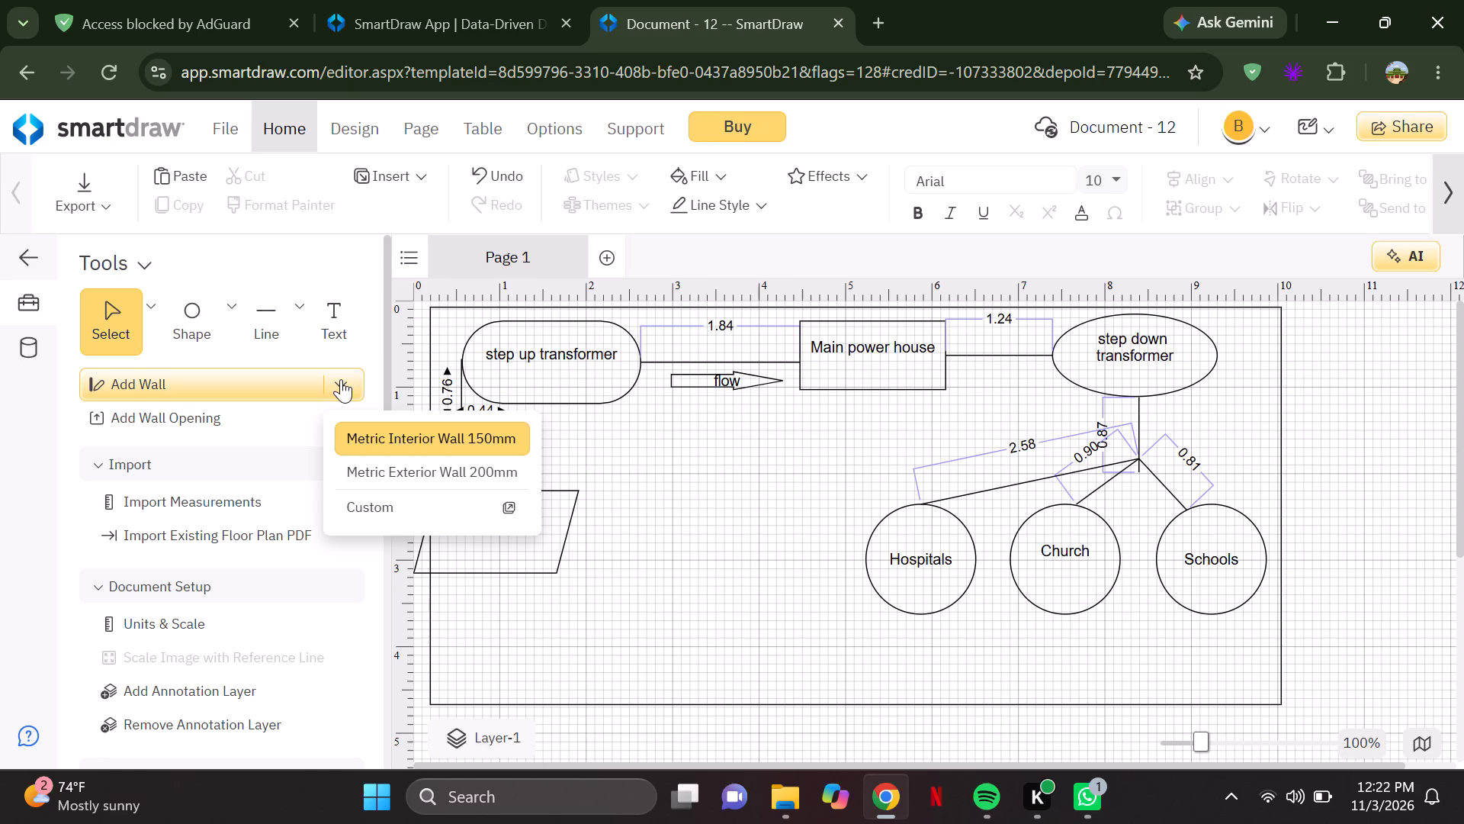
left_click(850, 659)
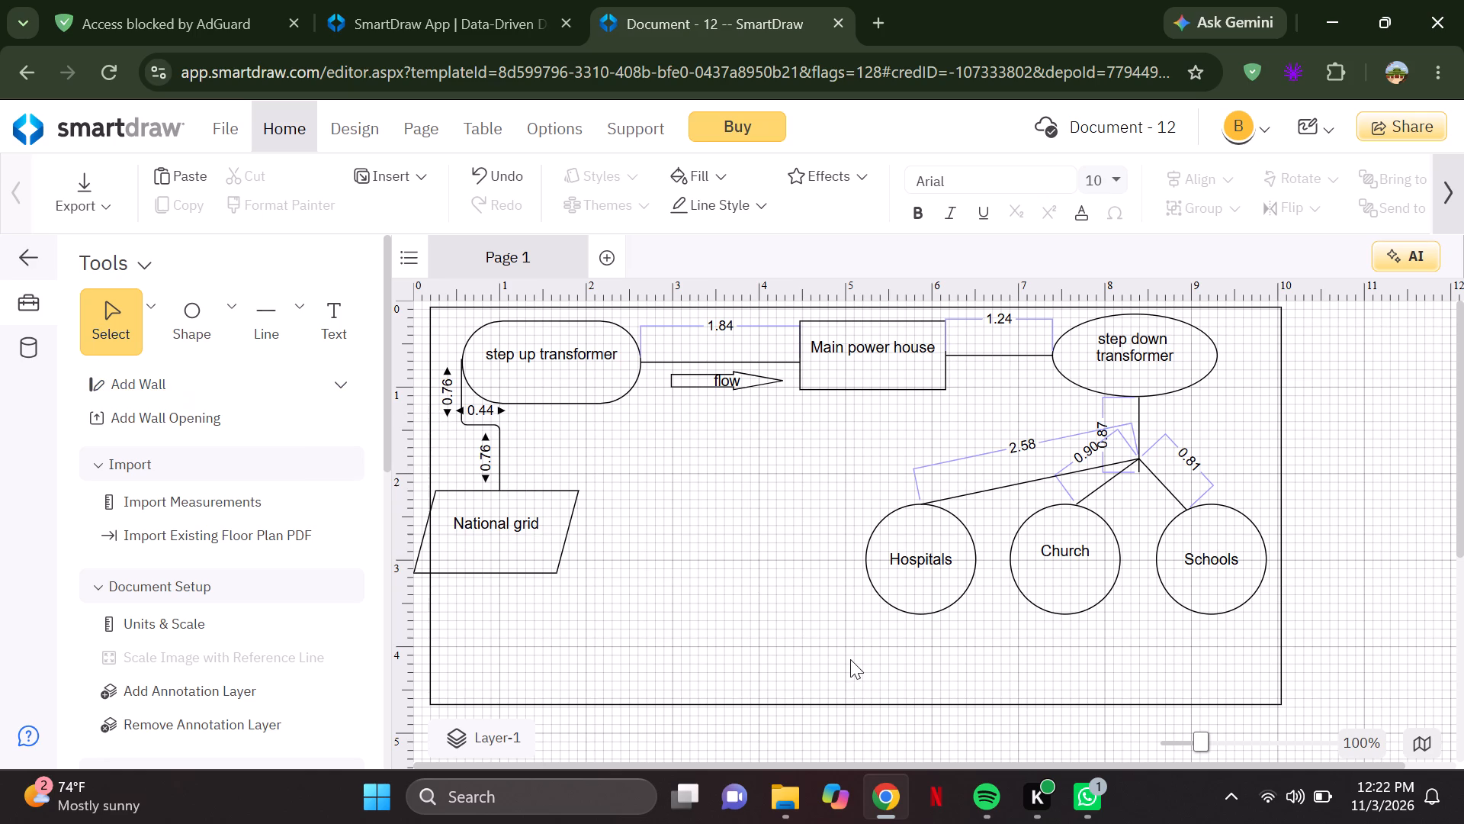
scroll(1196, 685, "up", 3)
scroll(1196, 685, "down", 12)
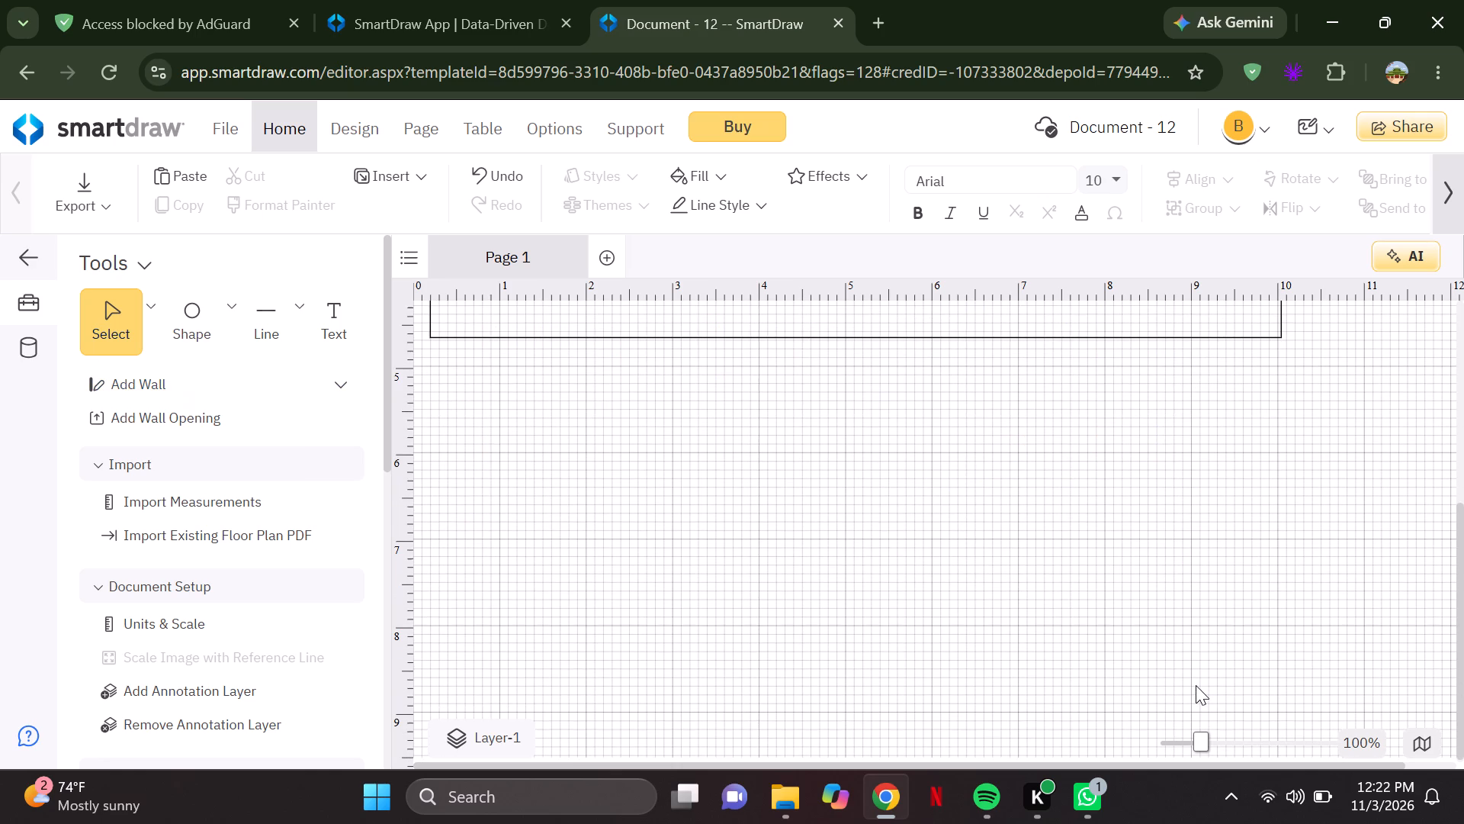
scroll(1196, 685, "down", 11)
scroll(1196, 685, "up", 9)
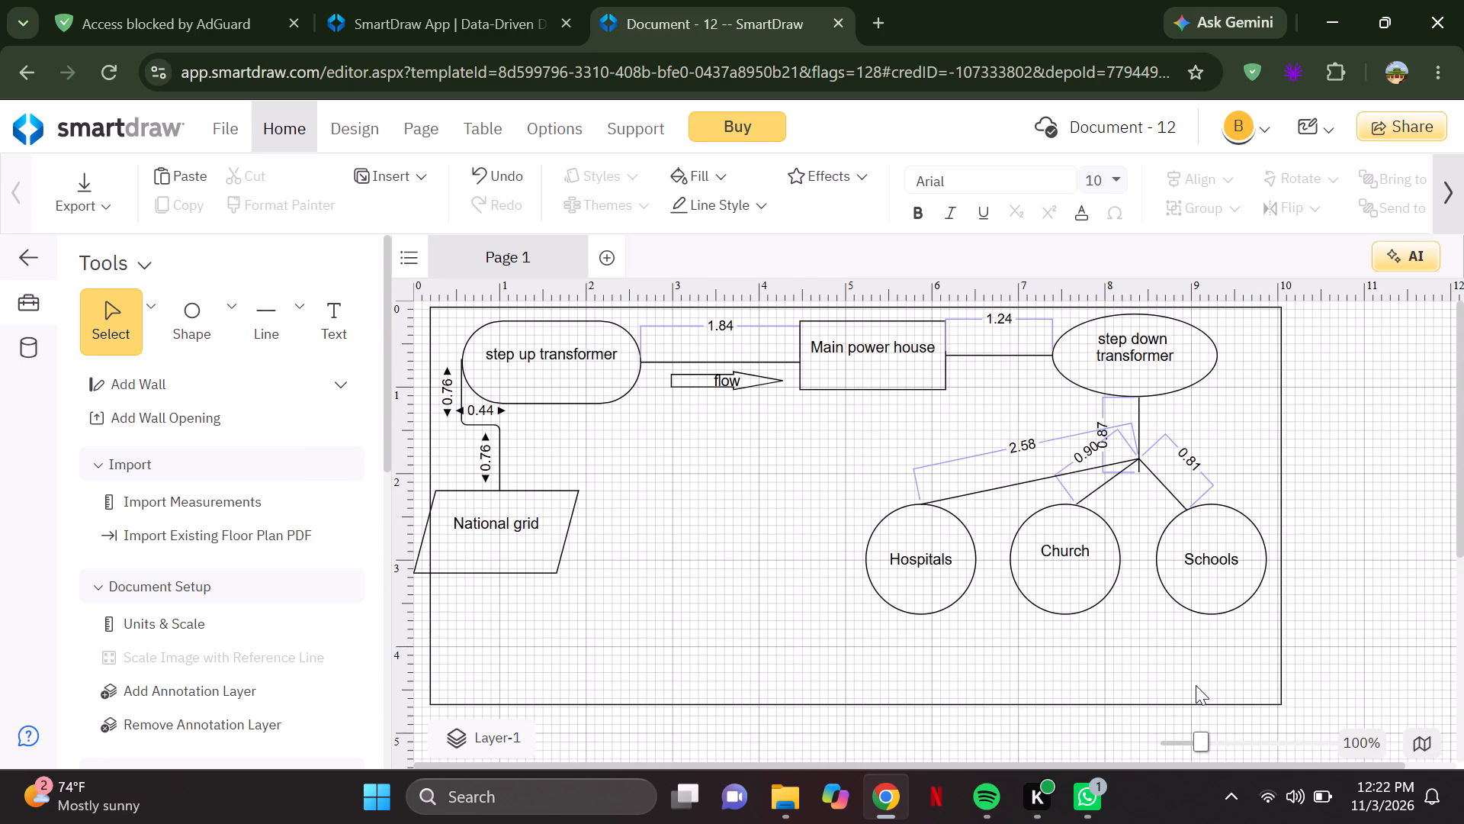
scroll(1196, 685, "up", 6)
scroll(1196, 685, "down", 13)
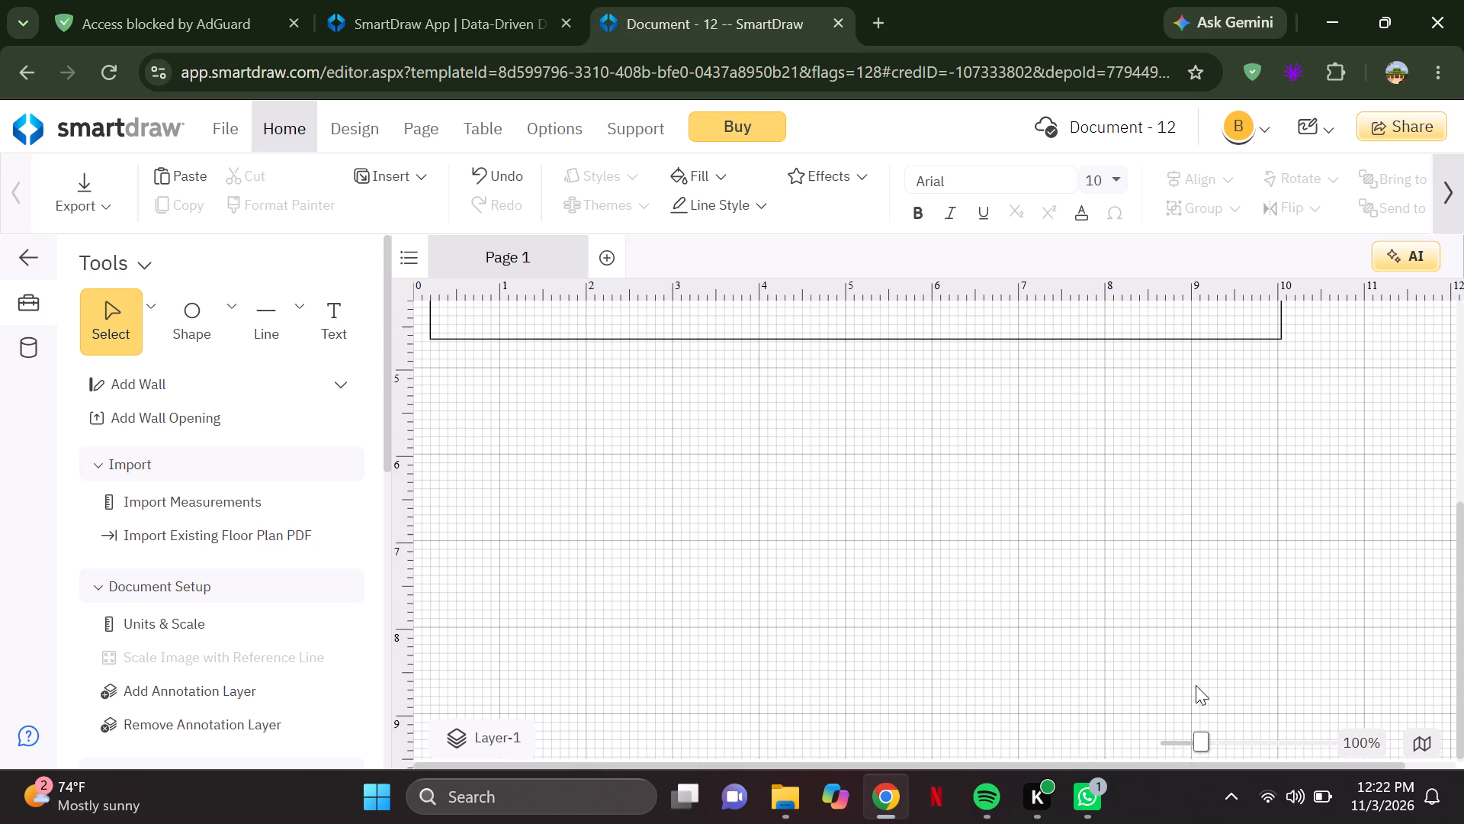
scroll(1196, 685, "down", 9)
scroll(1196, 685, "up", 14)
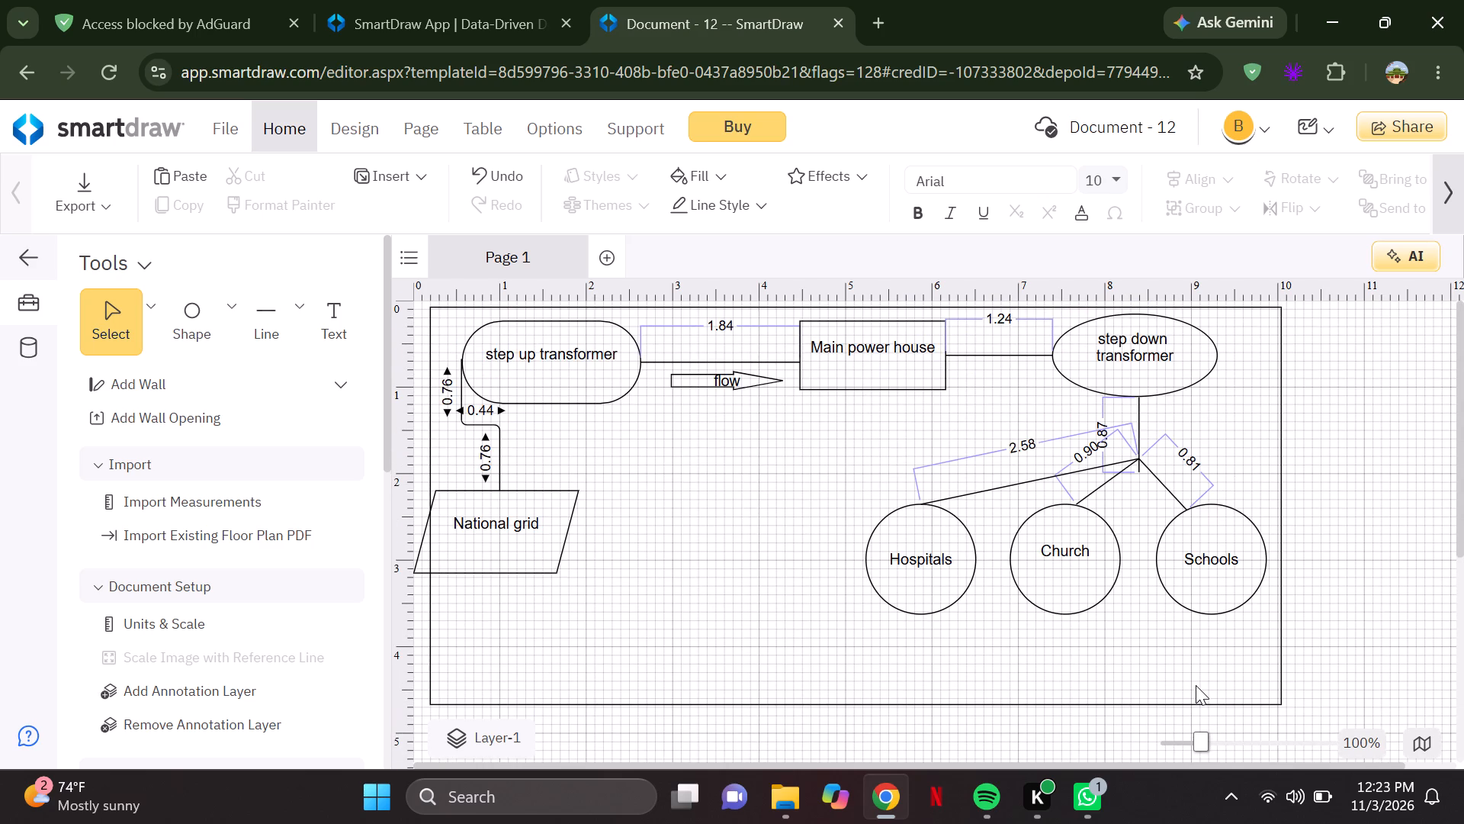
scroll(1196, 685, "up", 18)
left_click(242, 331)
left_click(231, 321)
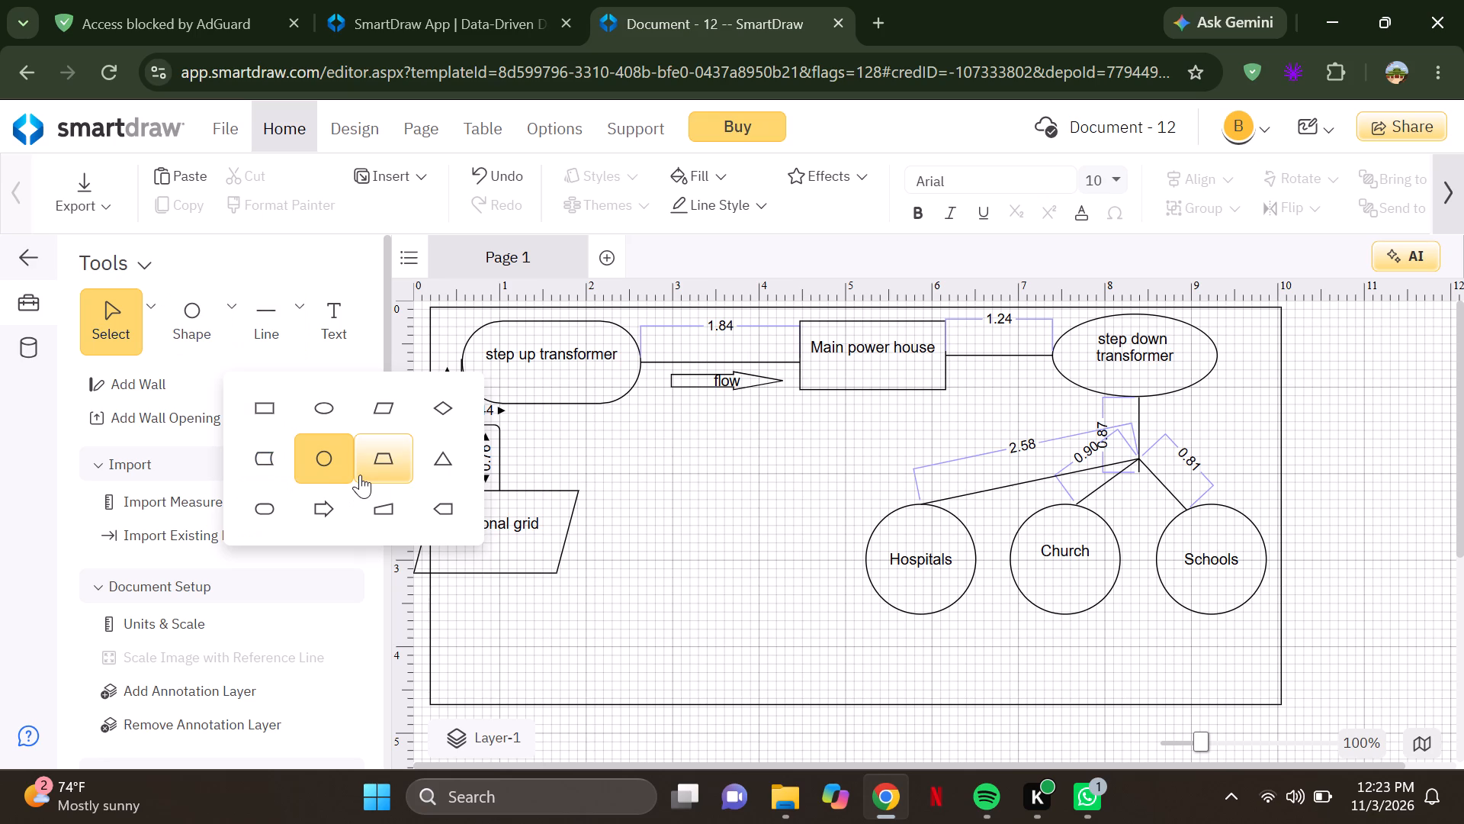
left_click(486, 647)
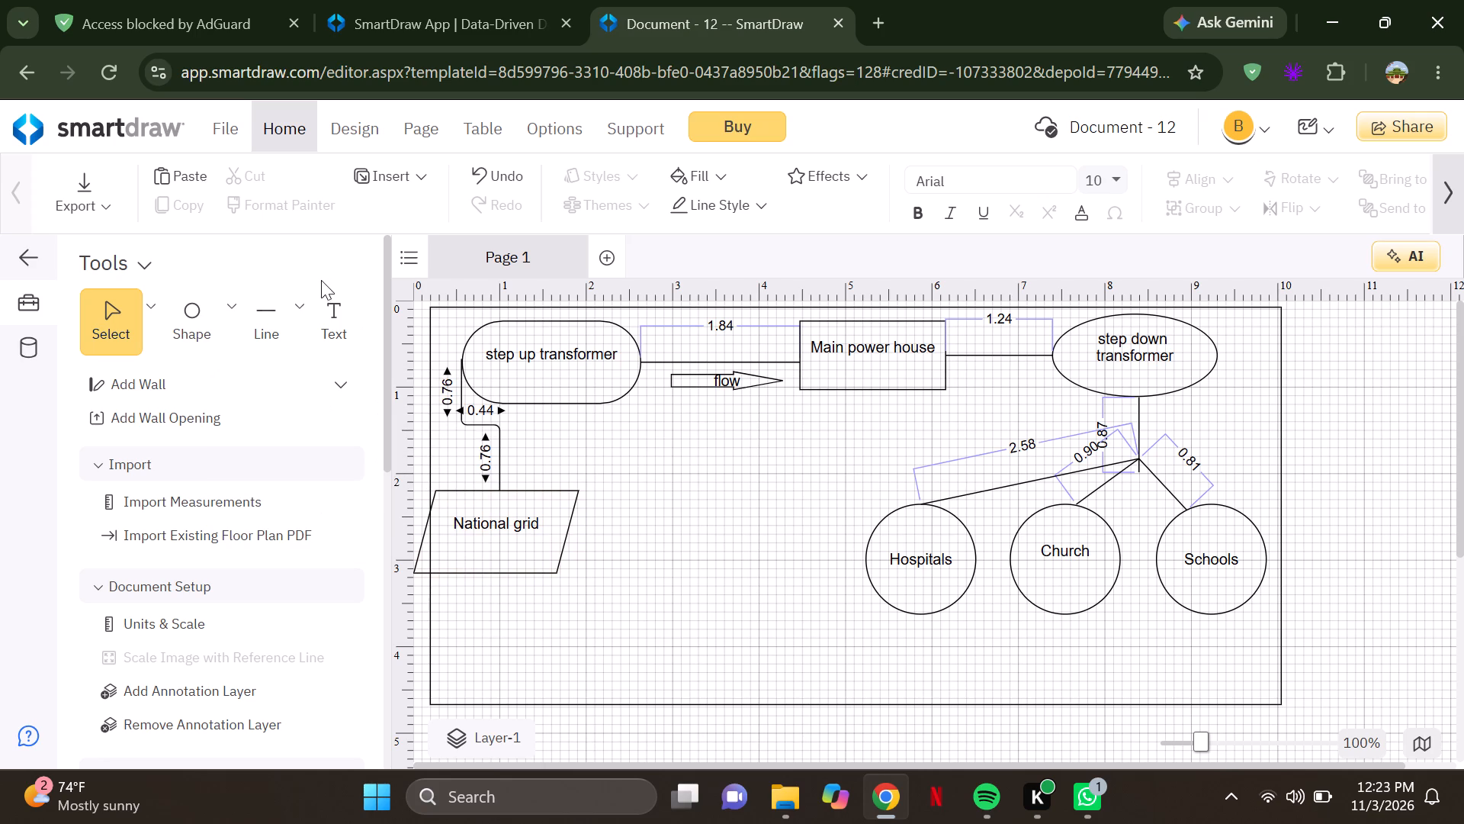
Add a text label starting with "Neutr" in the empty area below the "National grid" shape, at about 1.82 left and 3.47 top.
left_click(321, 295)
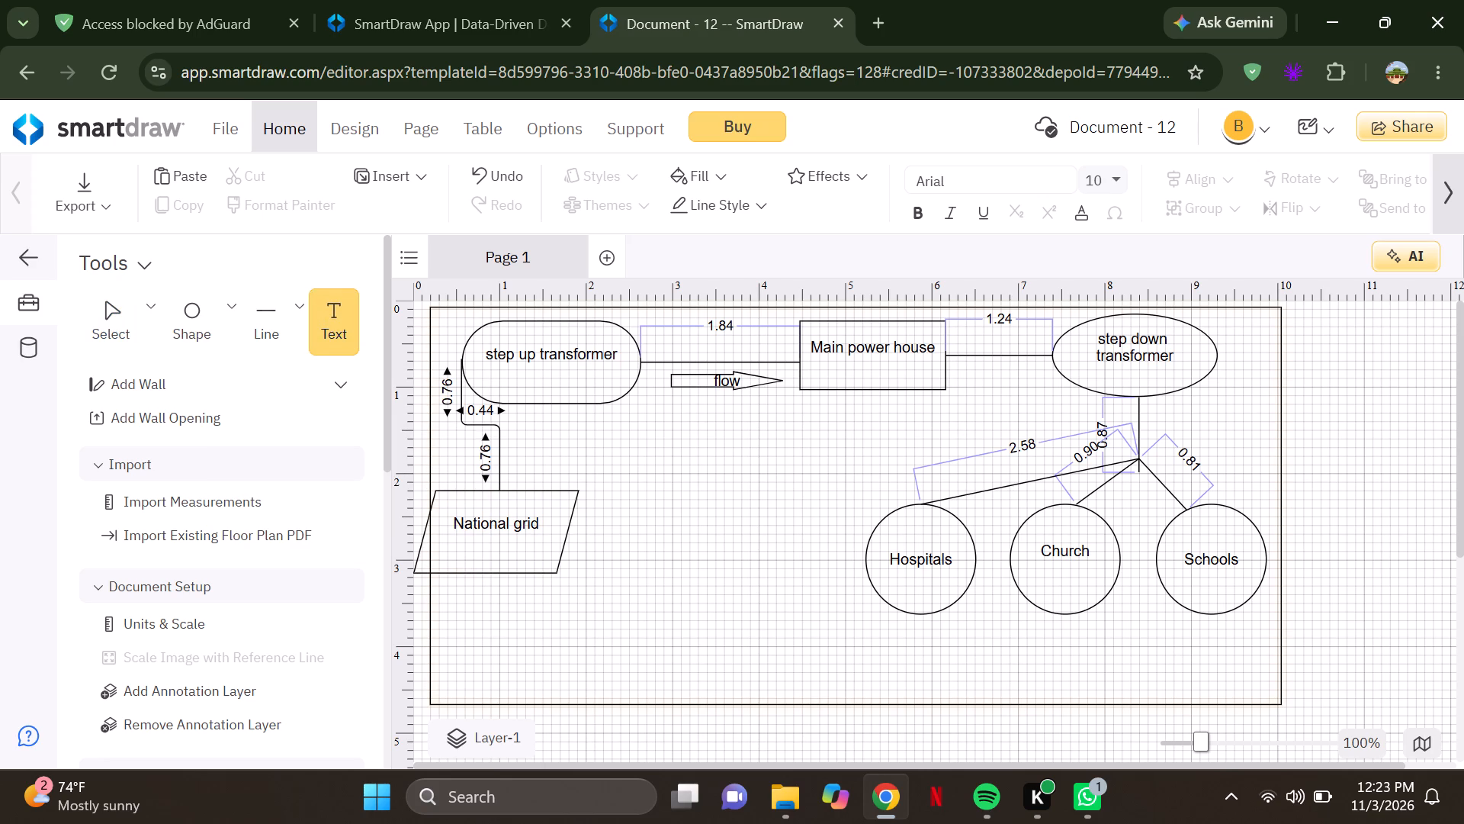
left_click(570, 624)
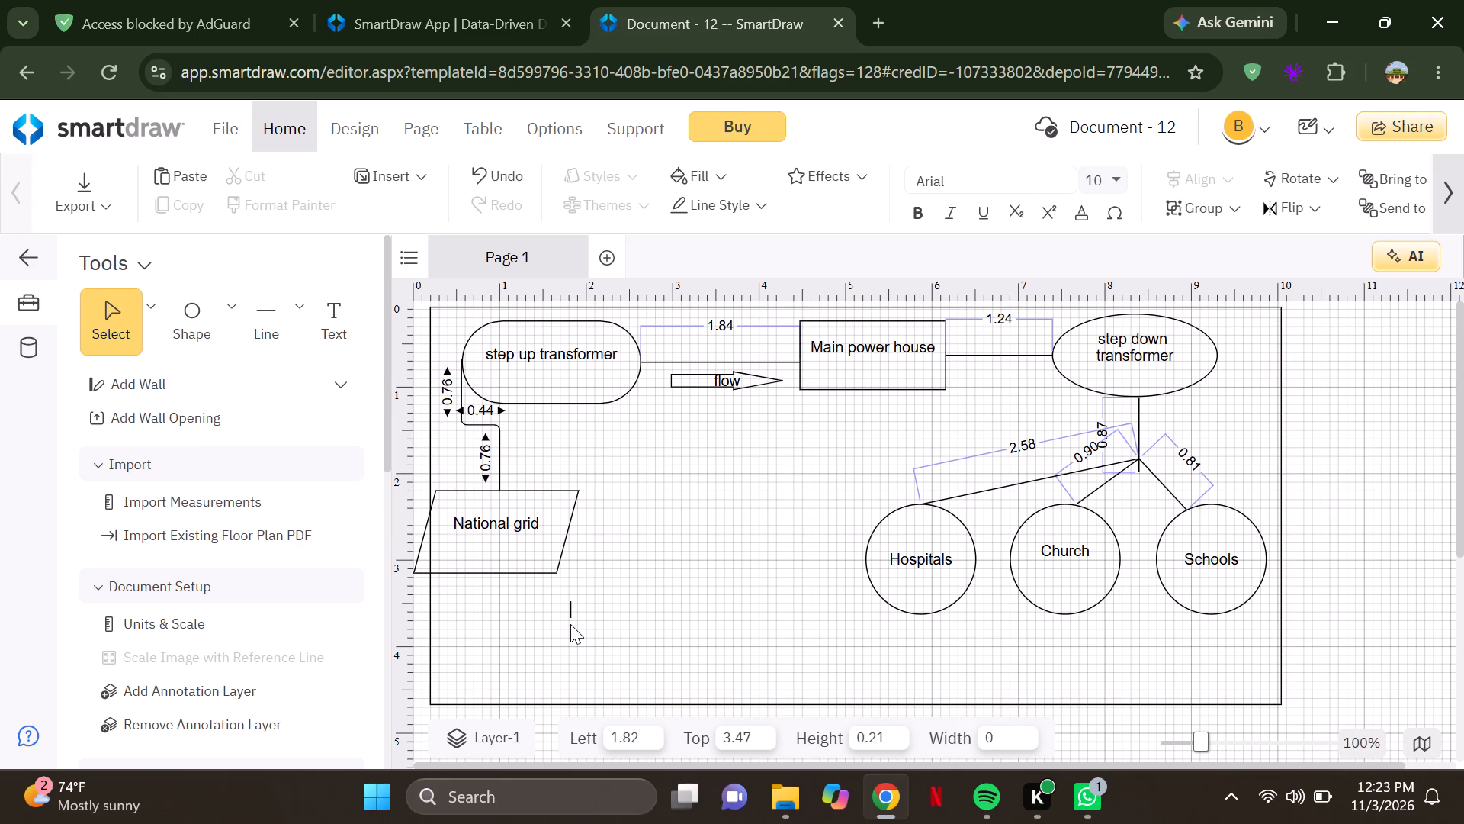
type("neu")
key("BackSpace")
key("BackSpace")
key("BackSpace")
key("shift+n")
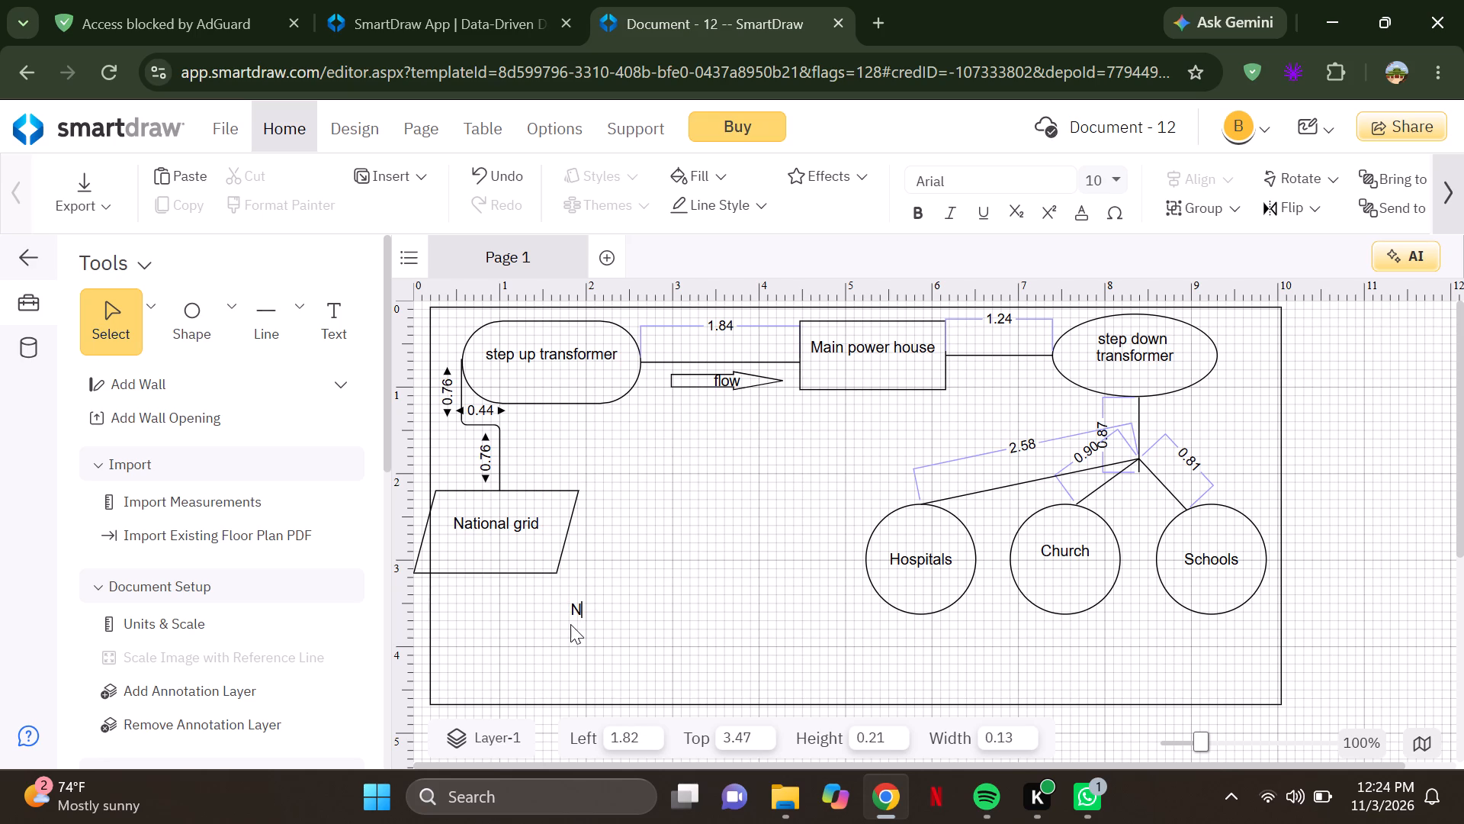
type("eutr")
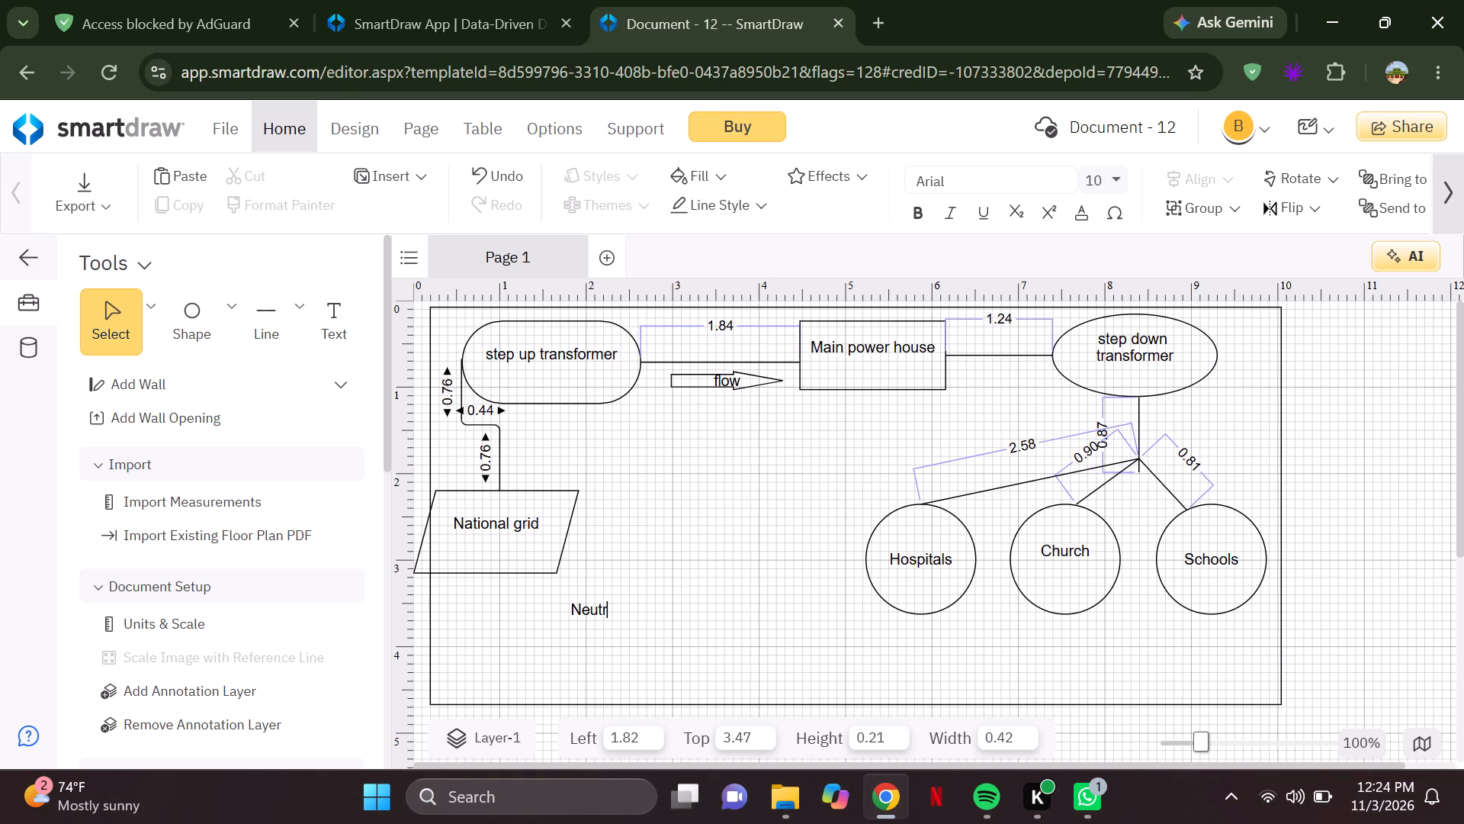
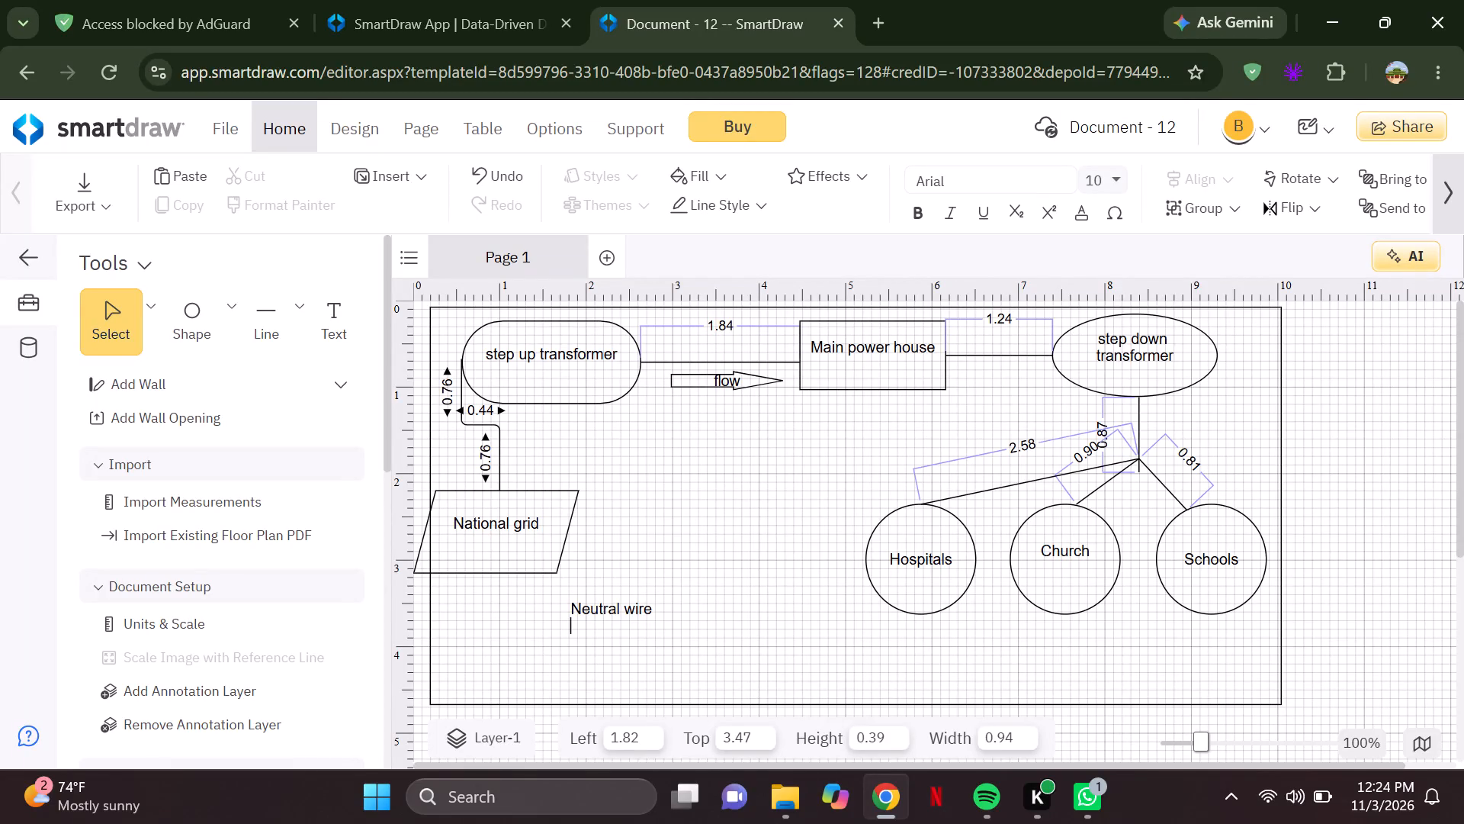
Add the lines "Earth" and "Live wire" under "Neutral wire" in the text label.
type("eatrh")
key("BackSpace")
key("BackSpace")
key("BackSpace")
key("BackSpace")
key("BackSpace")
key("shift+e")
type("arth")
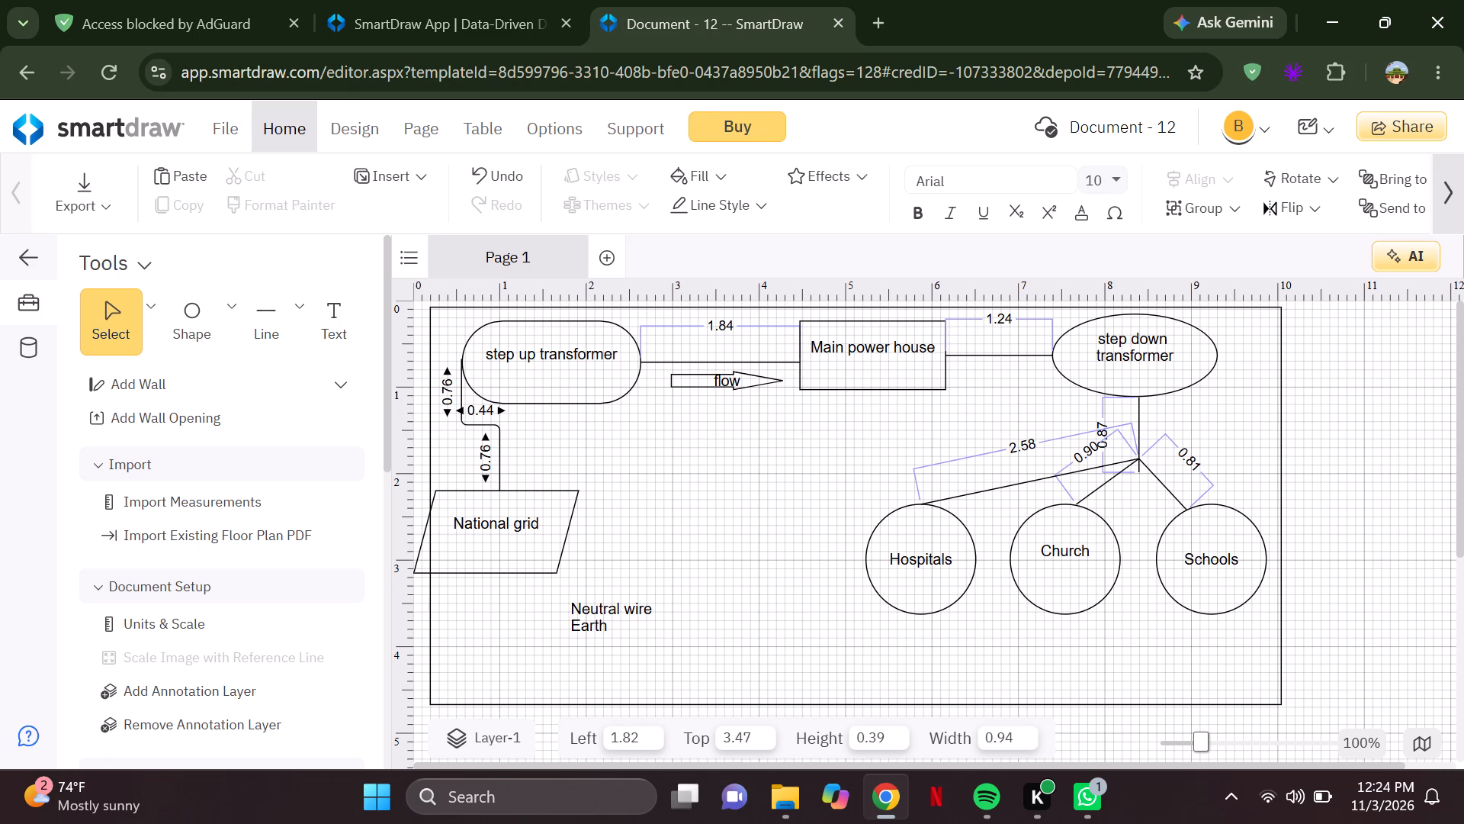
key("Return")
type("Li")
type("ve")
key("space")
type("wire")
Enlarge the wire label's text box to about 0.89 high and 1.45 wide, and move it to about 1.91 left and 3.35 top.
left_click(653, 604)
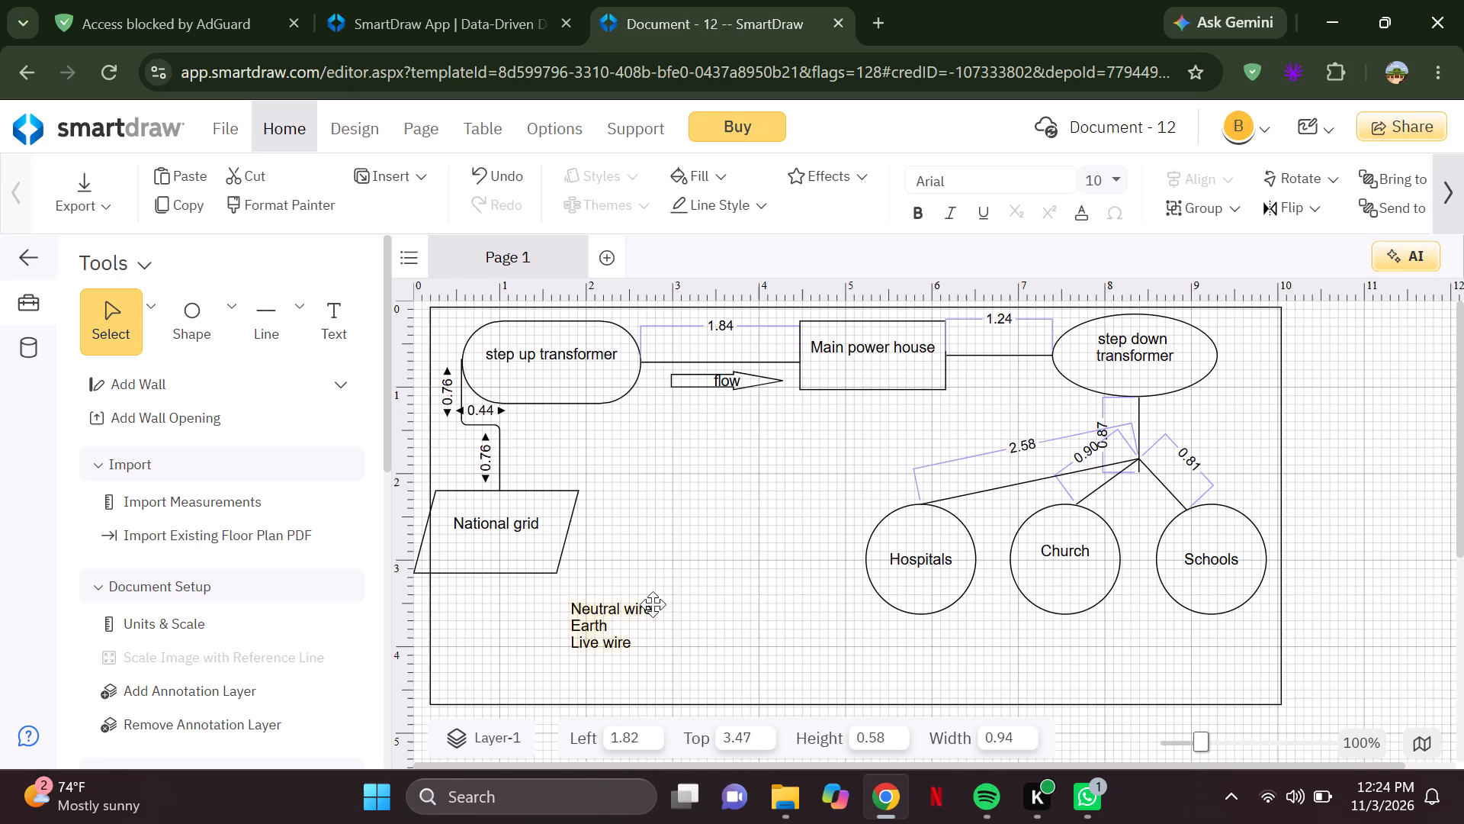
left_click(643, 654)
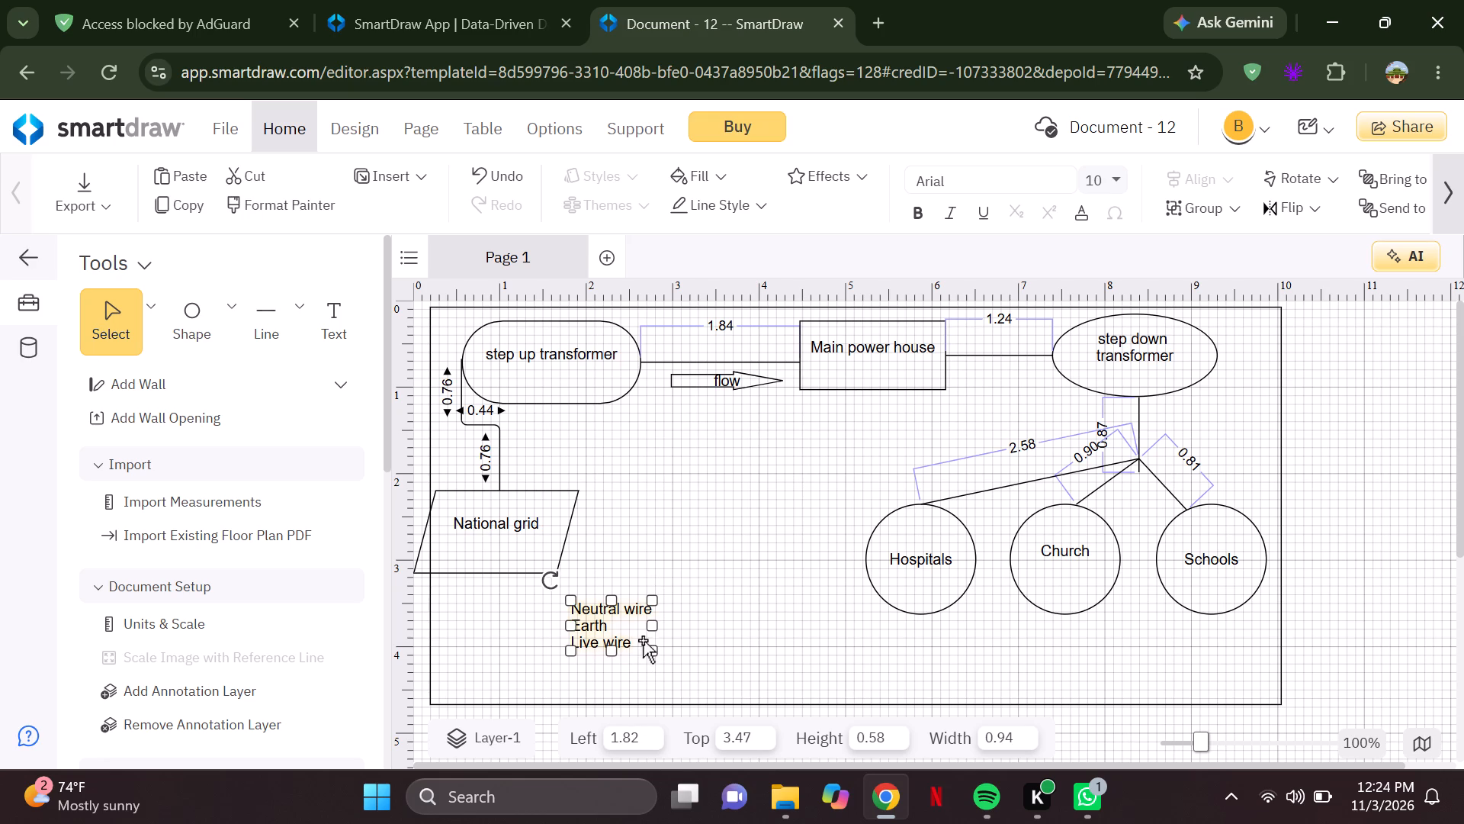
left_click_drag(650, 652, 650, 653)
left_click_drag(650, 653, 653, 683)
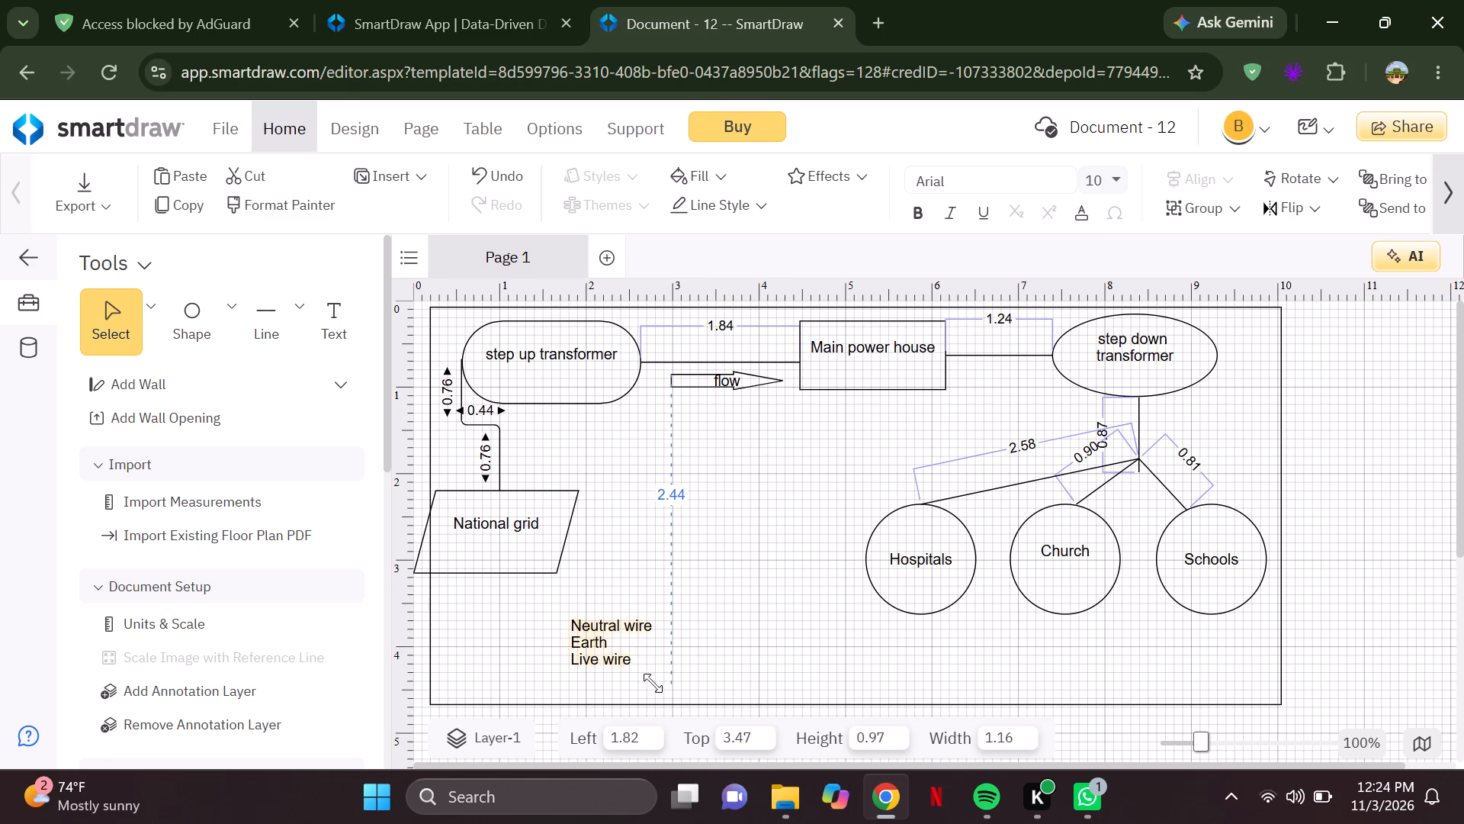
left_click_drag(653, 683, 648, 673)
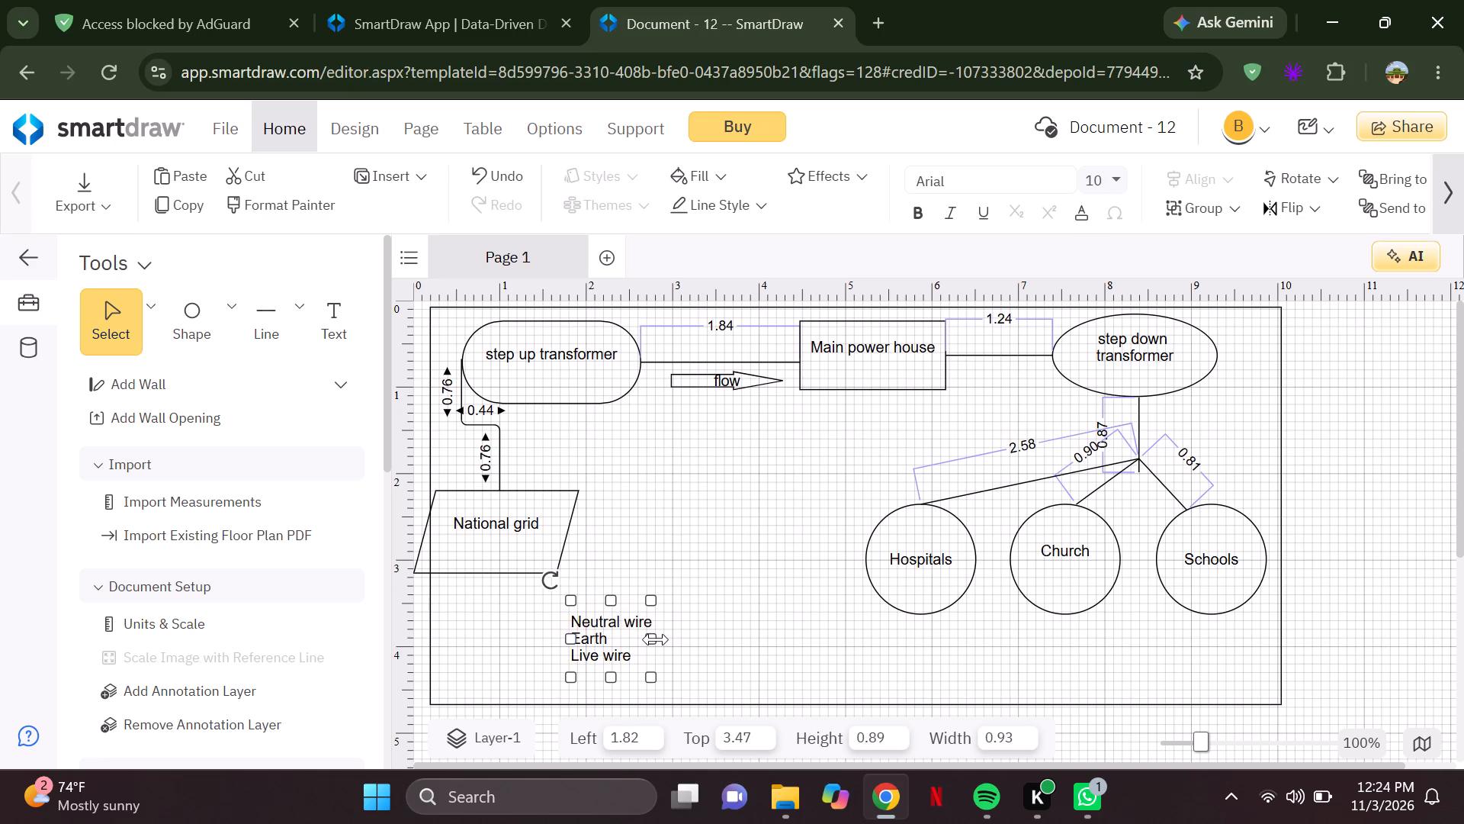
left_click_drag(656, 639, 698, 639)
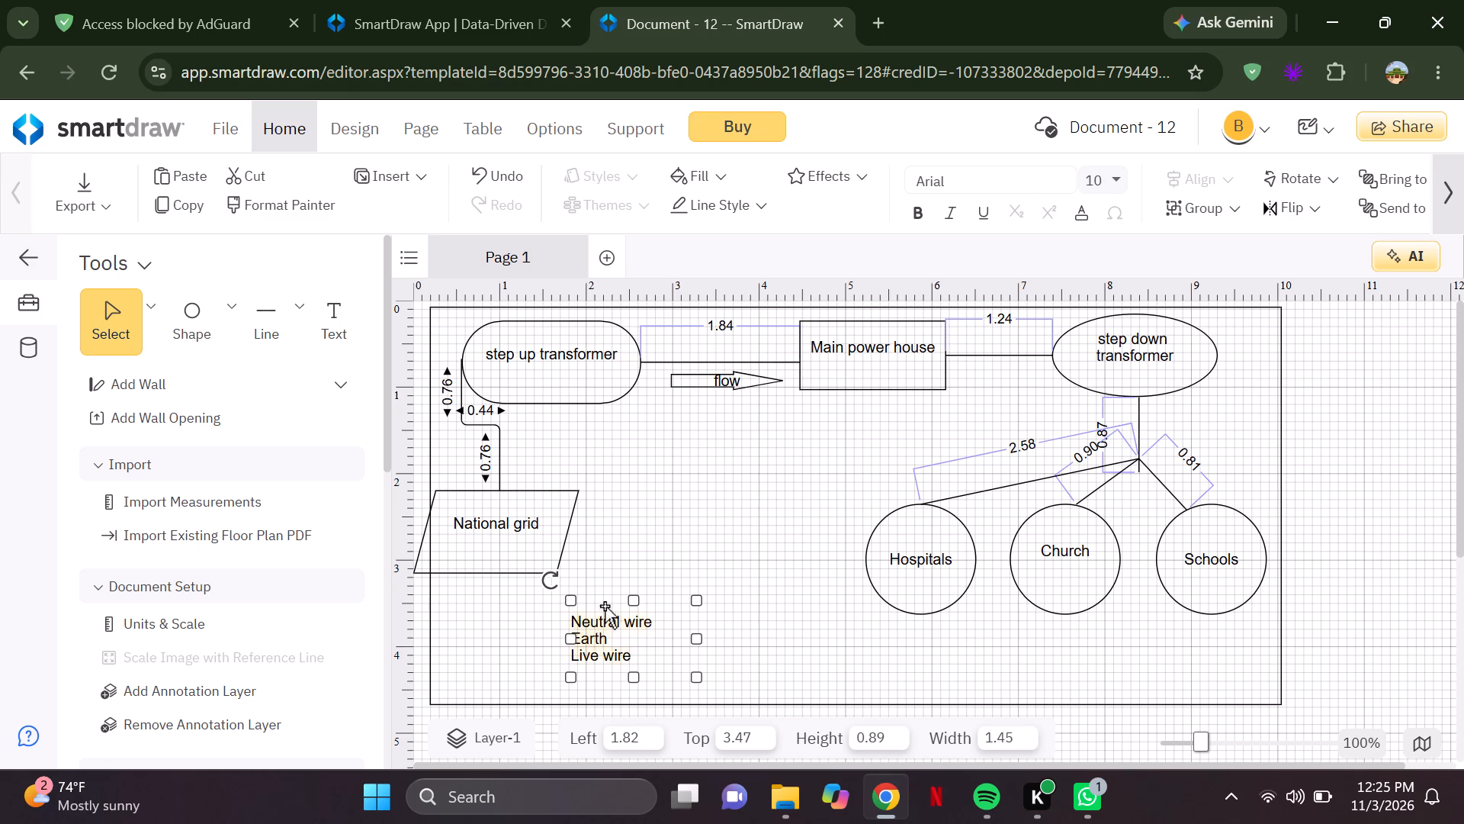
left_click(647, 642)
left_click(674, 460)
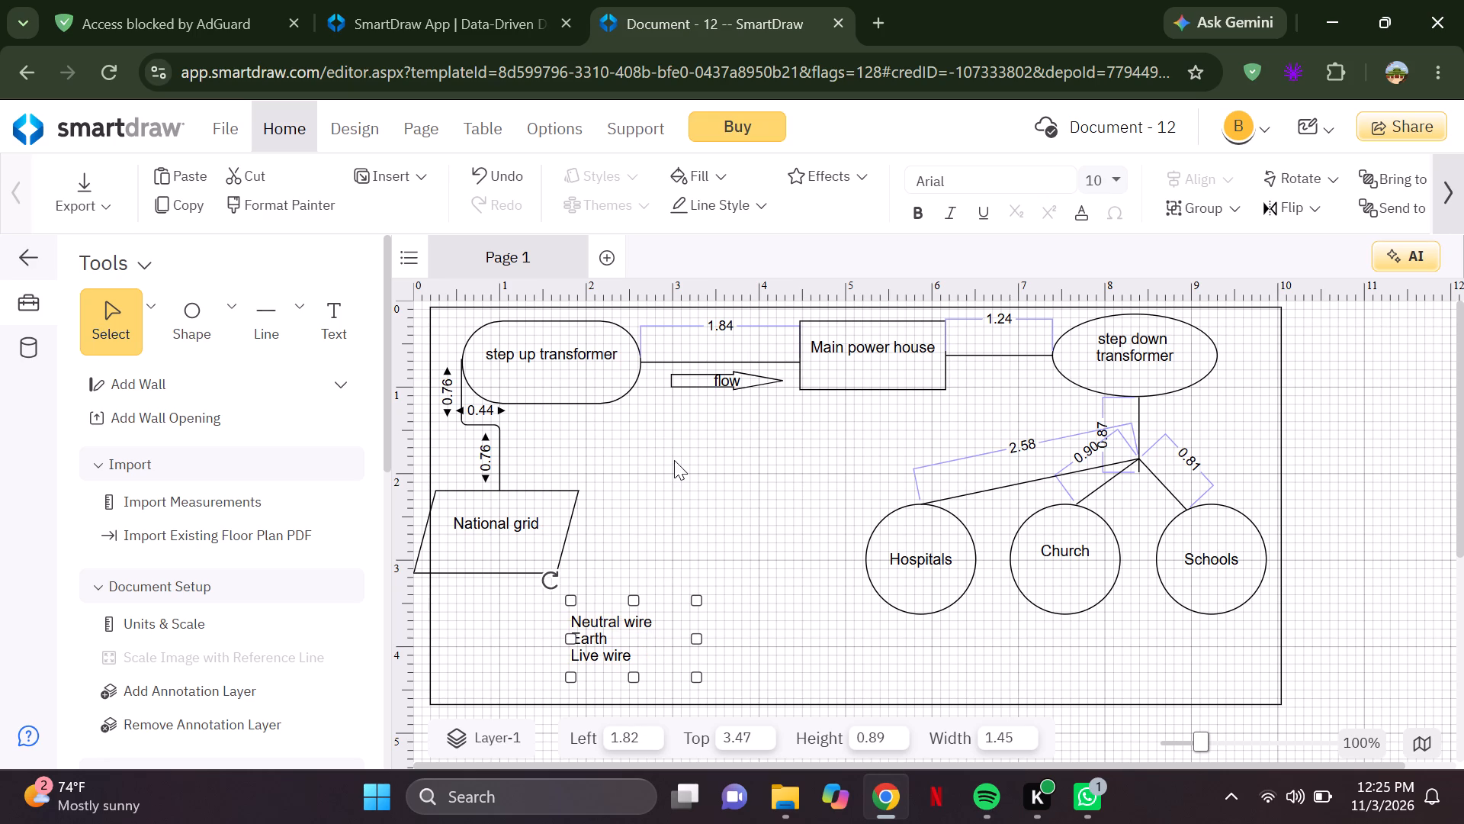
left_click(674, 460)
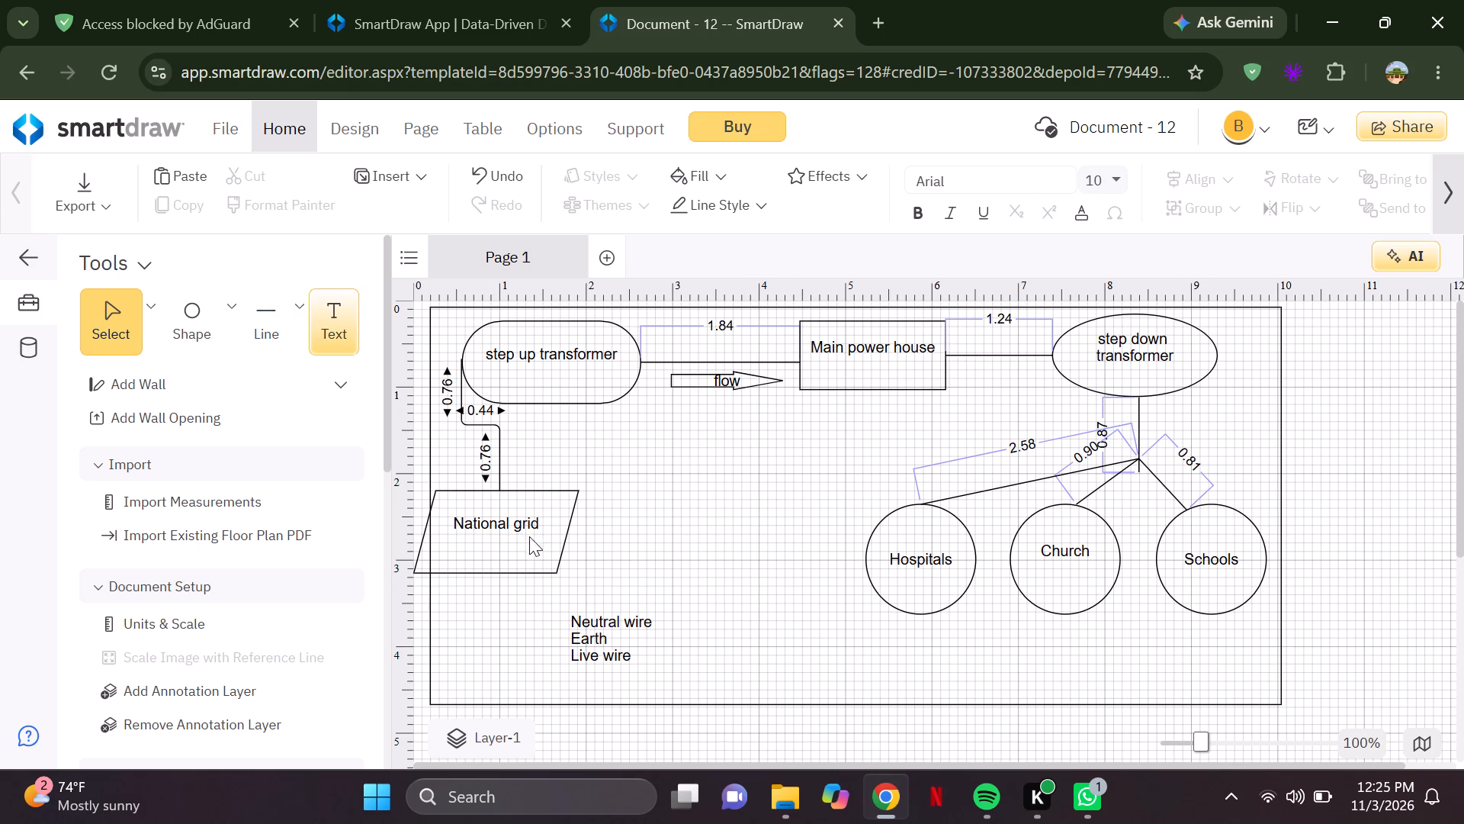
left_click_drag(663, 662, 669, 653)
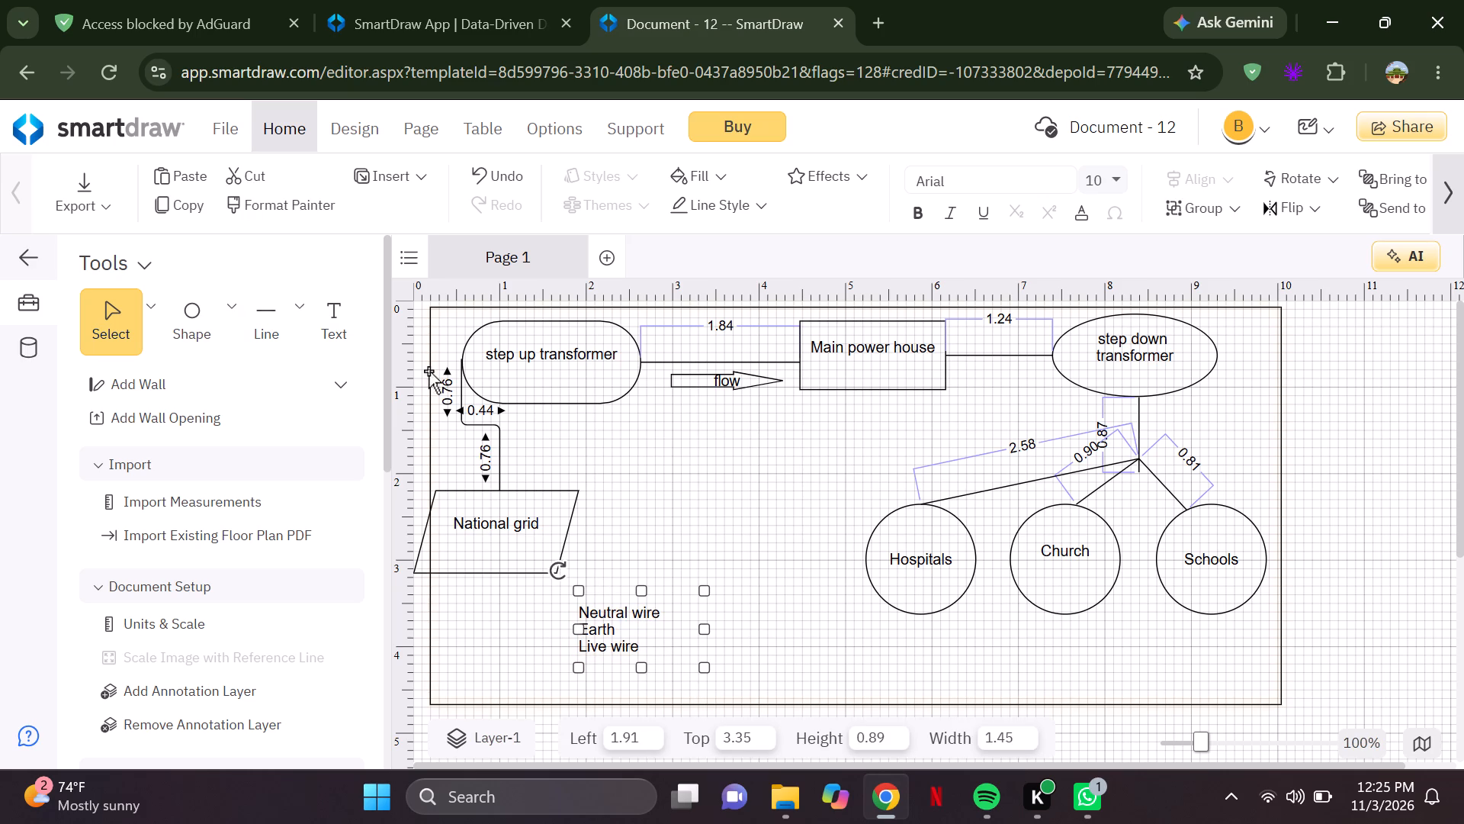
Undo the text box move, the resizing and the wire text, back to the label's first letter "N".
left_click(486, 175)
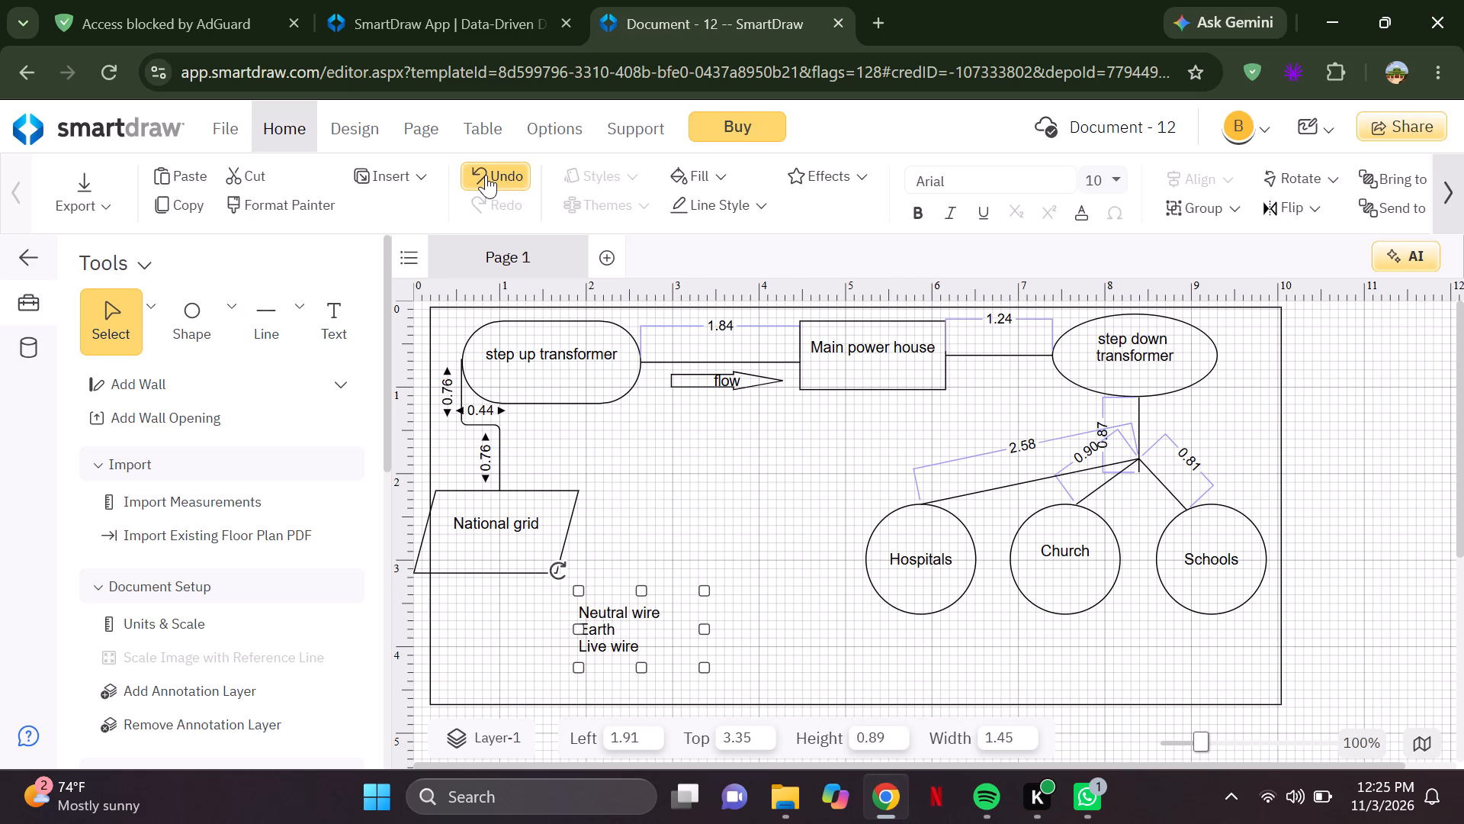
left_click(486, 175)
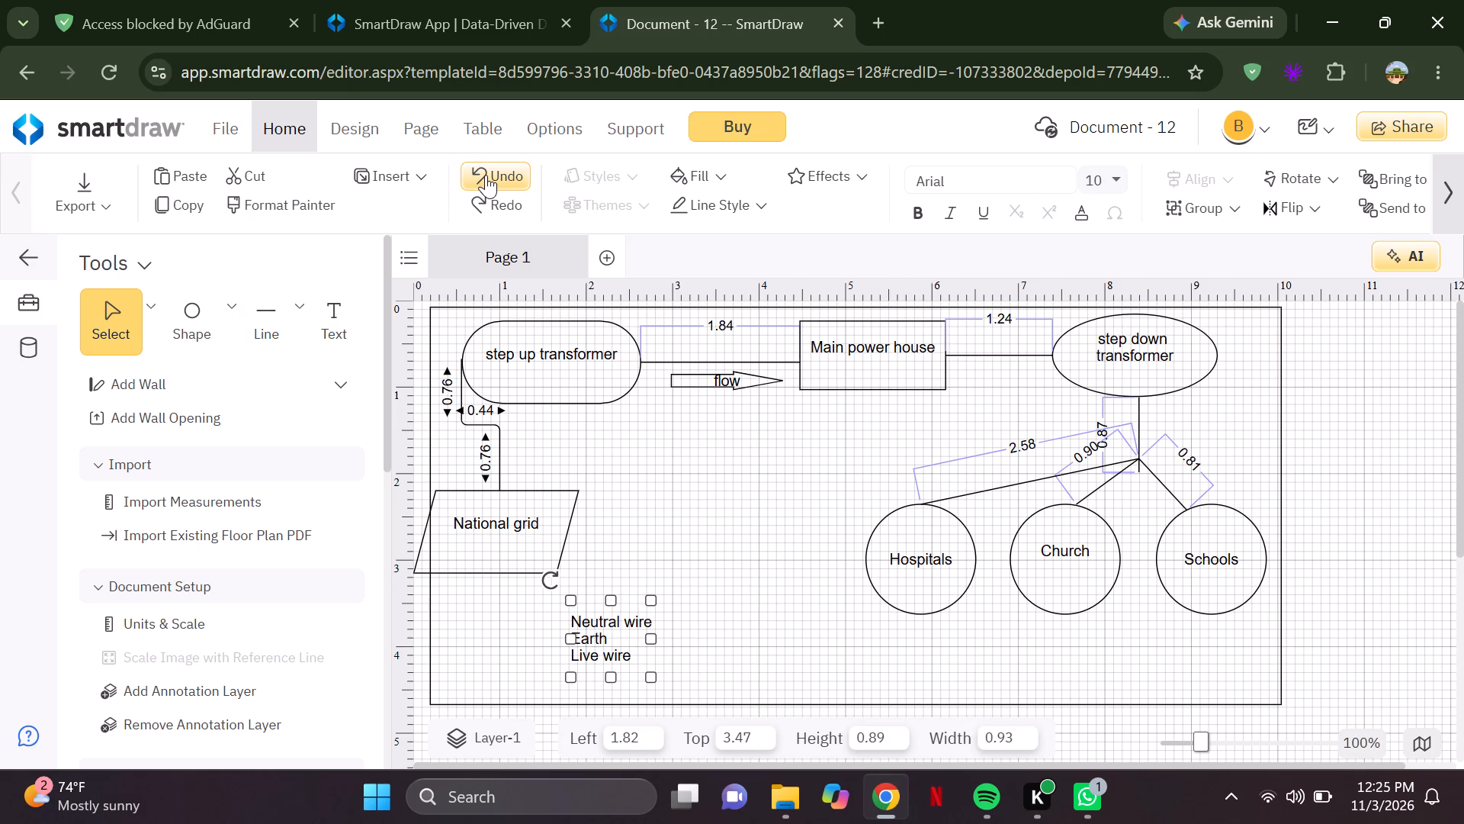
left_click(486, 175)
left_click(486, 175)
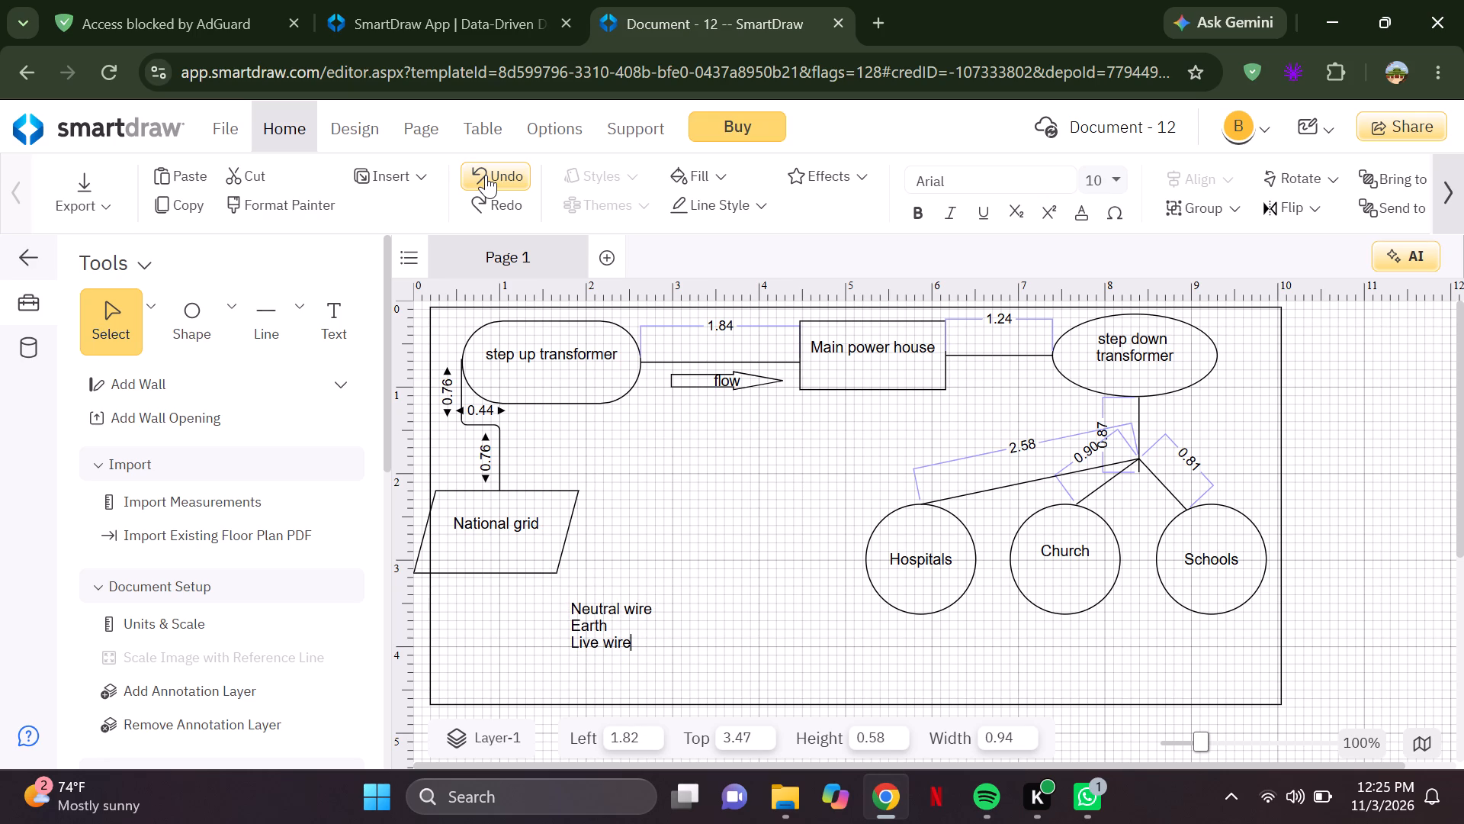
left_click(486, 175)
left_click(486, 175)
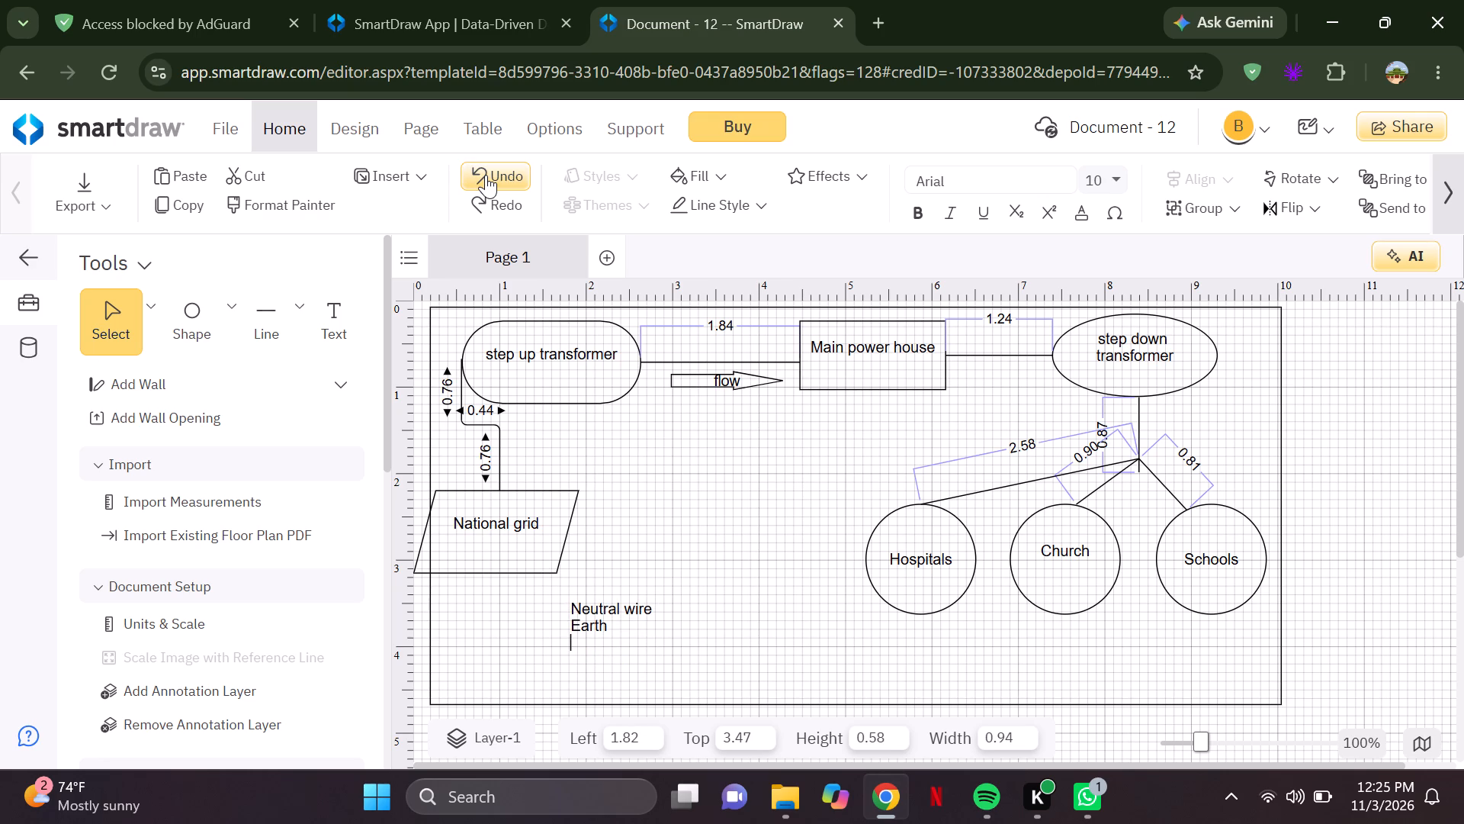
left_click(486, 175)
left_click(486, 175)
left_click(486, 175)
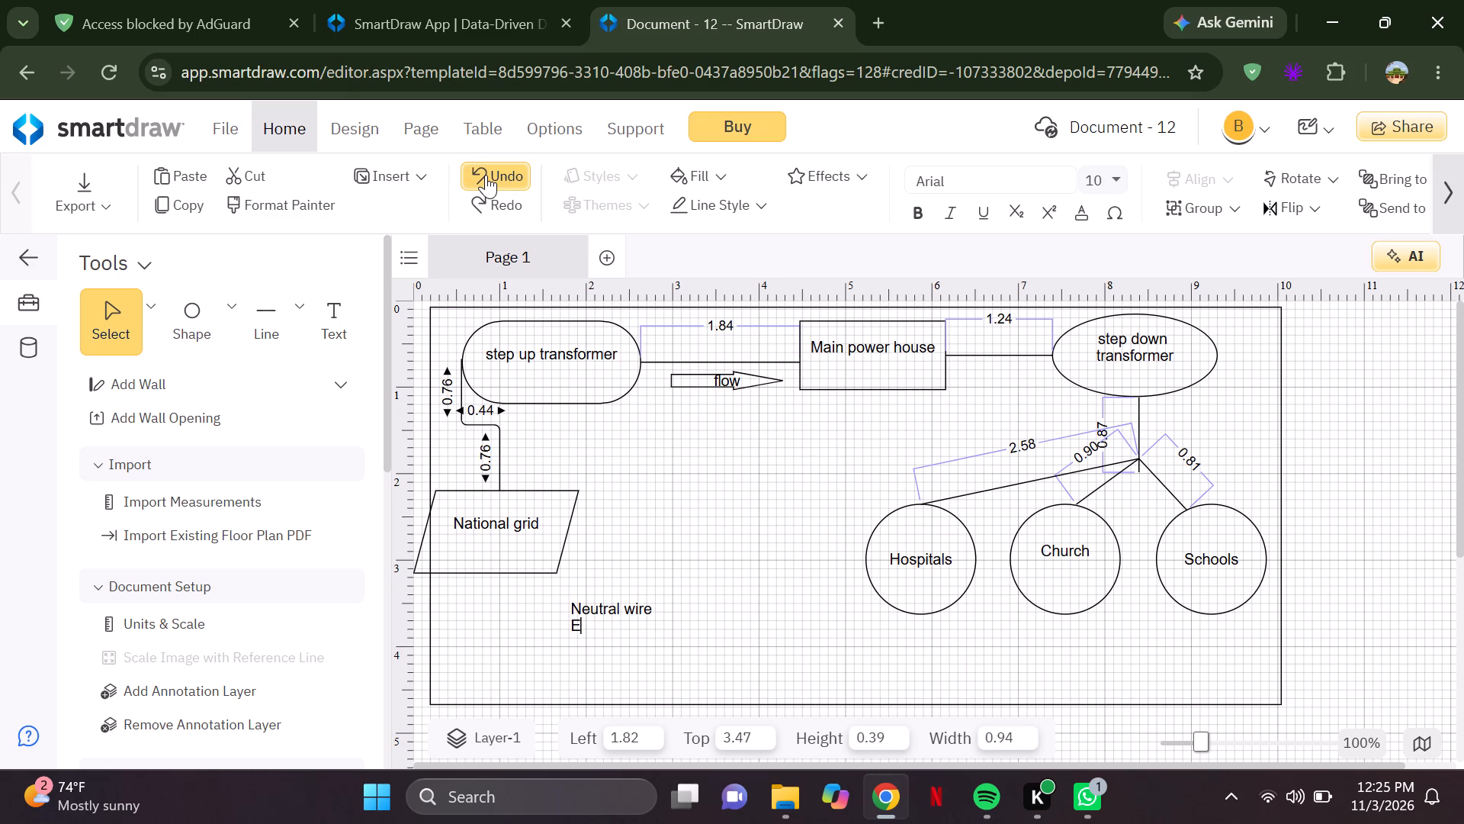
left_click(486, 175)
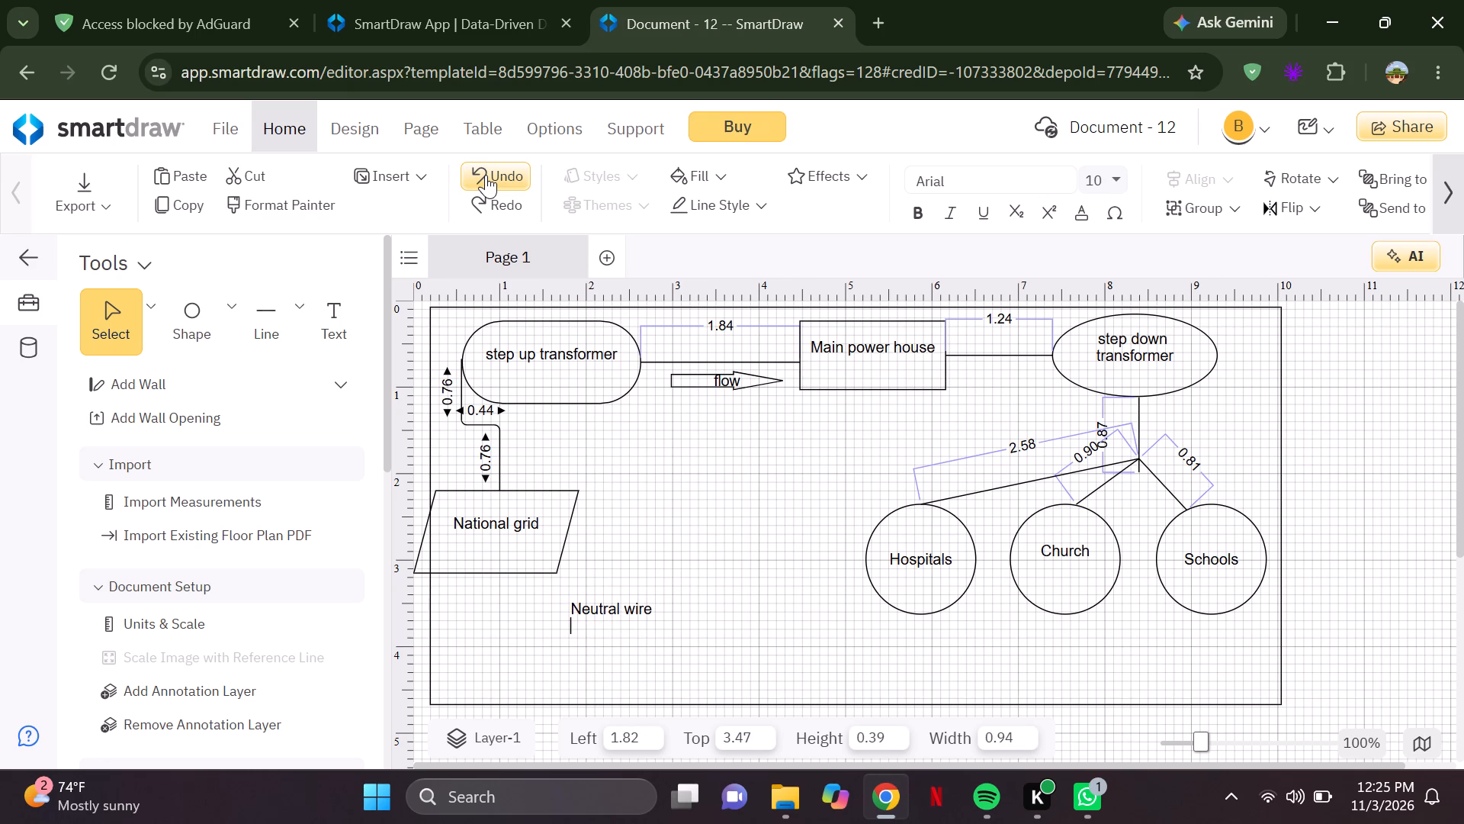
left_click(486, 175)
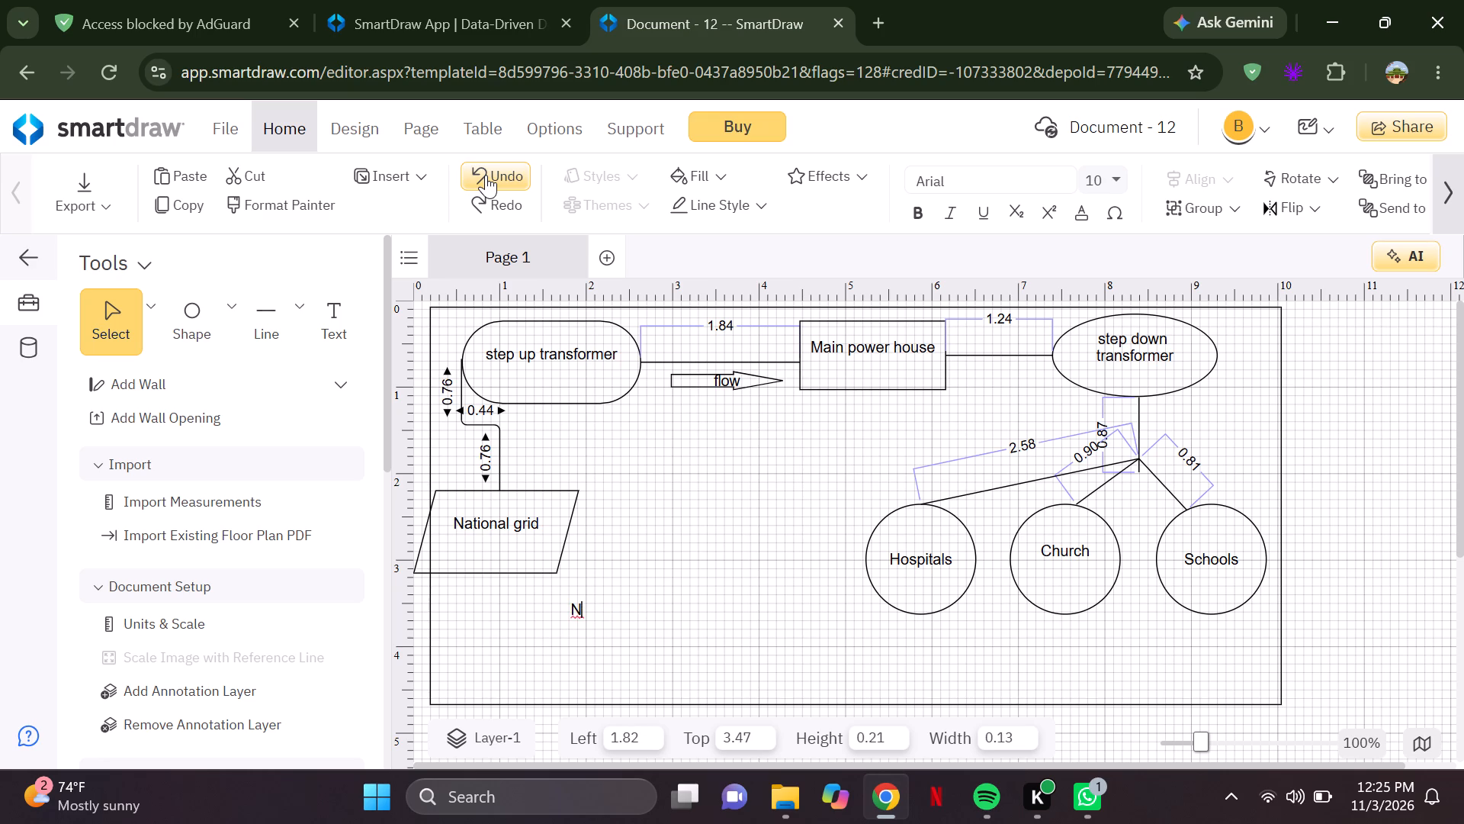
Complete the label's first line as "Neutral Wire= Color blue".
key("e")
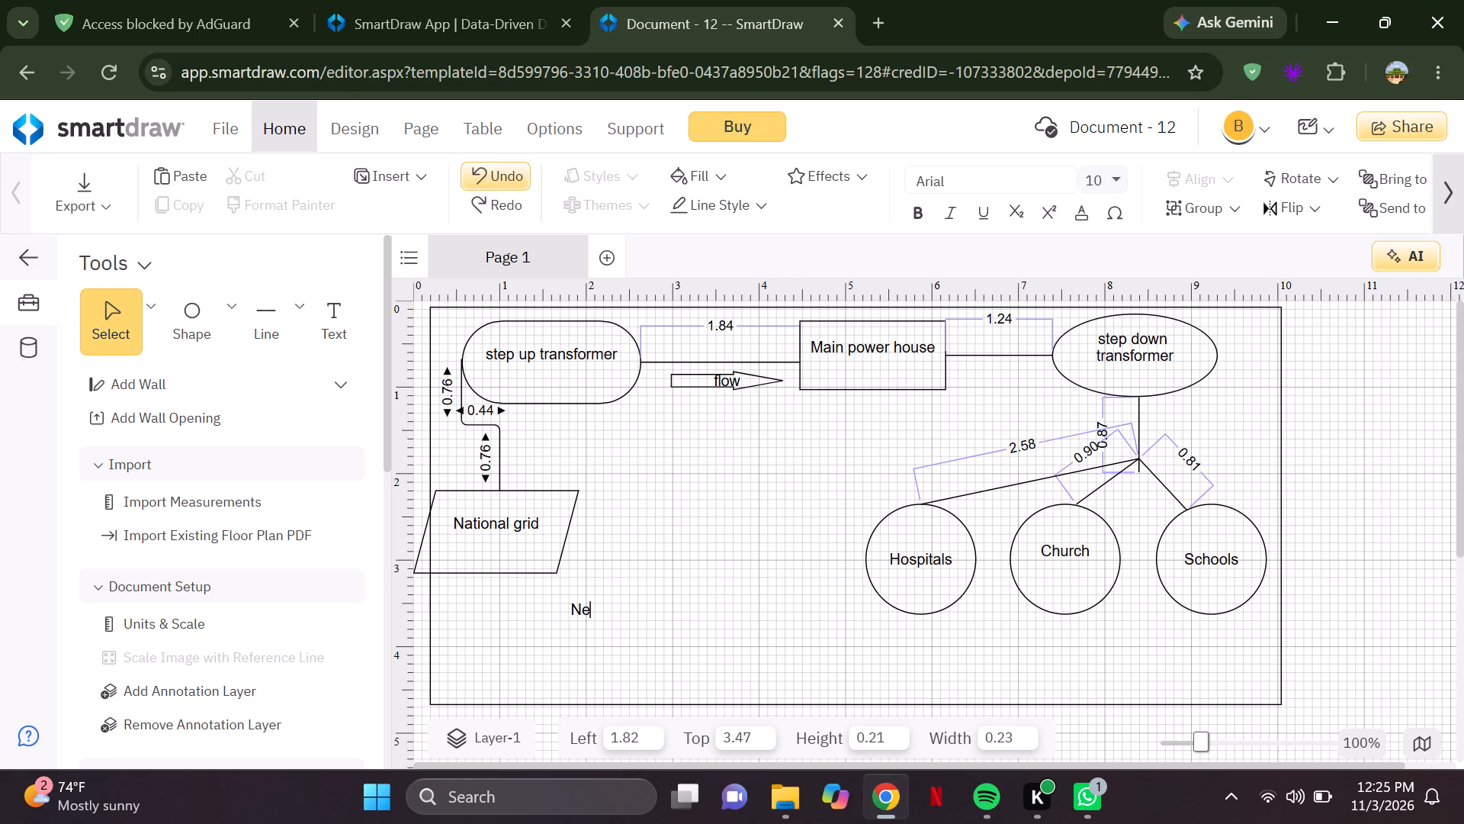
type("utr")
key("a")
type("l")
key("space")
key("shift+w")
type("ire")
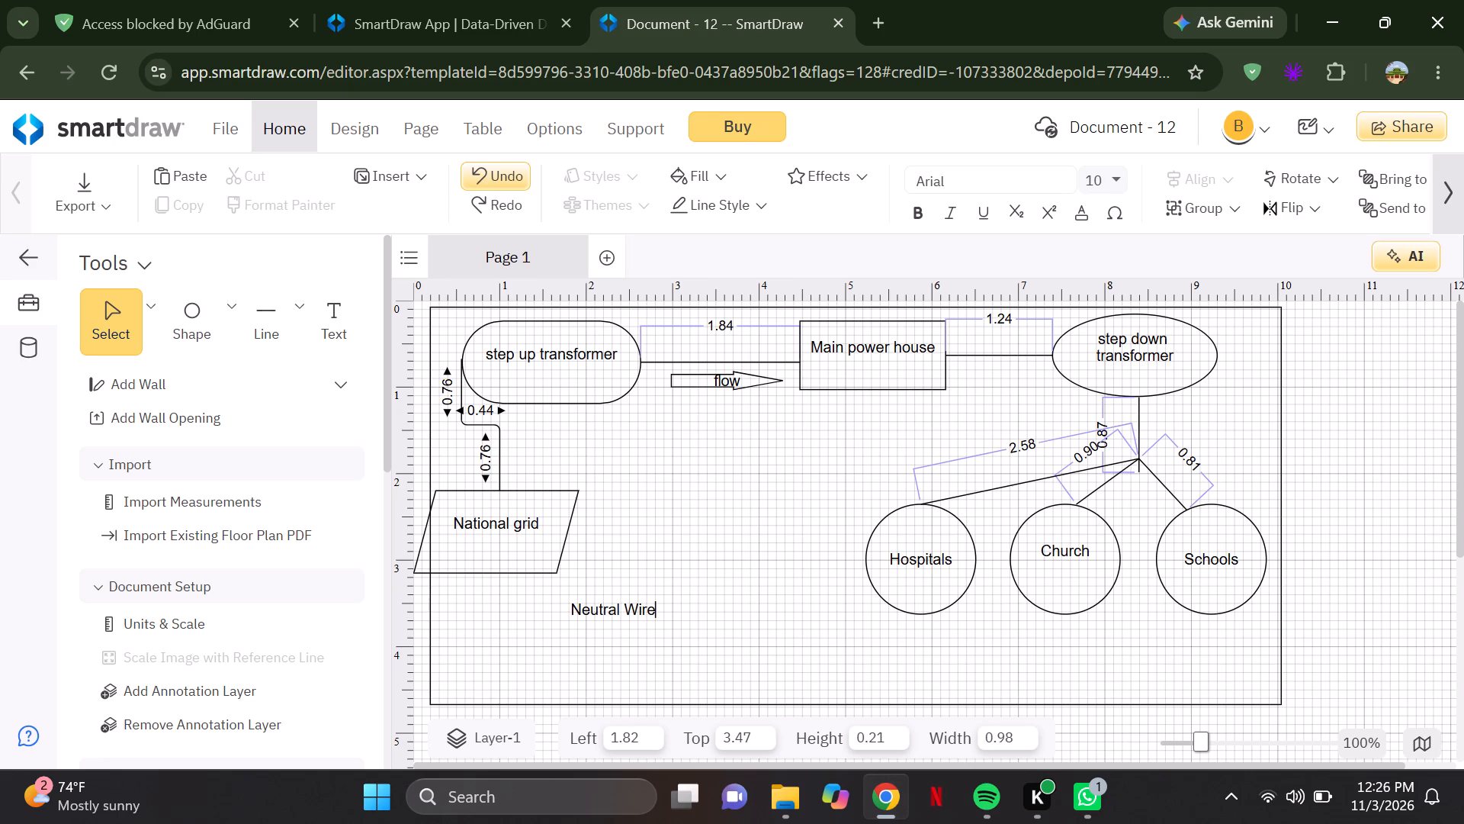
key("shift+plus")
key("BackSpace")
key("equal")
key("space")
type("Clo")
key("BackSpace")
key("BackSpace")
type("olo")
type("r blu")
key("r")
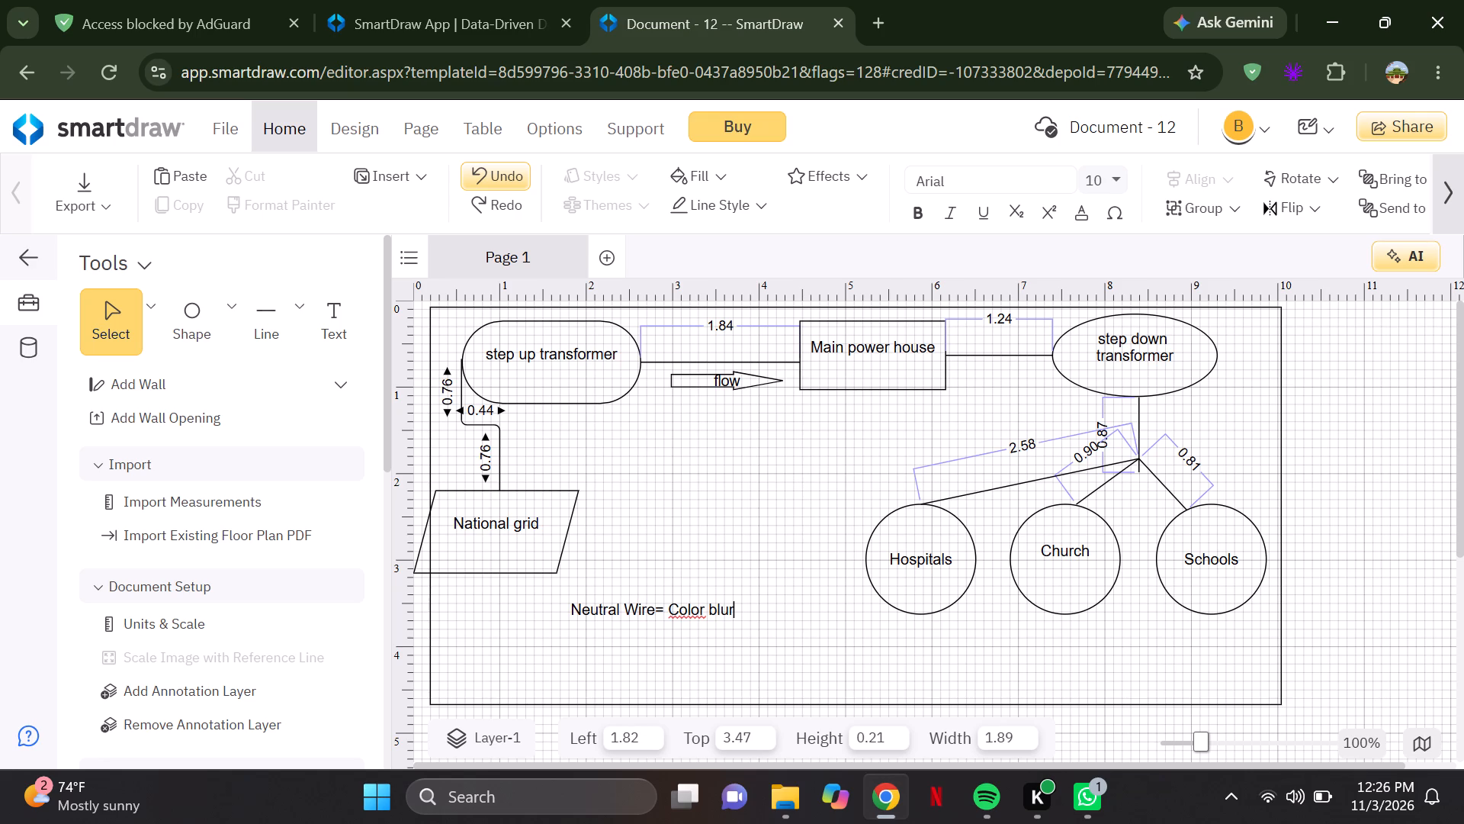
key("BackSpace")
key("e")
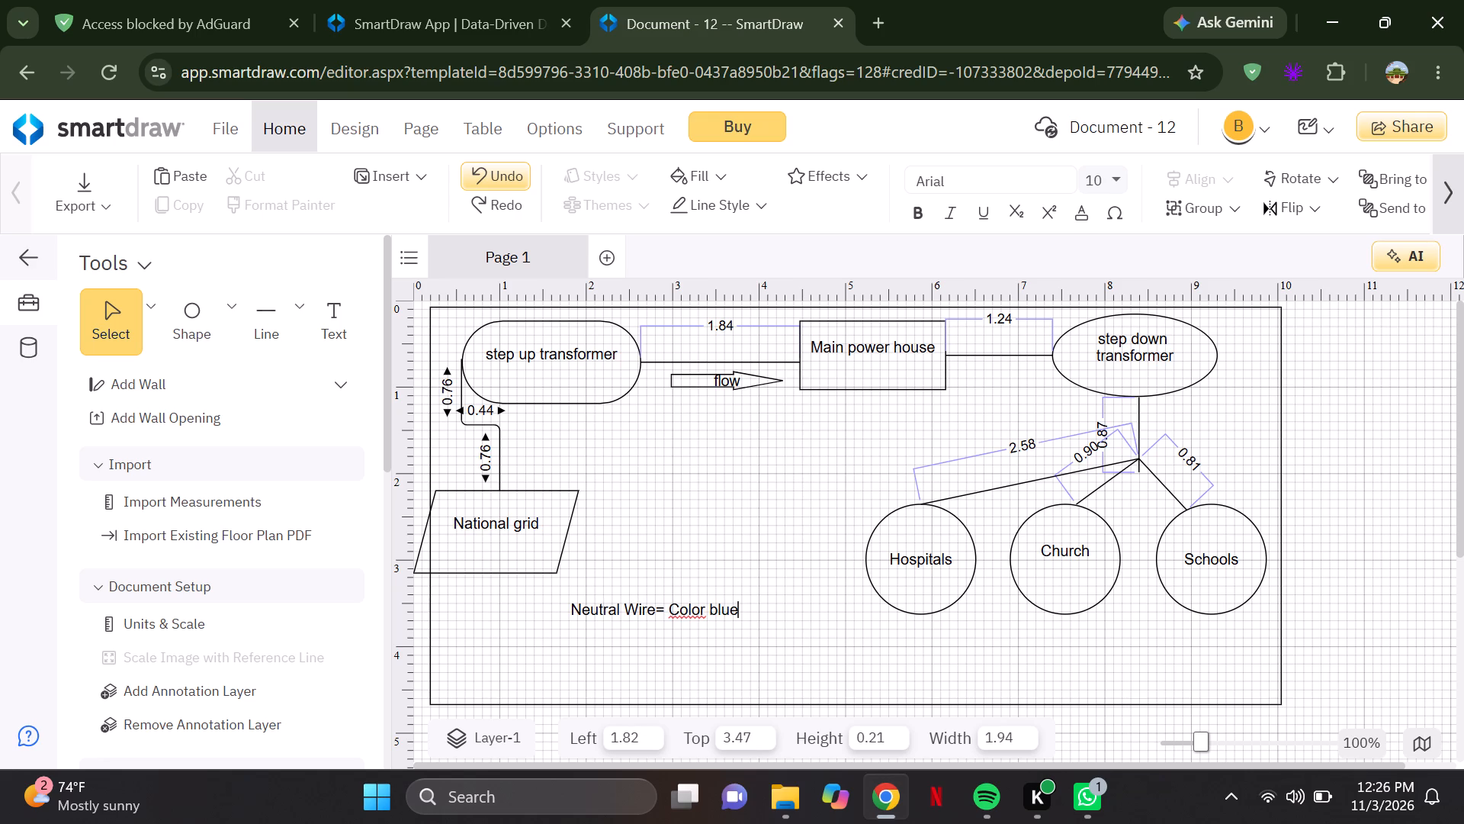
Add a second line to the wire label reading "Live Wire =Color brown".
key("Return")
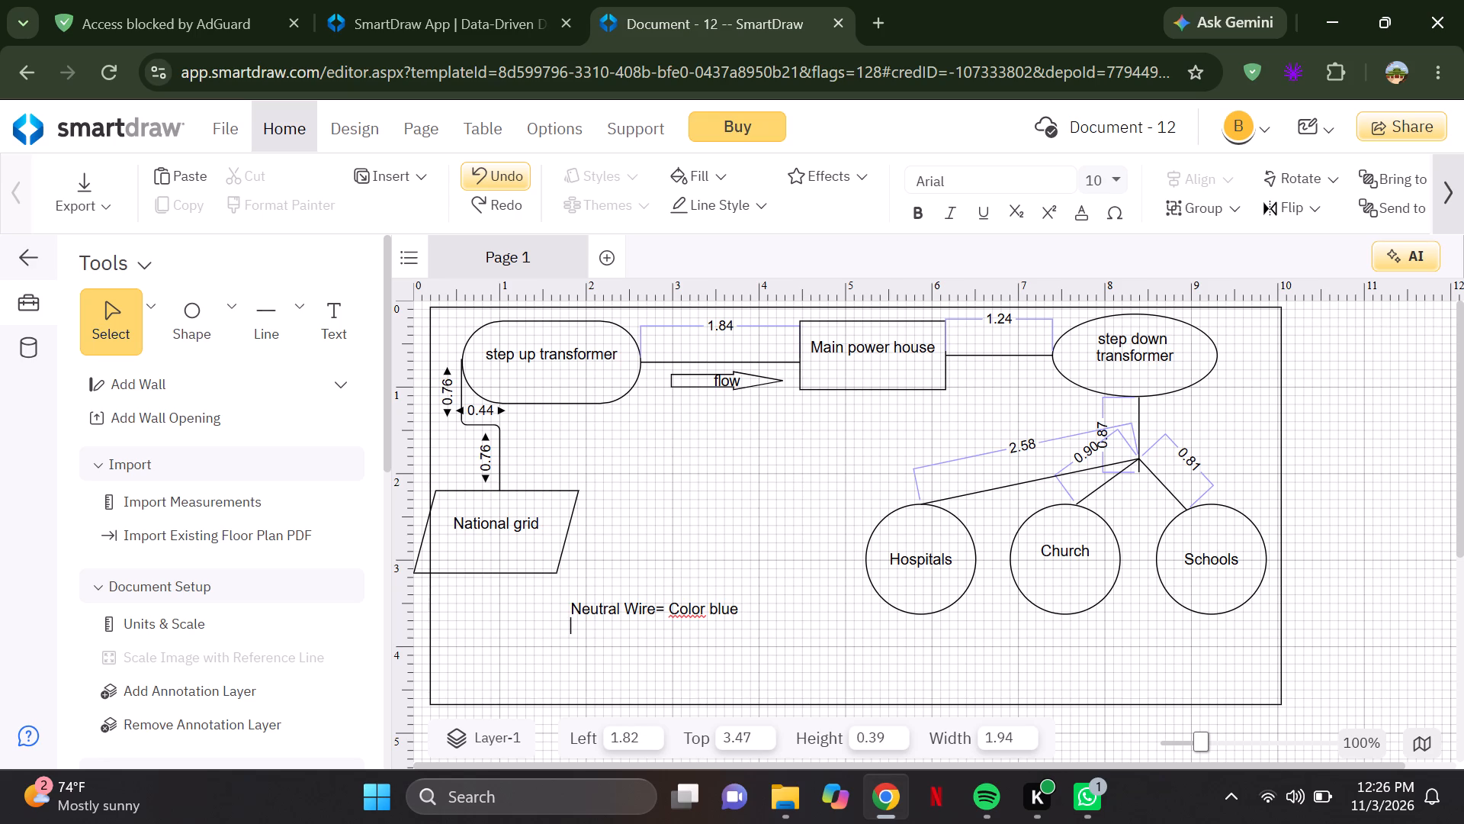
type("Livew")
key("BackSpace")
key("space")
type("Wire")
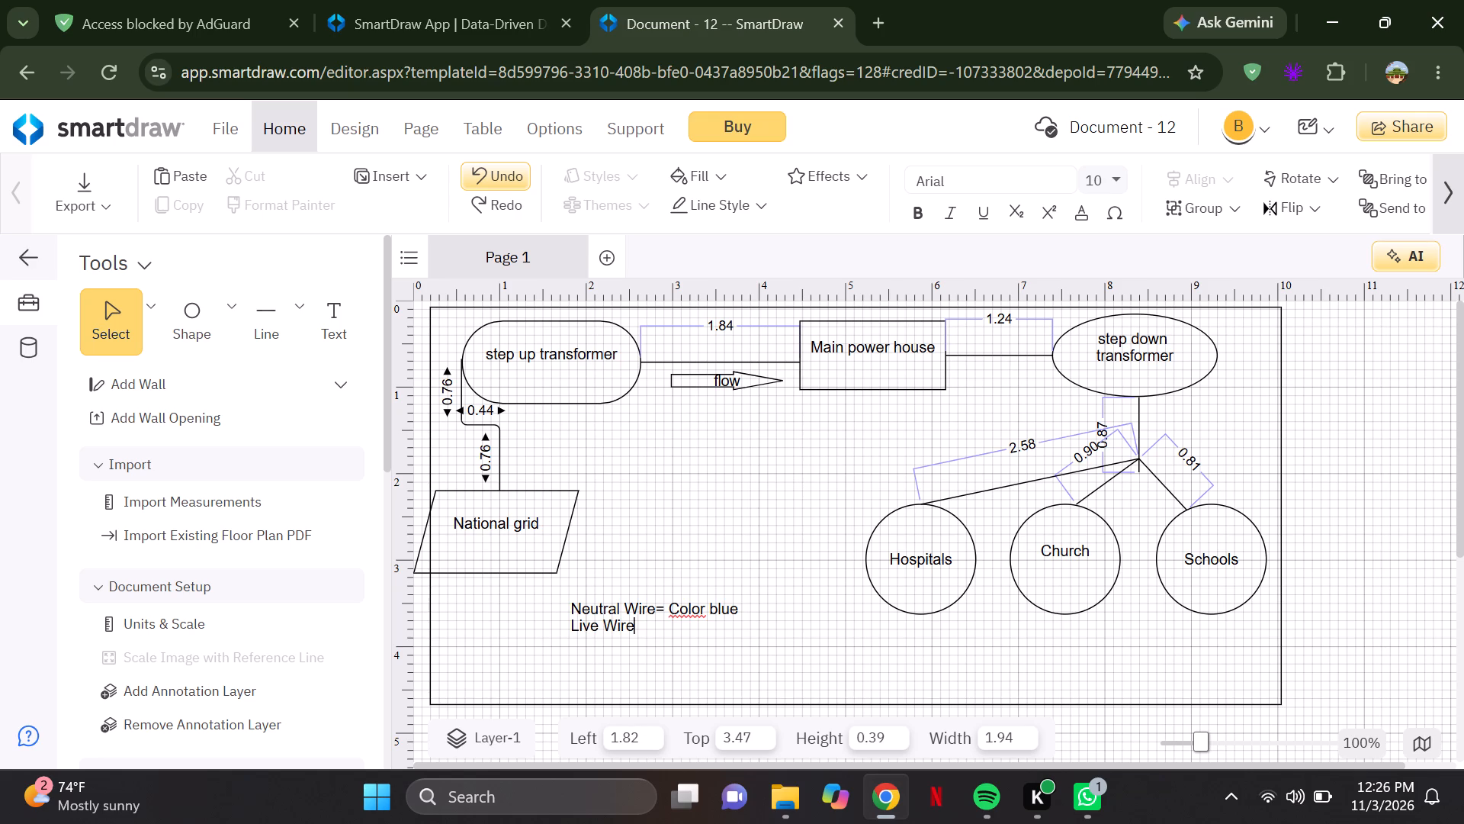
key("space")
key("equal")
key("shift+c")
type("olo")
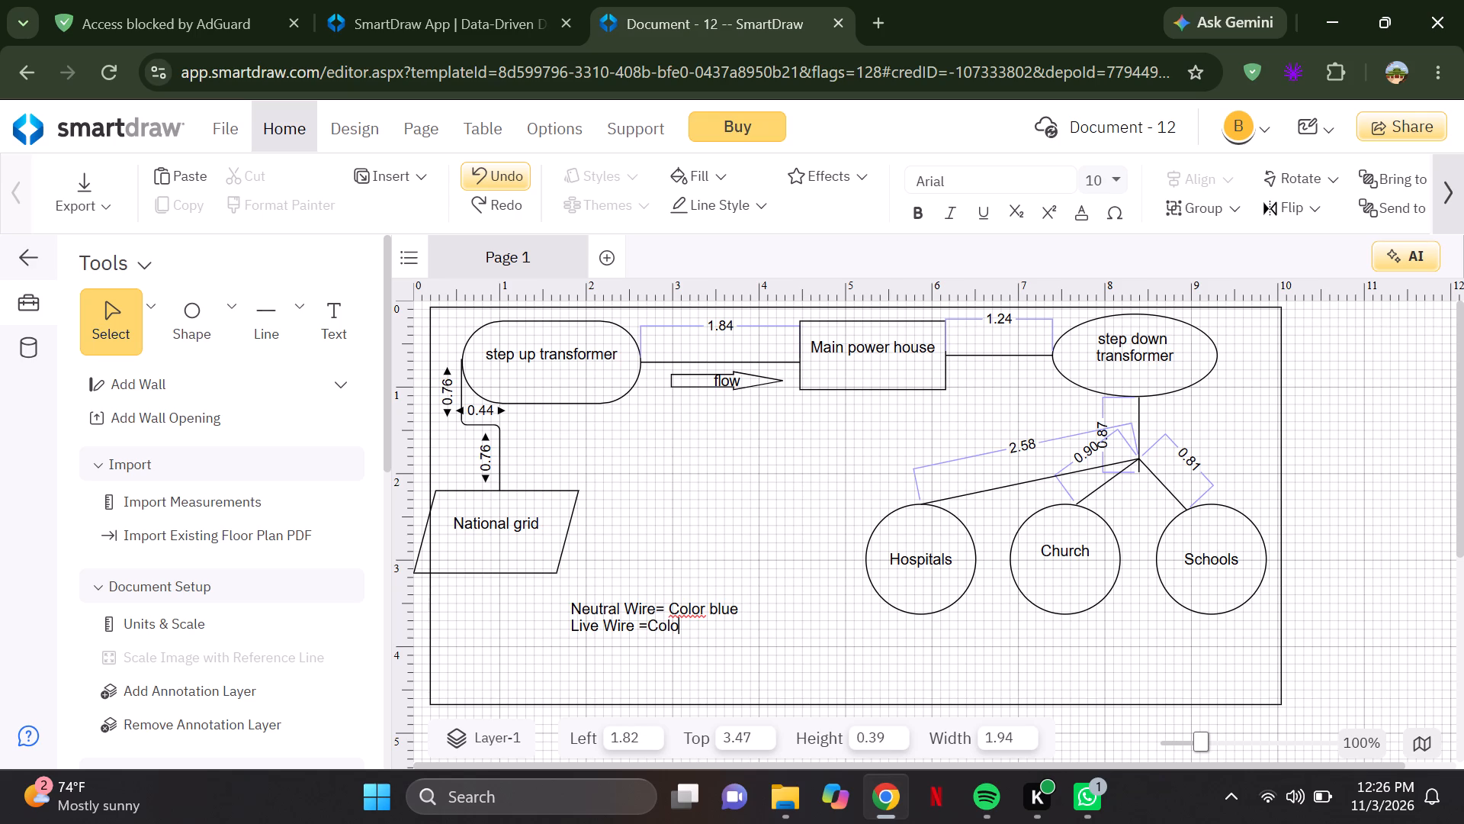
type("r")
key("space")
type("brown")
Start a third line in the wire label, under the live wire line, with "Earth = ".
key("Return")
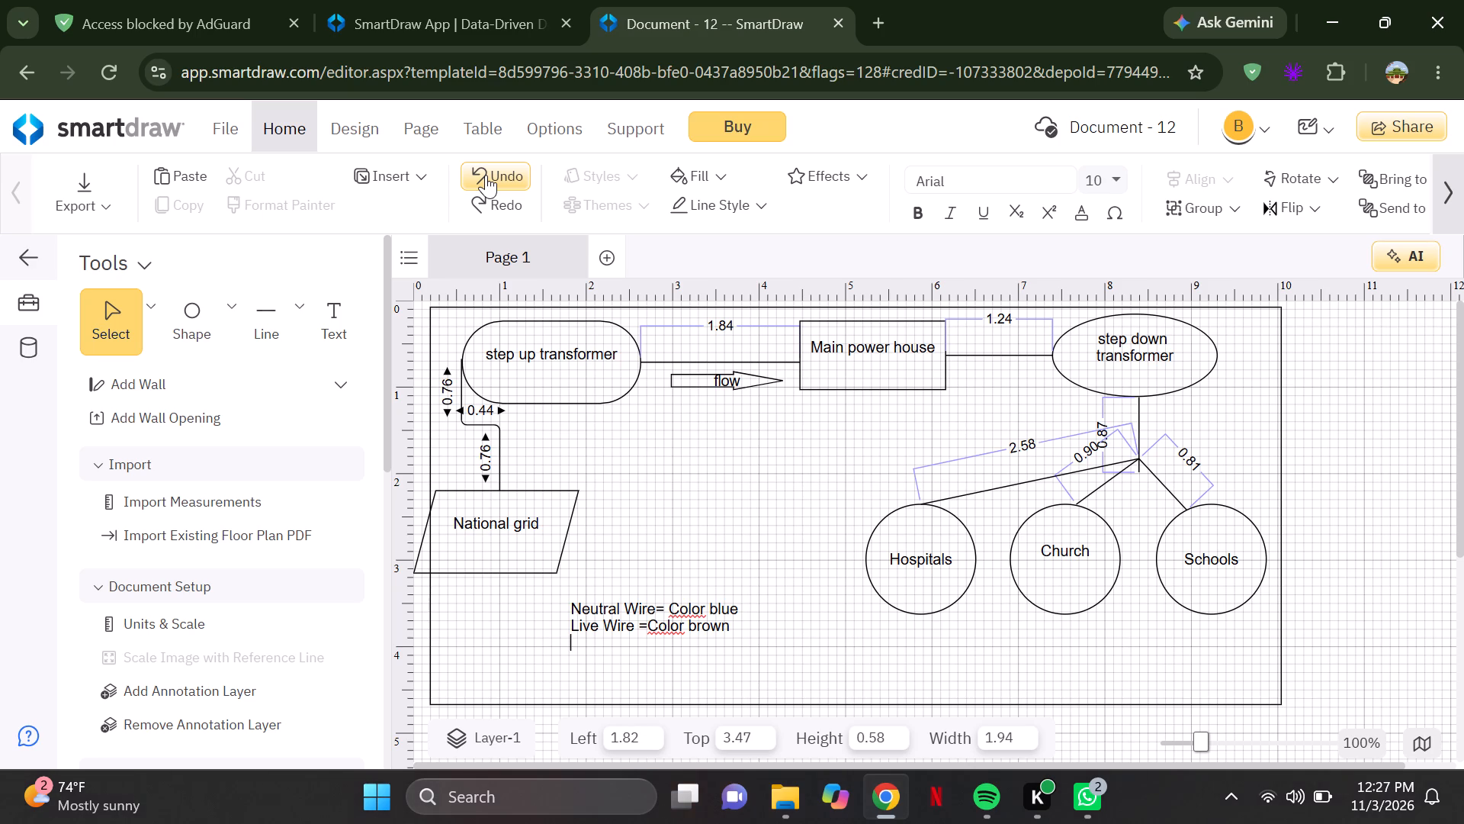
type("Ea")
type("rth")
key("space")
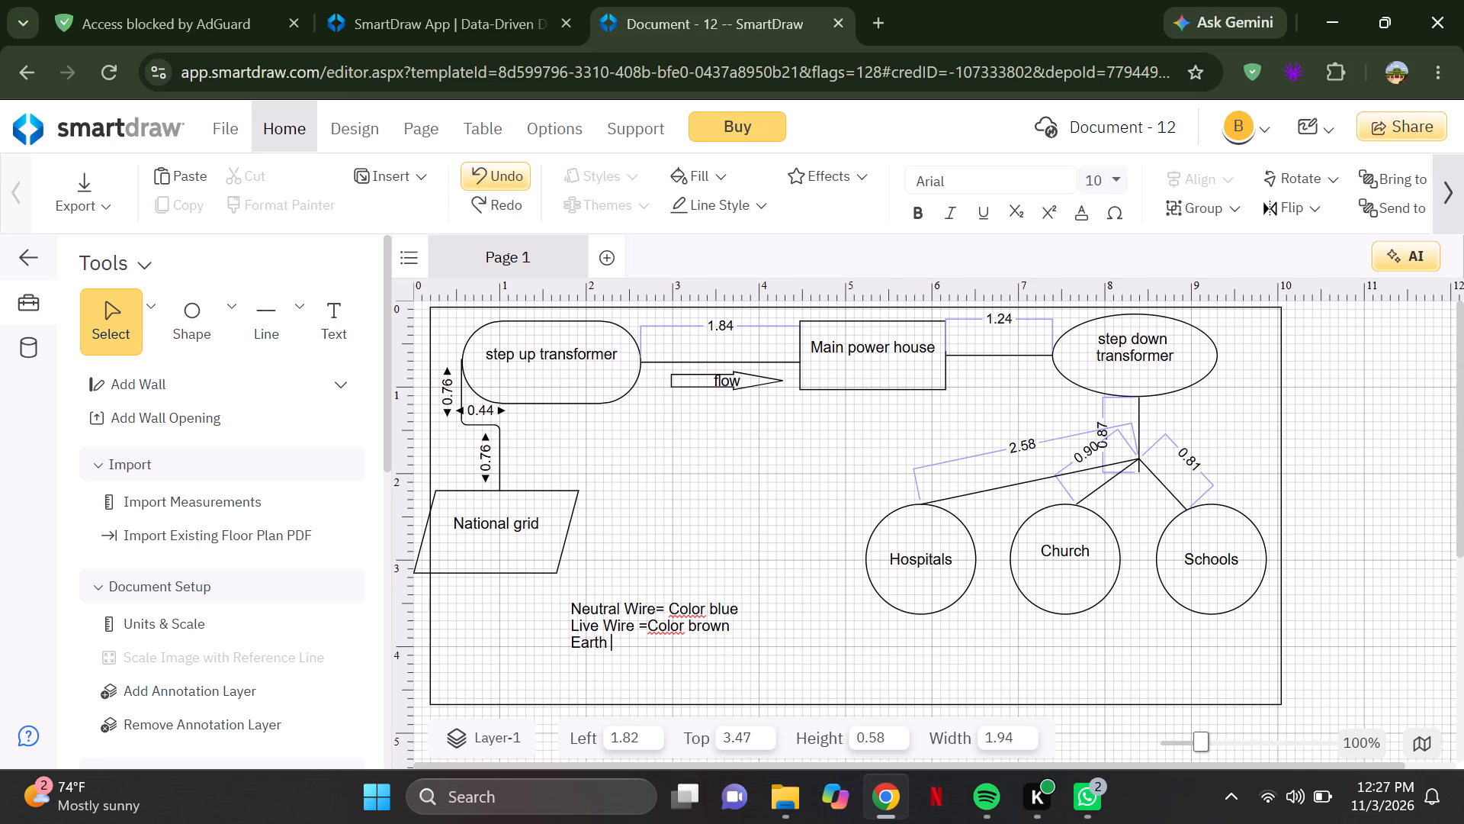
key("equal")
key("space")
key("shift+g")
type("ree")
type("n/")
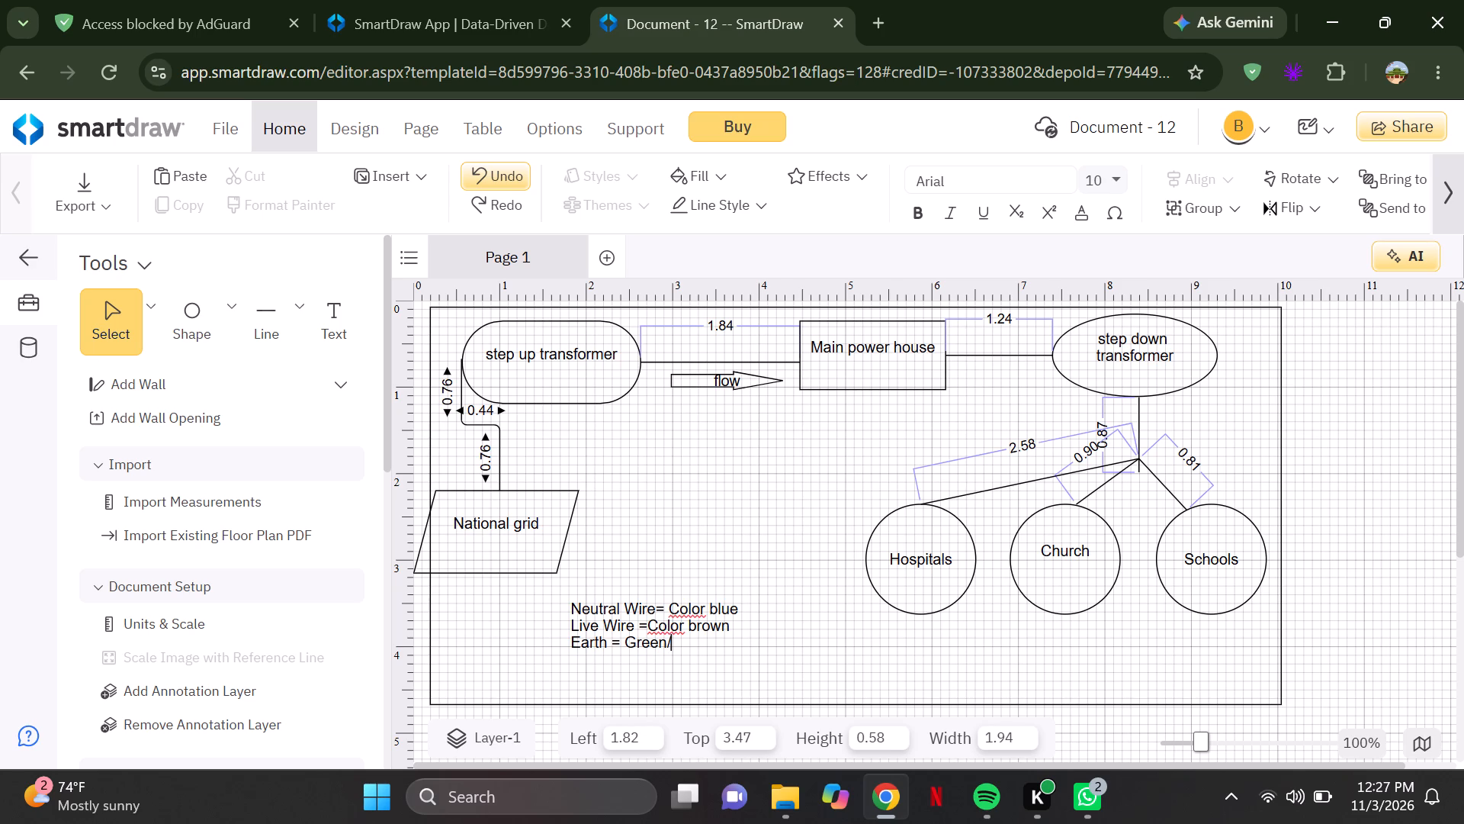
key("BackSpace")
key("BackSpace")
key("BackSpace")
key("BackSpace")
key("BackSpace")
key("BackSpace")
Complete the label's third line as "Earth = Color Green/yellow".
type("Color")
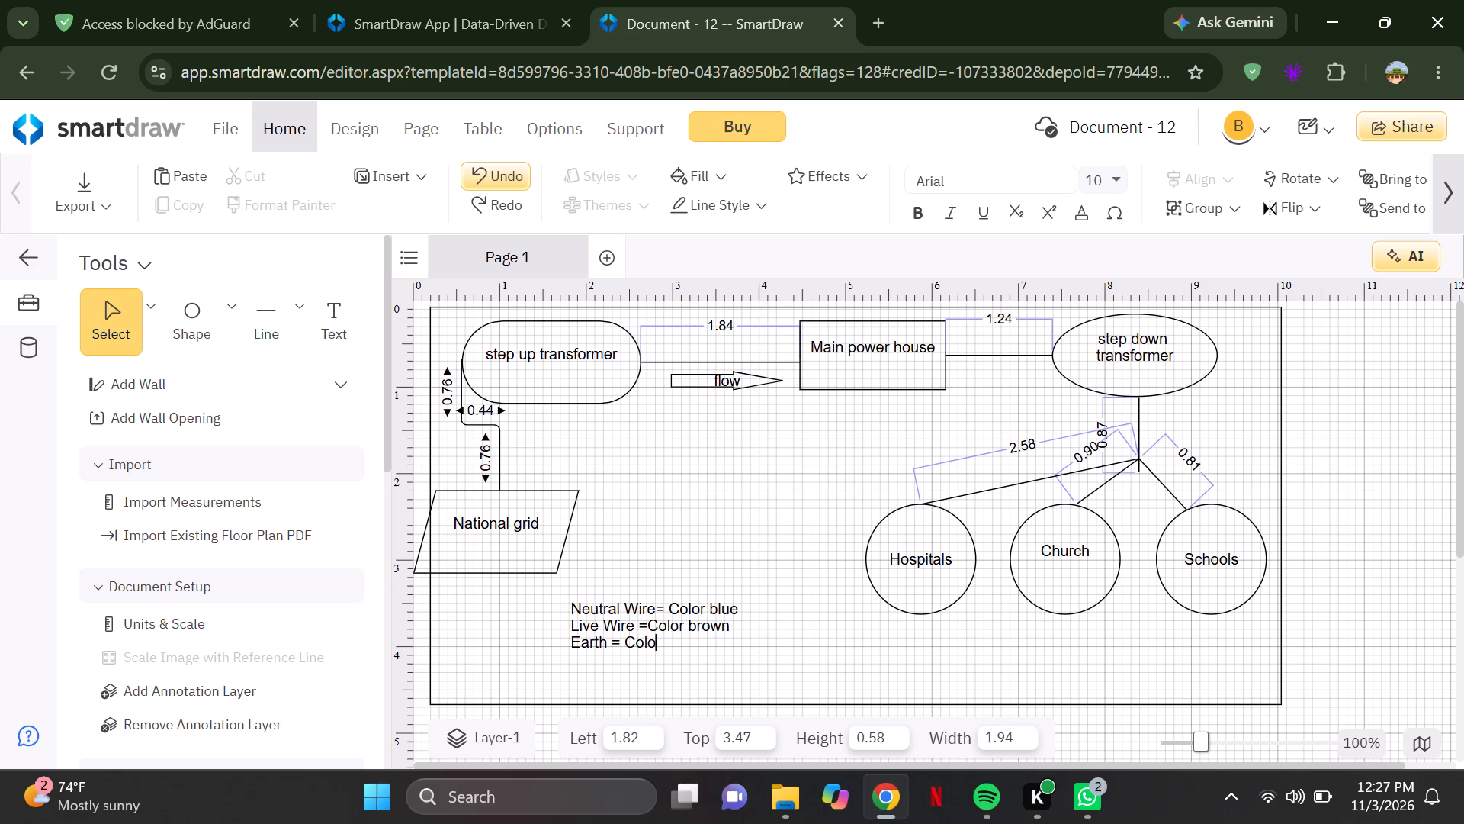
key("space")
type("Gree")
type("n/")
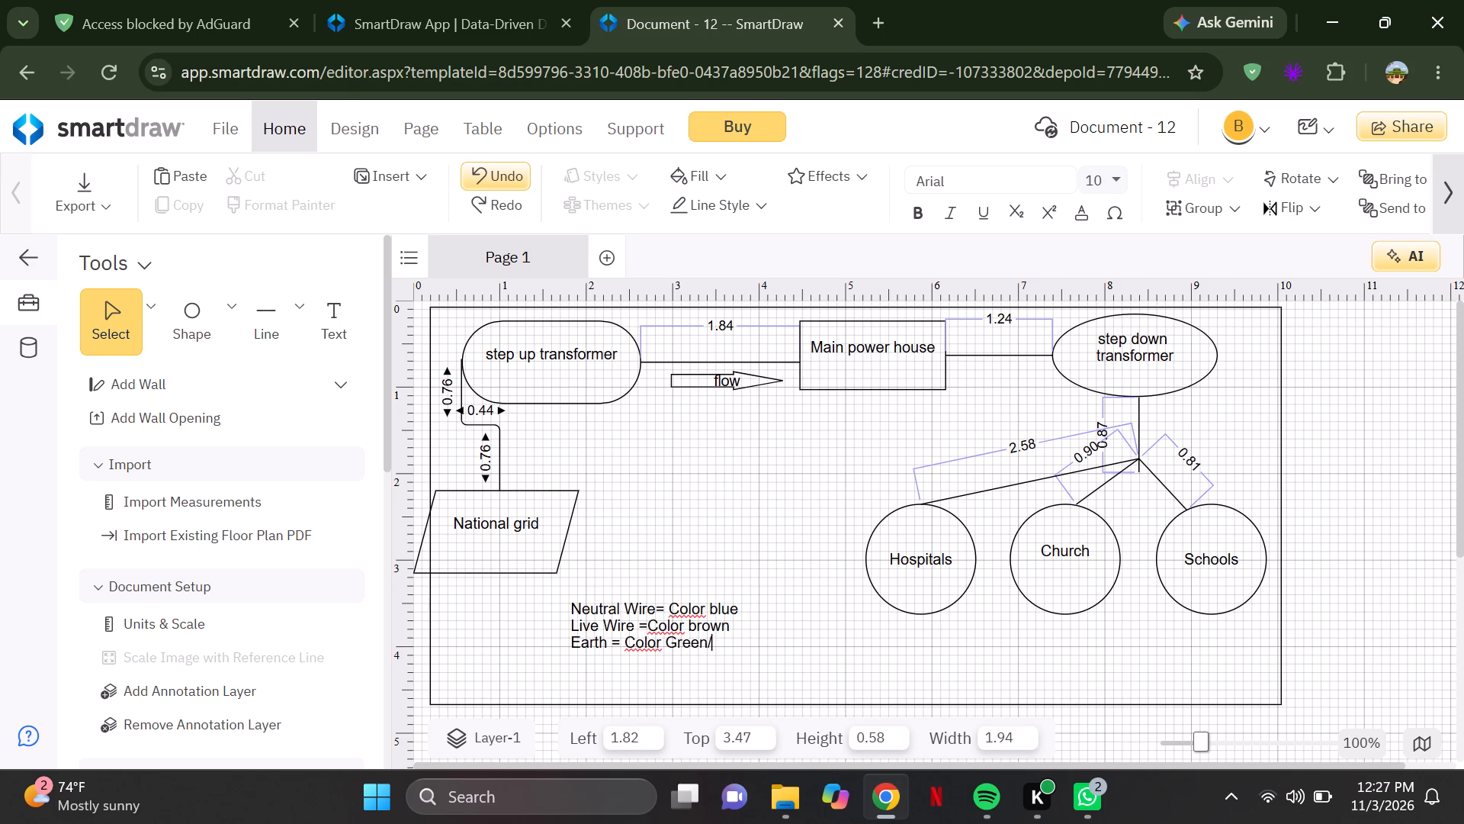
type("yellow")
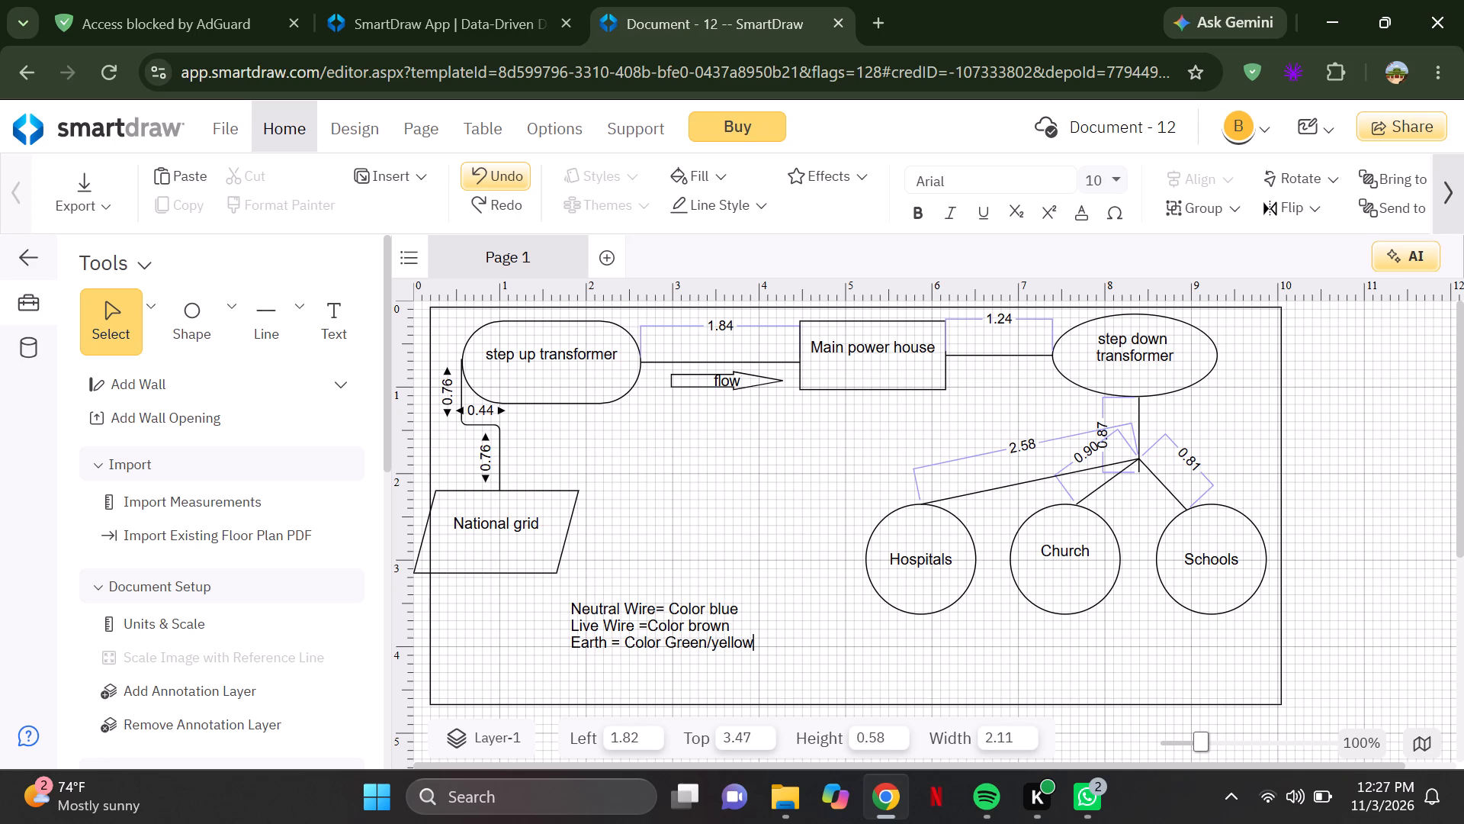
Save the power-flow diagram document.
key("ctrl+s")
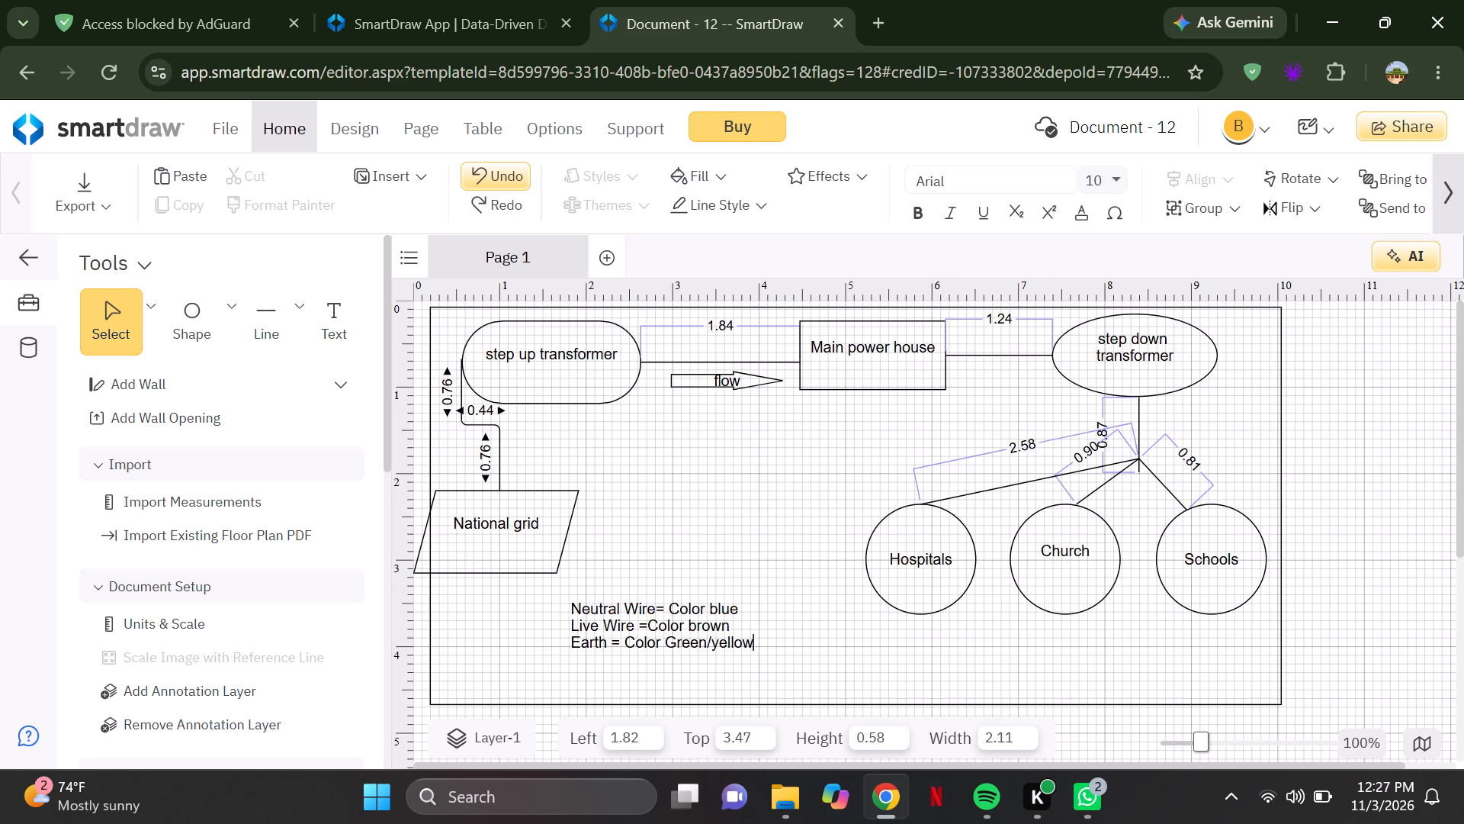
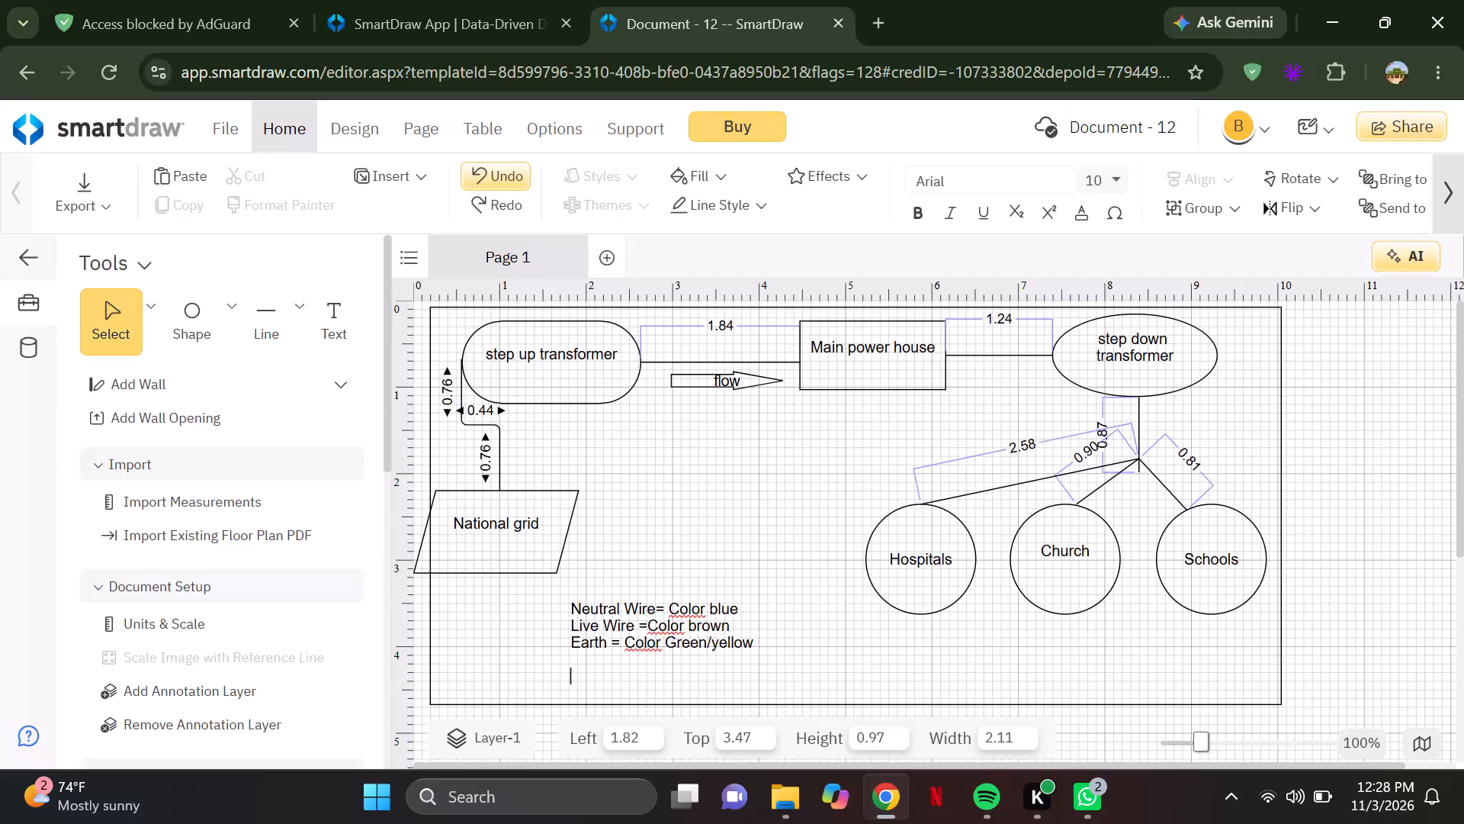
Start a note below the wire colour lines reading "N/B Fuses must be intalled".
key("n")
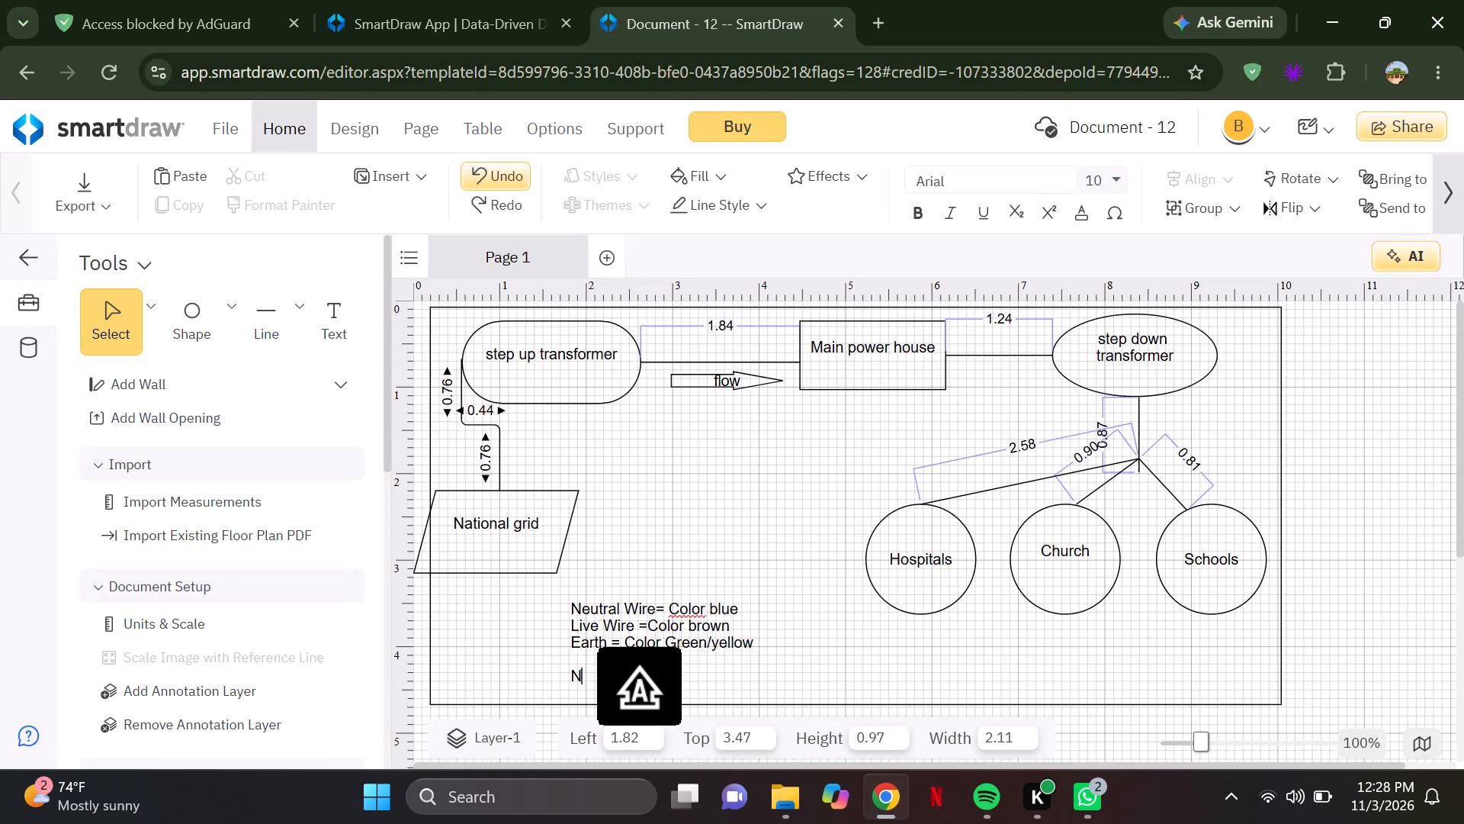
key("slash")
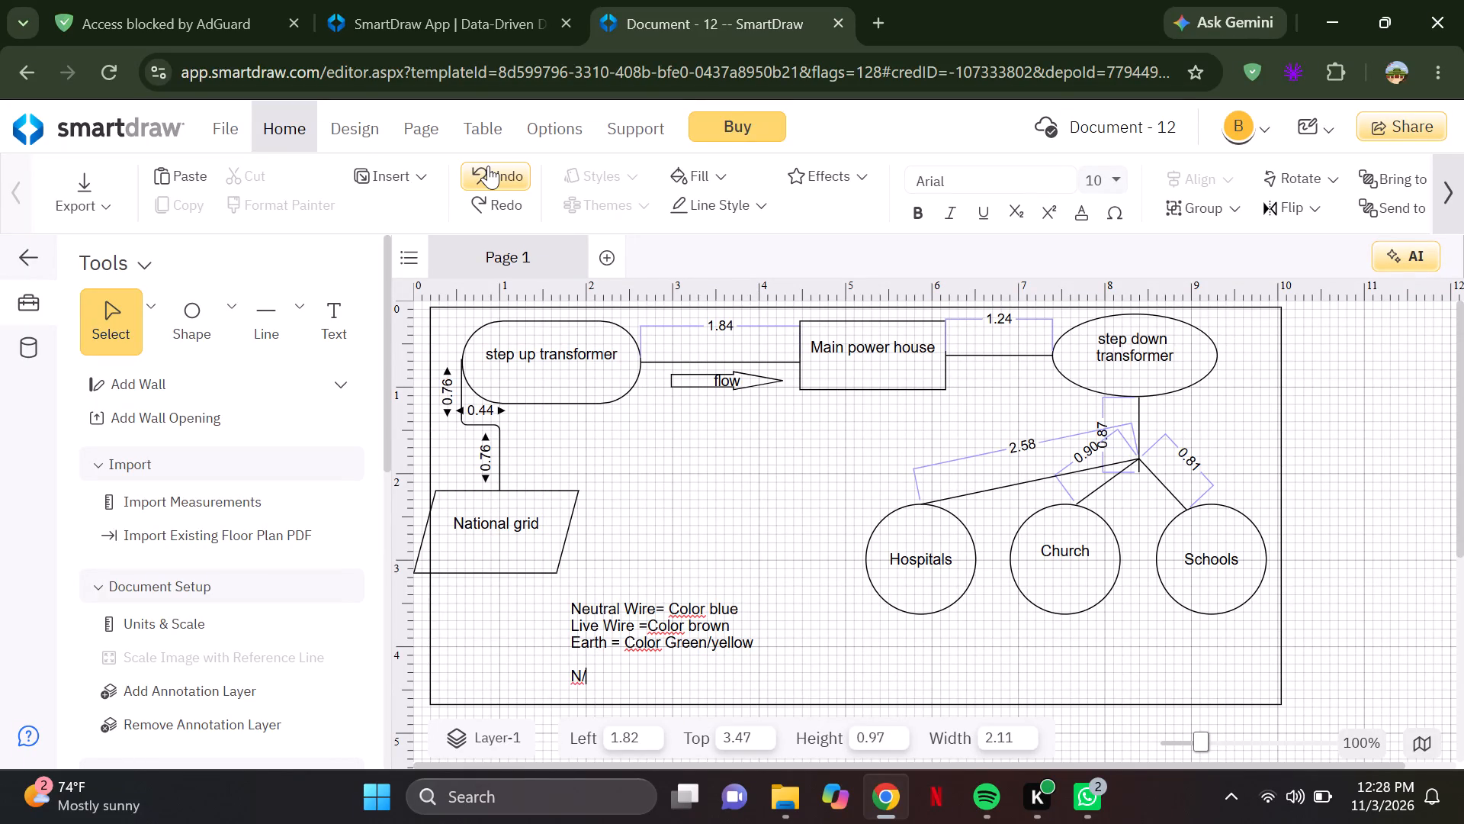
key("b")
key("space")
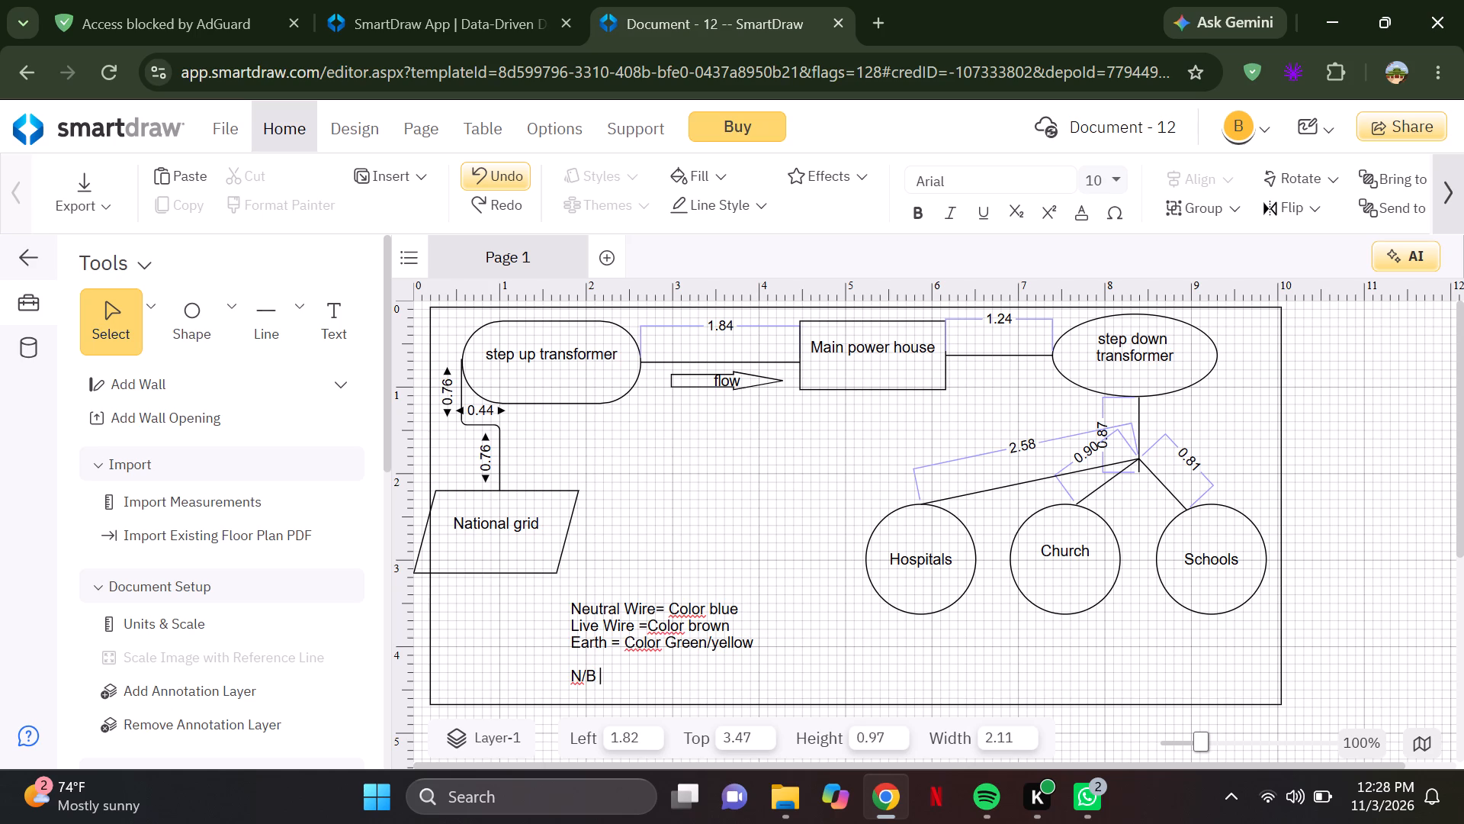
type("FU")
key("BackSpace")
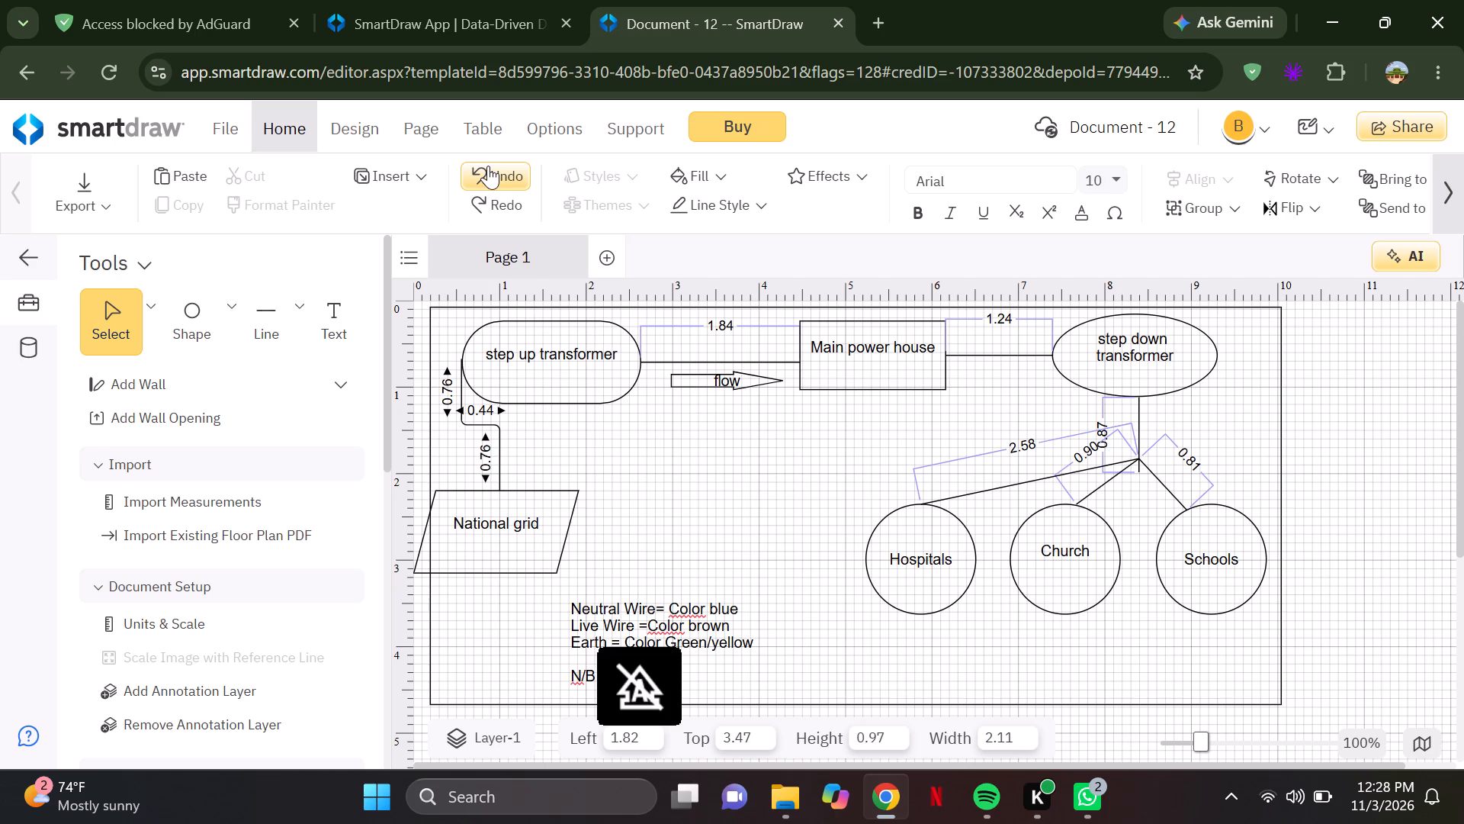
type("uses must b")
type("e")
key("space")
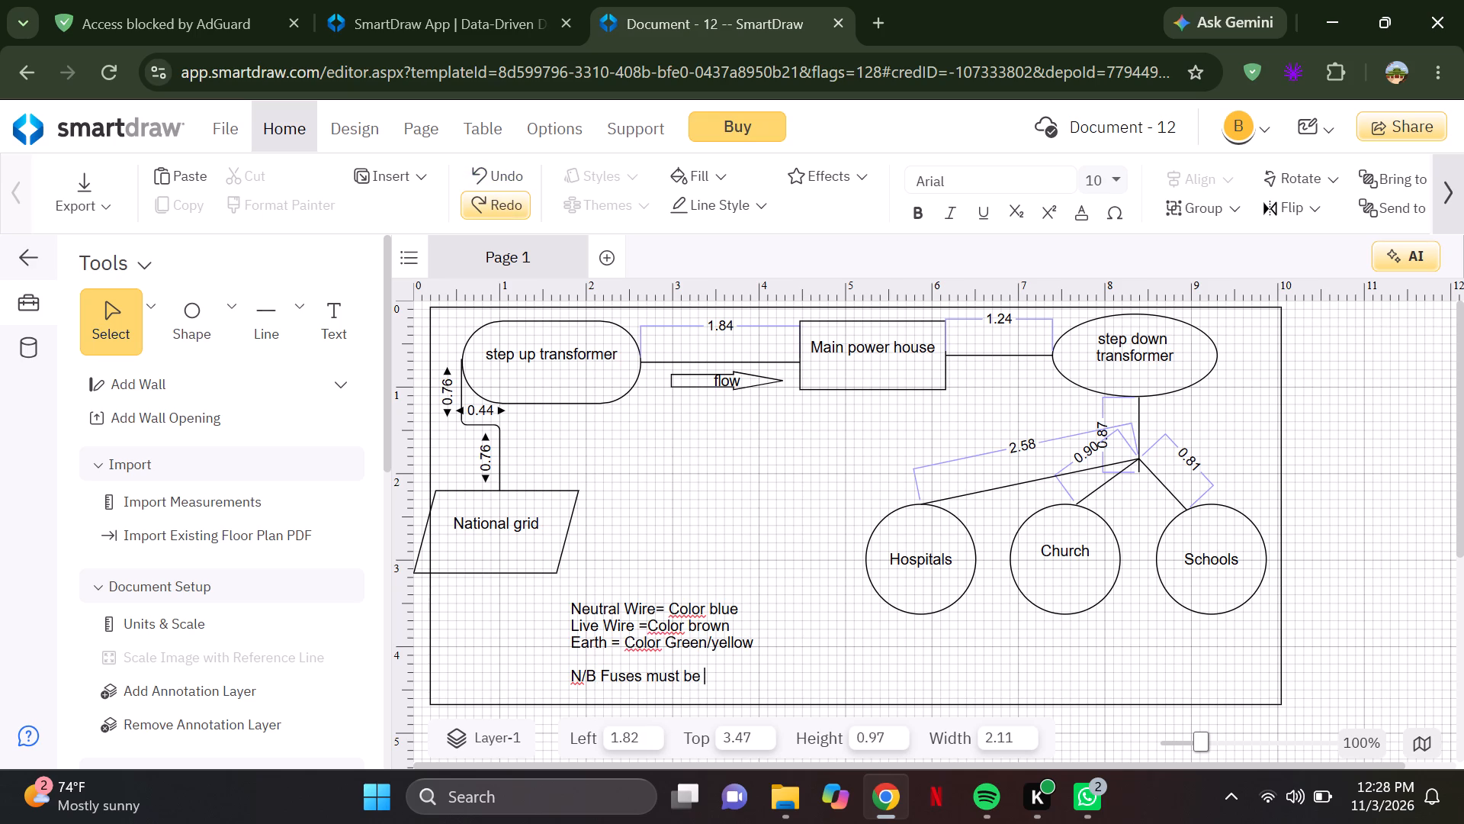
type("intalled")
key("space")
Continue the fuse note with "while using electrical appliances to prevent damage to the appliances".
type("while u")
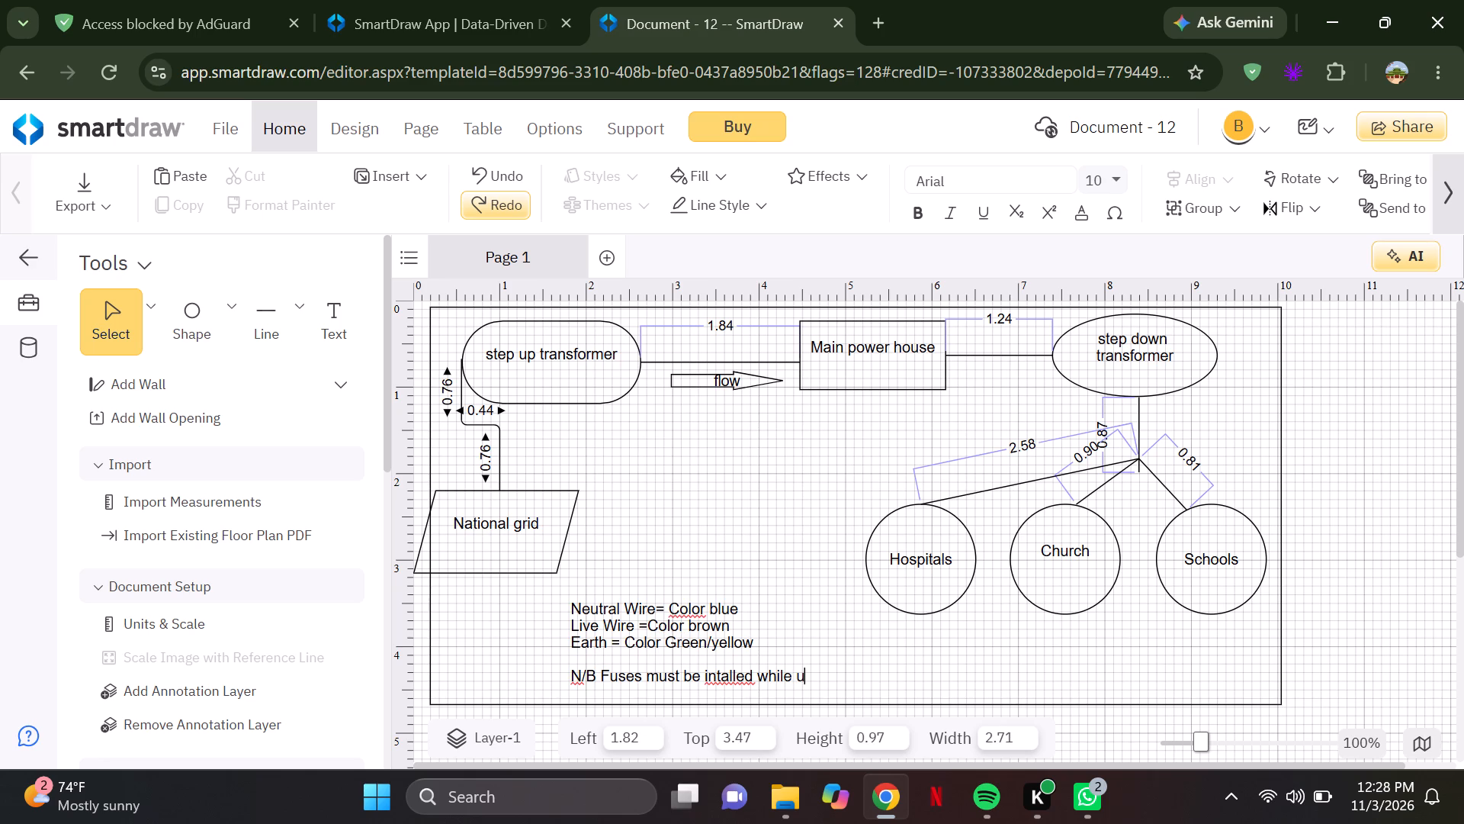
type("sing")
key("space")
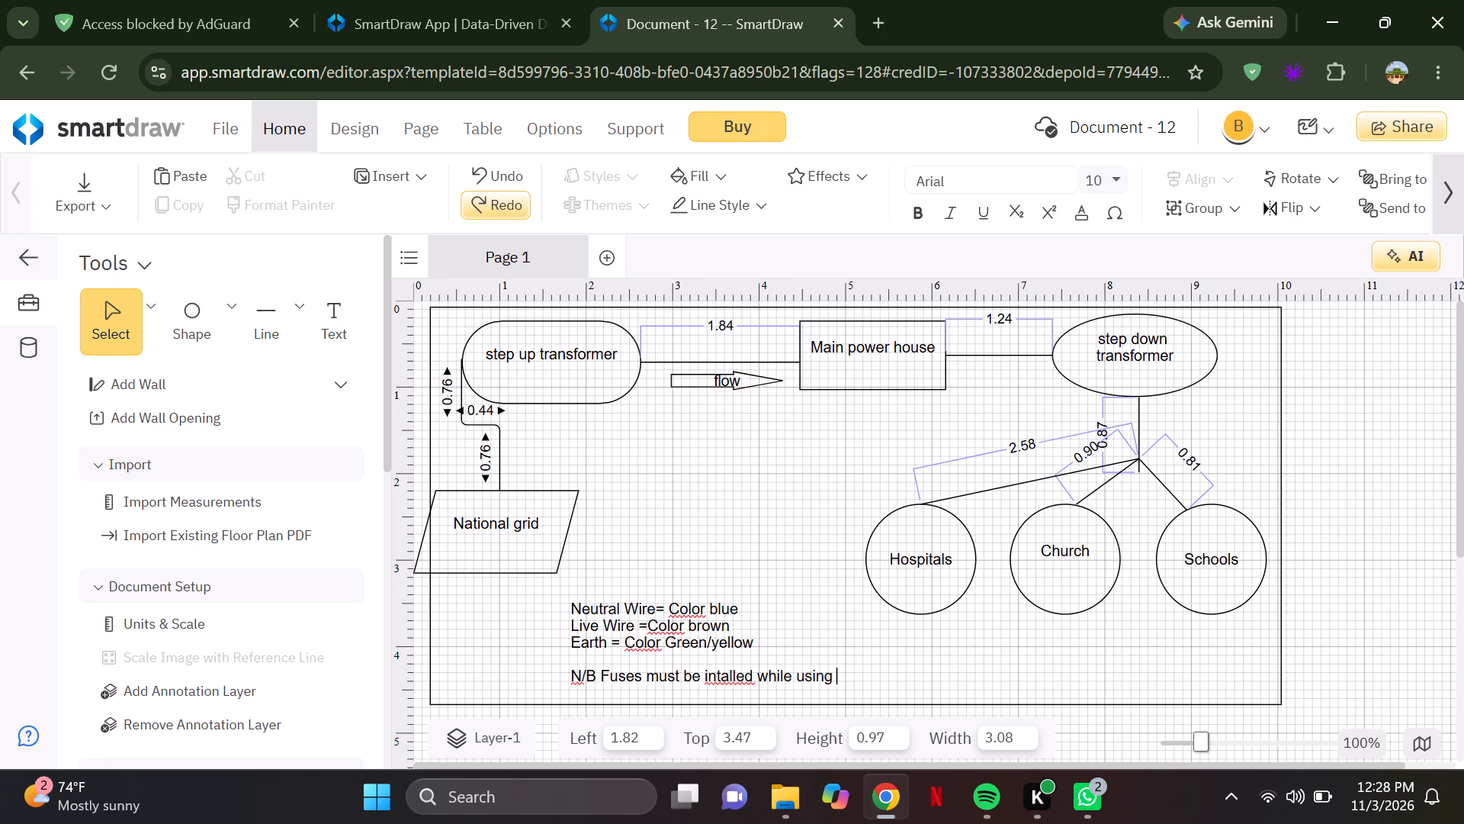
type("electrical a")
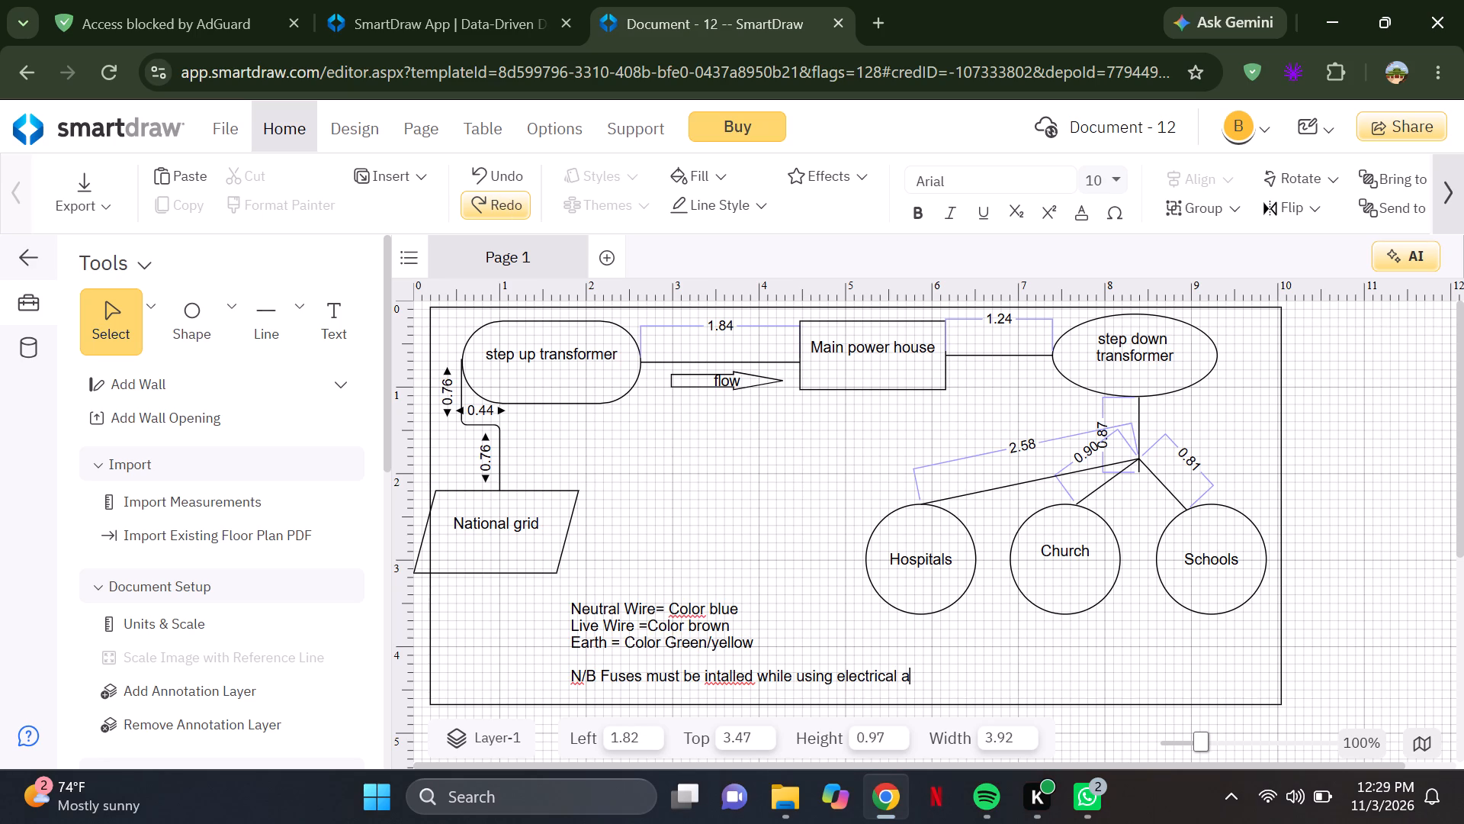
type("ppliance")
type("s to p")
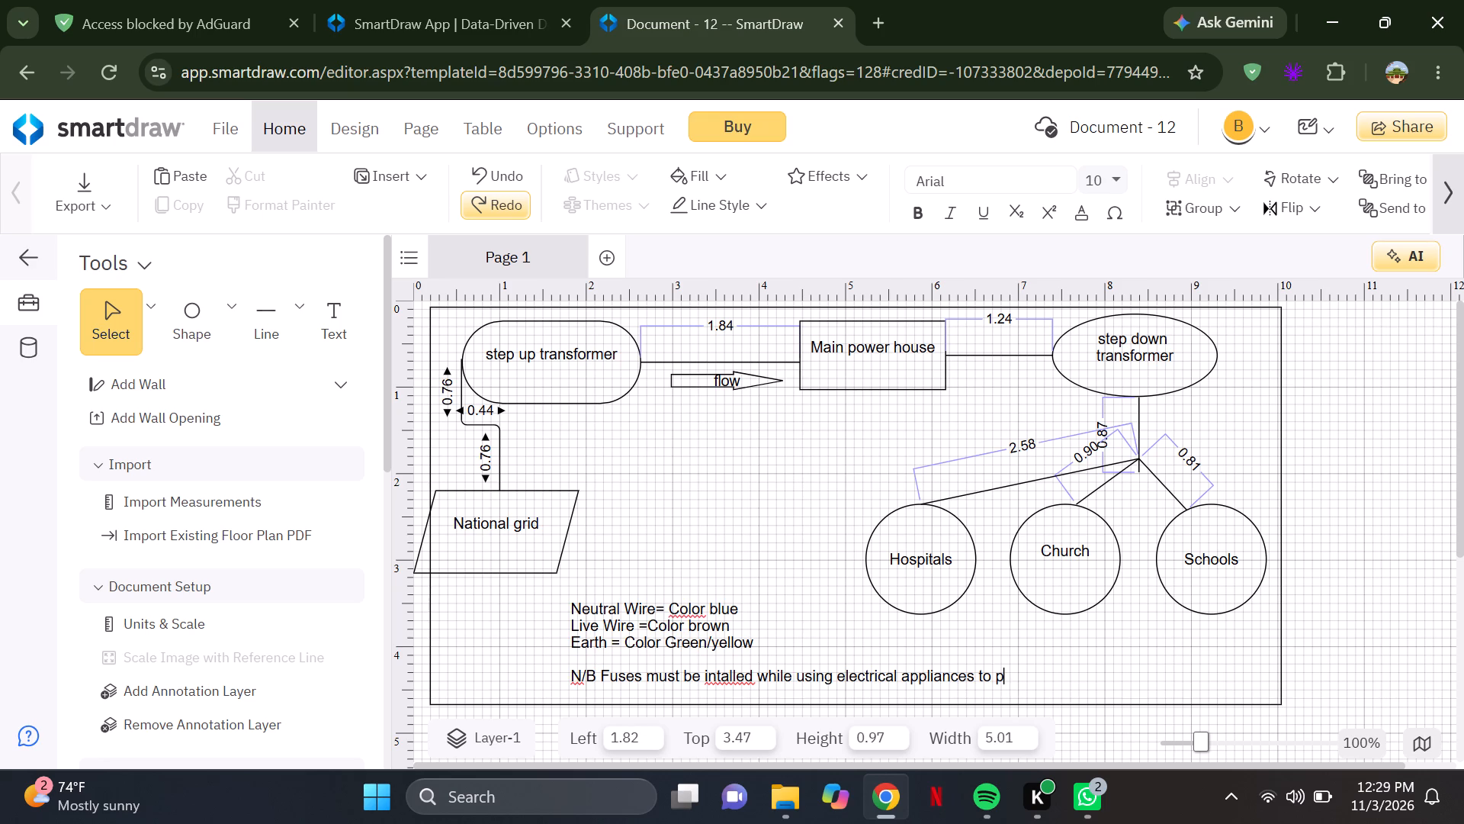
type("revent damag")
type("e")
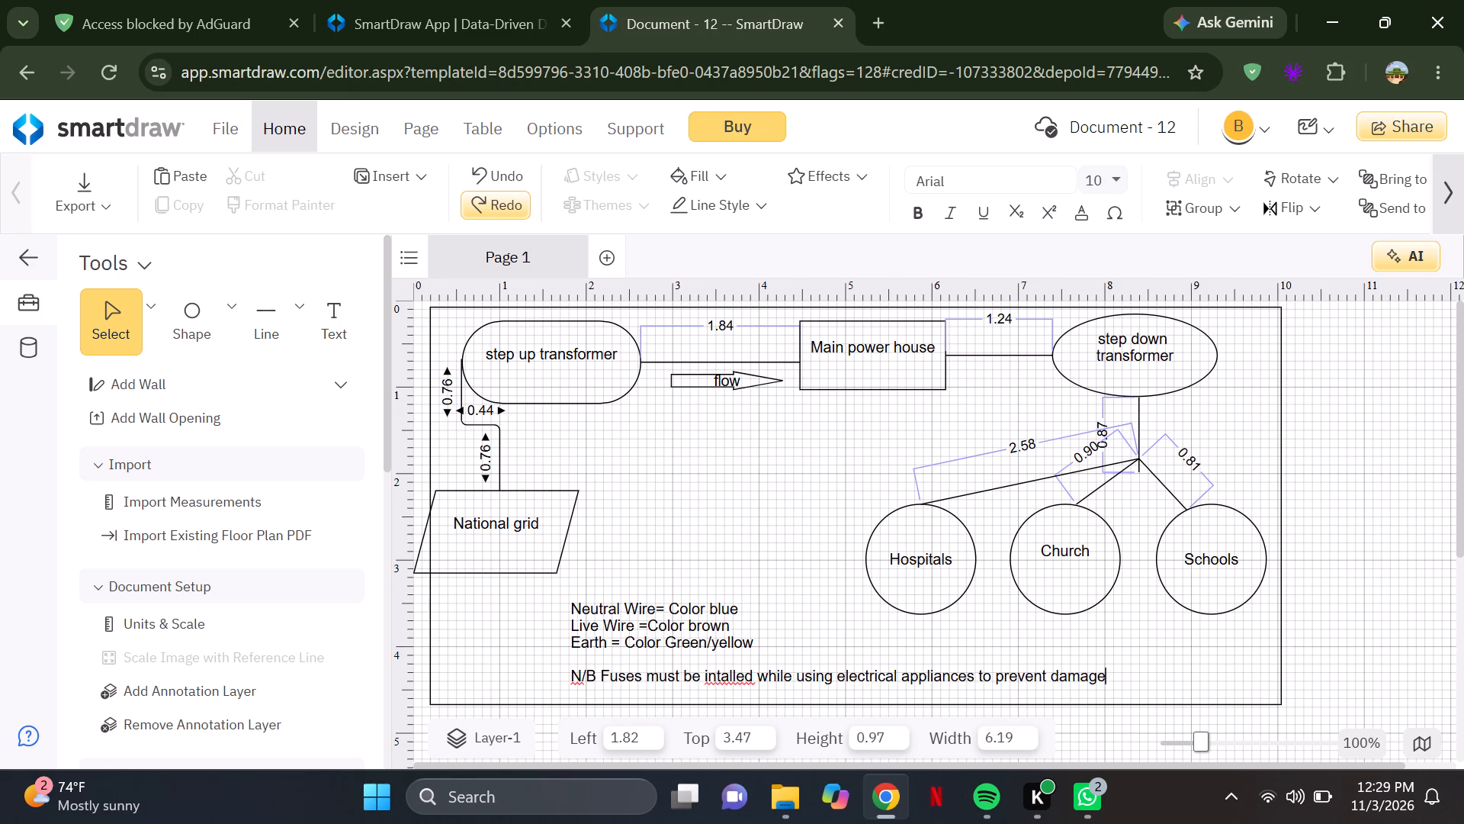
key("space")
type("to th")
type("e appliances")
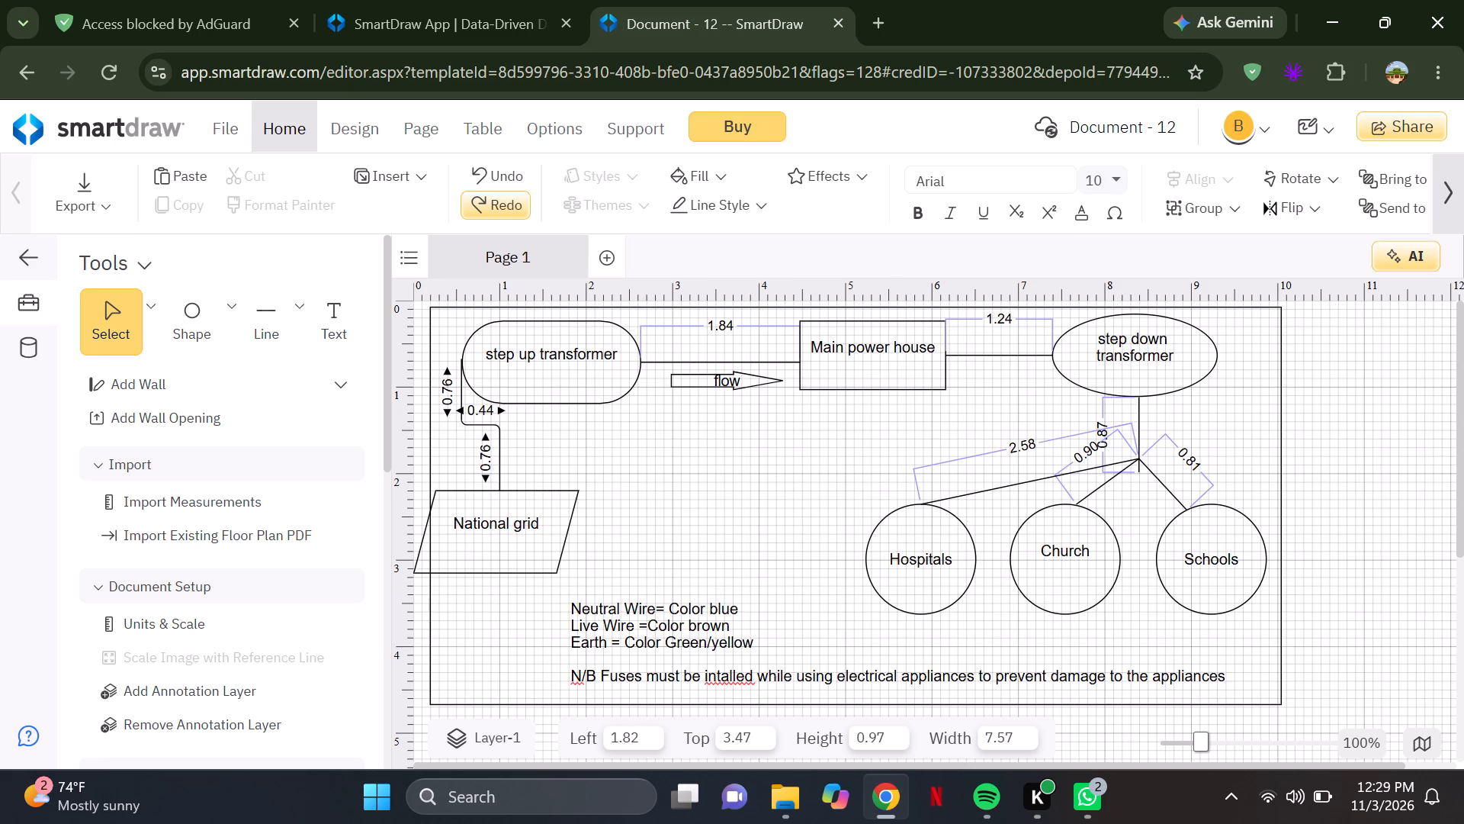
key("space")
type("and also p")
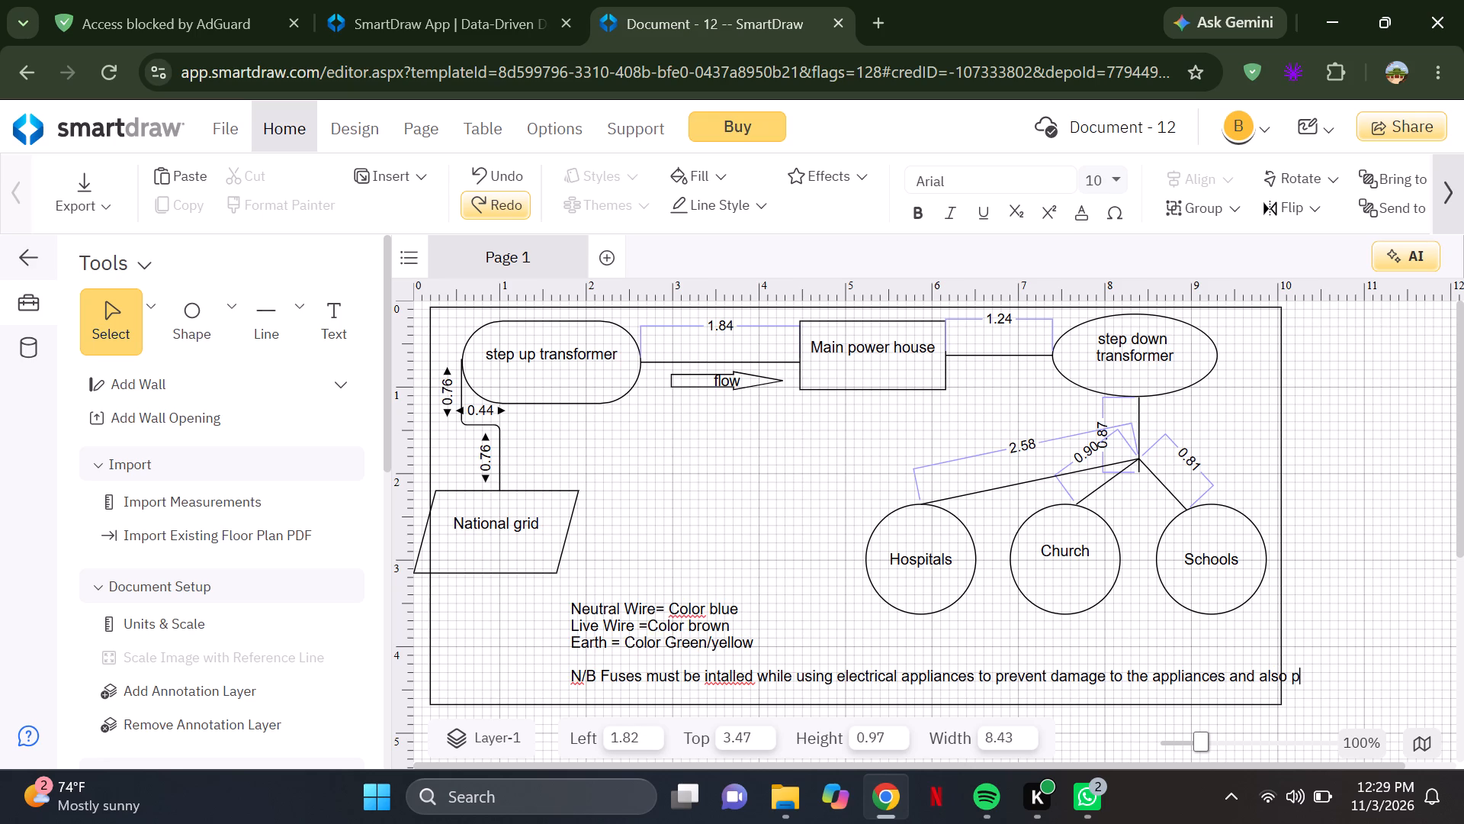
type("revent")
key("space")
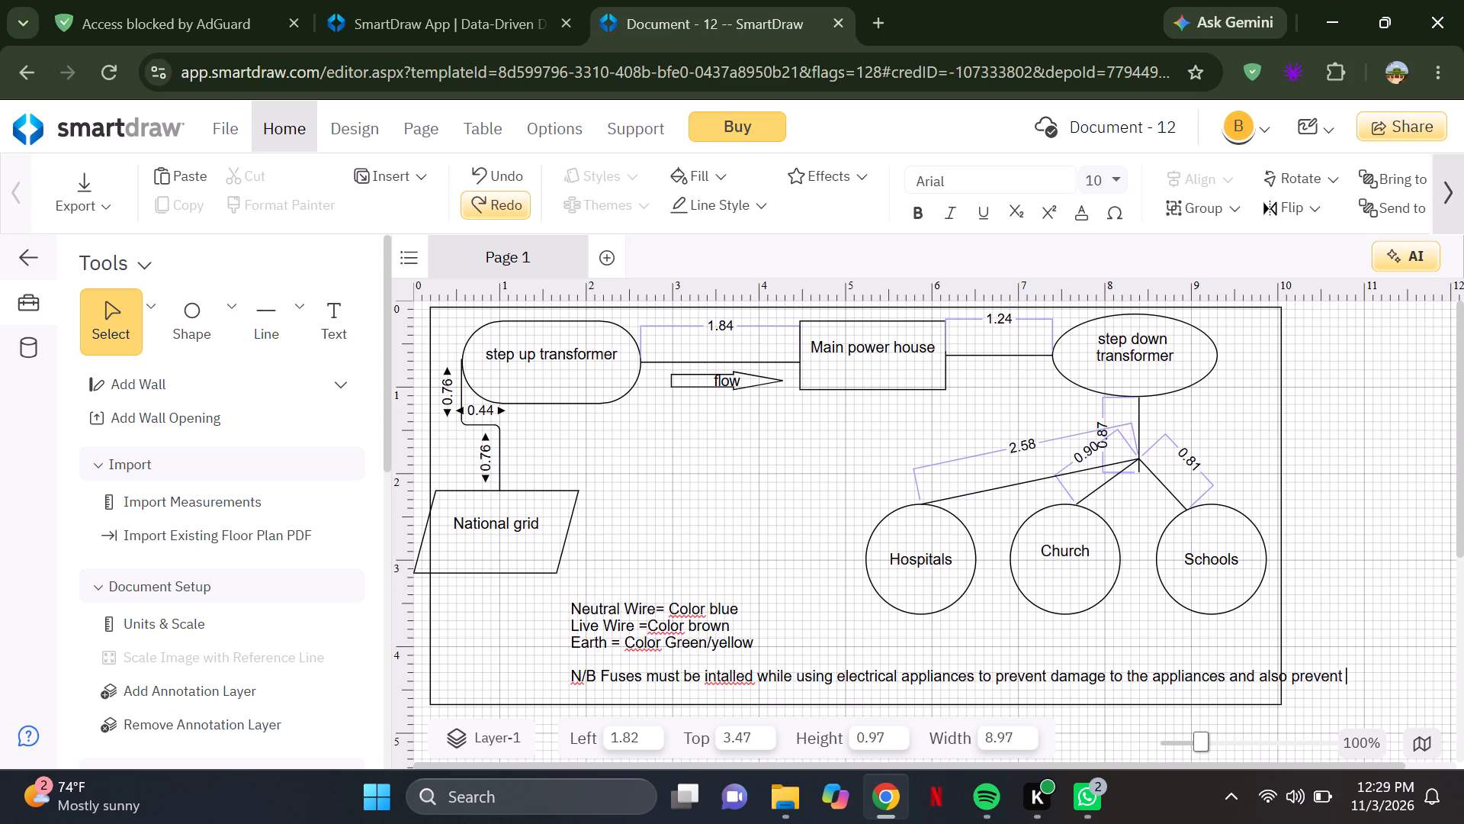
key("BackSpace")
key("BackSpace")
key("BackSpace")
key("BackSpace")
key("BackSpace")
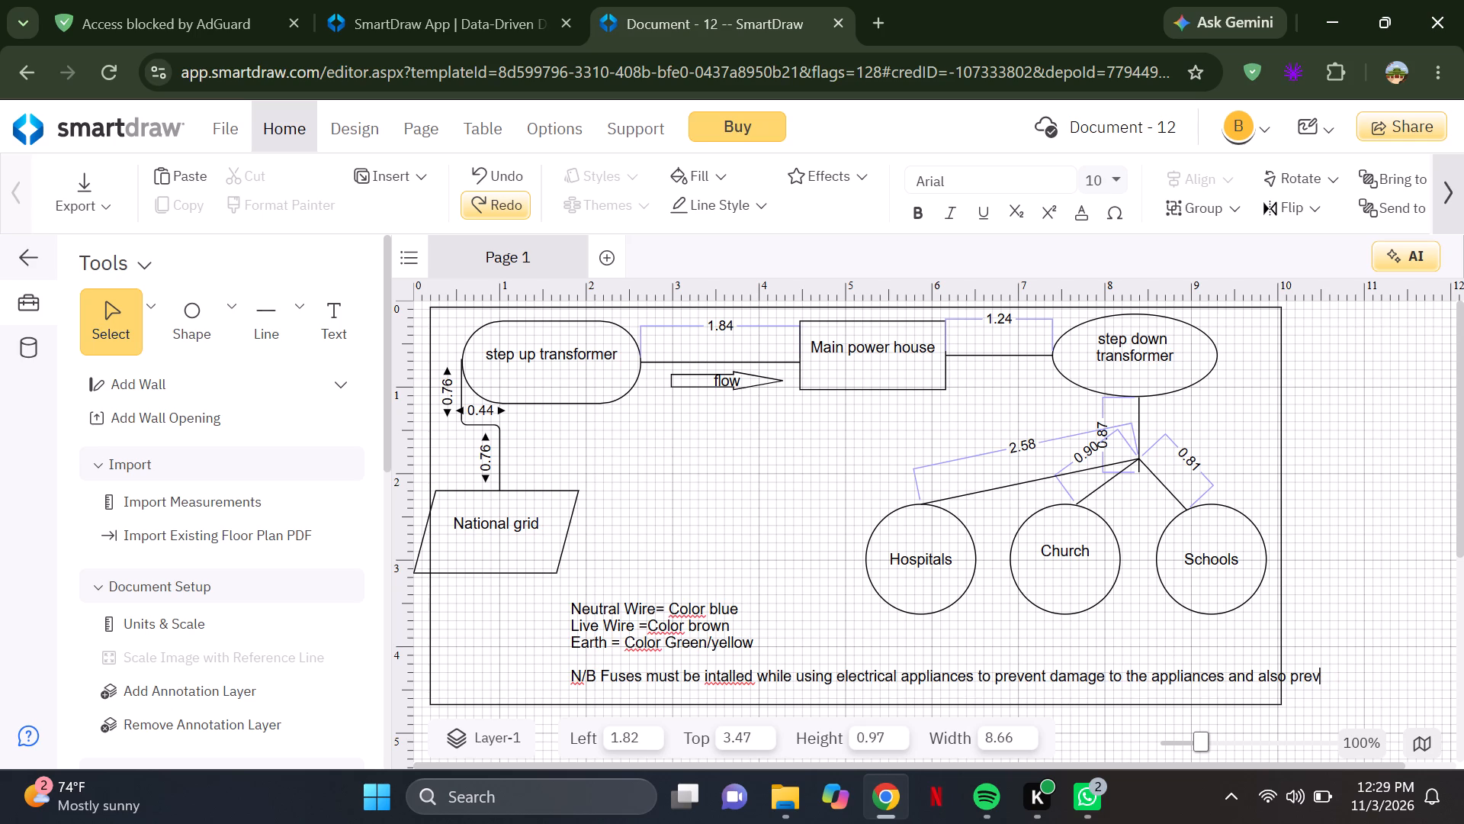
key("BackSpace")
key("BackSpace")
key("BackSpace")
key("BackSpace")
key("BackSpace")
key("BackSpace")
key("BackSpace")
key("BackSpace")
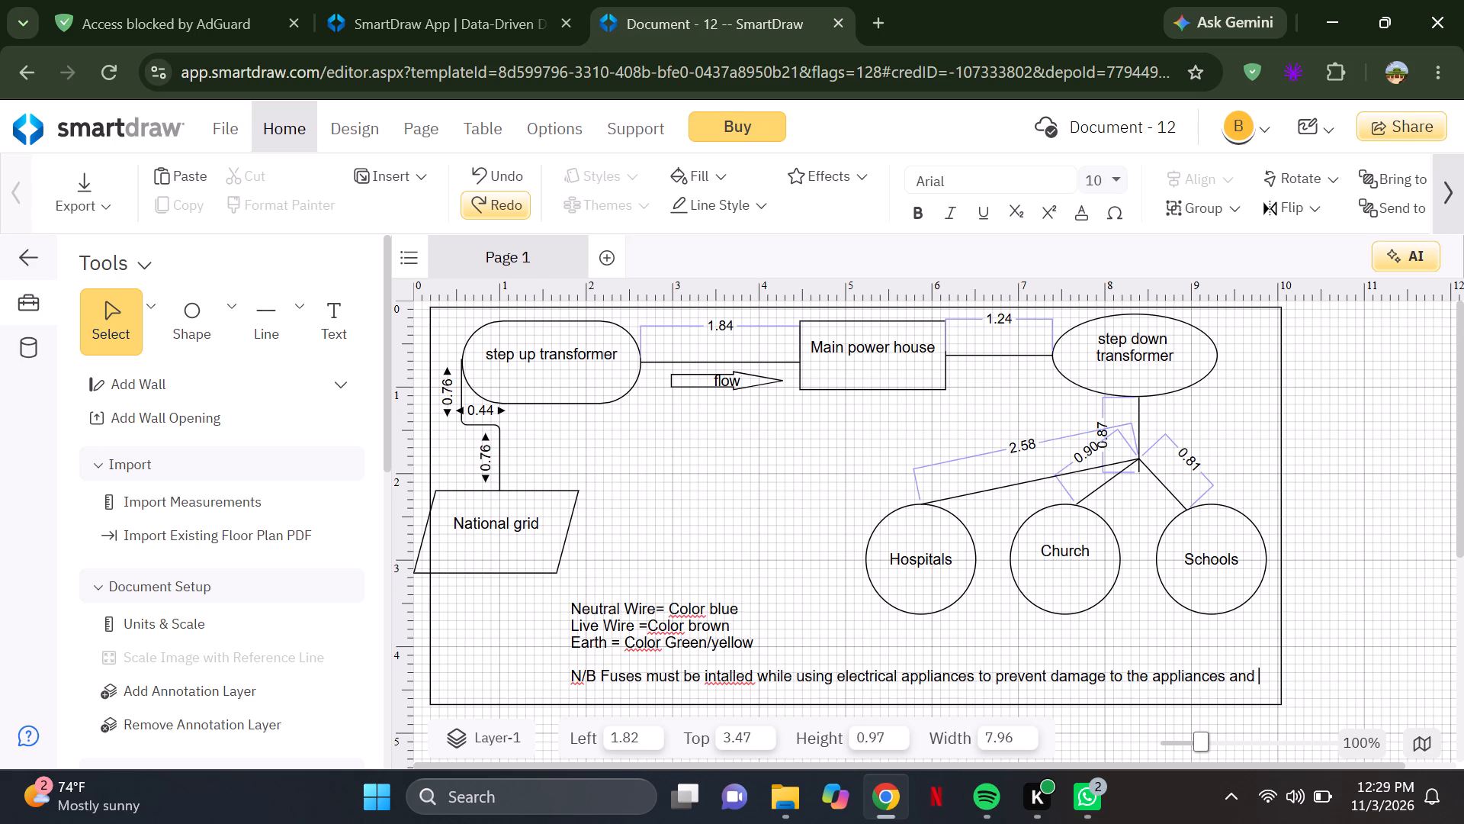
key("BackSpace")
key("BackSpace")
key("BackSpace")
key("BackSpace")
End the fuse note with a full stop.
key("period")
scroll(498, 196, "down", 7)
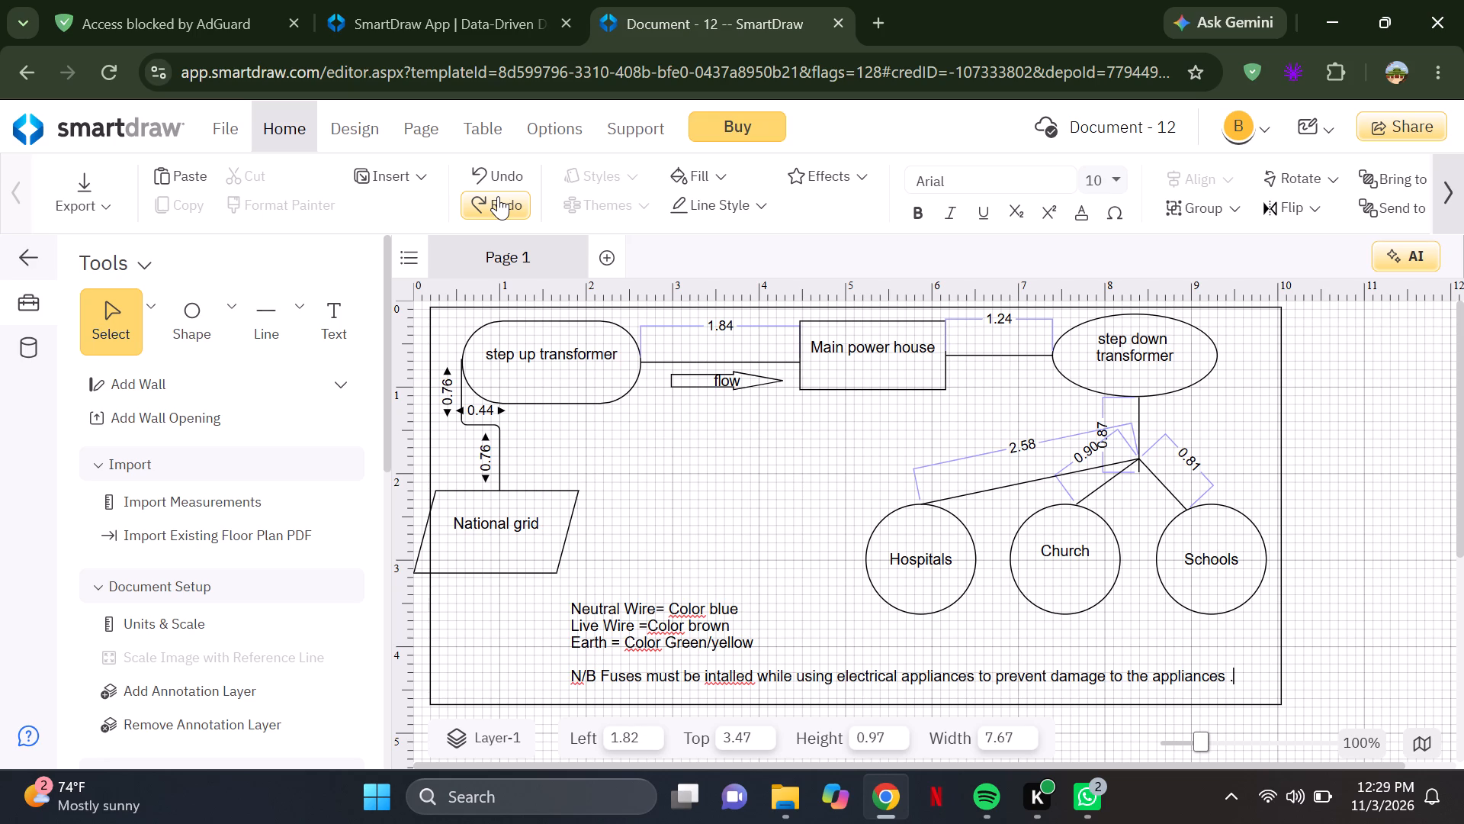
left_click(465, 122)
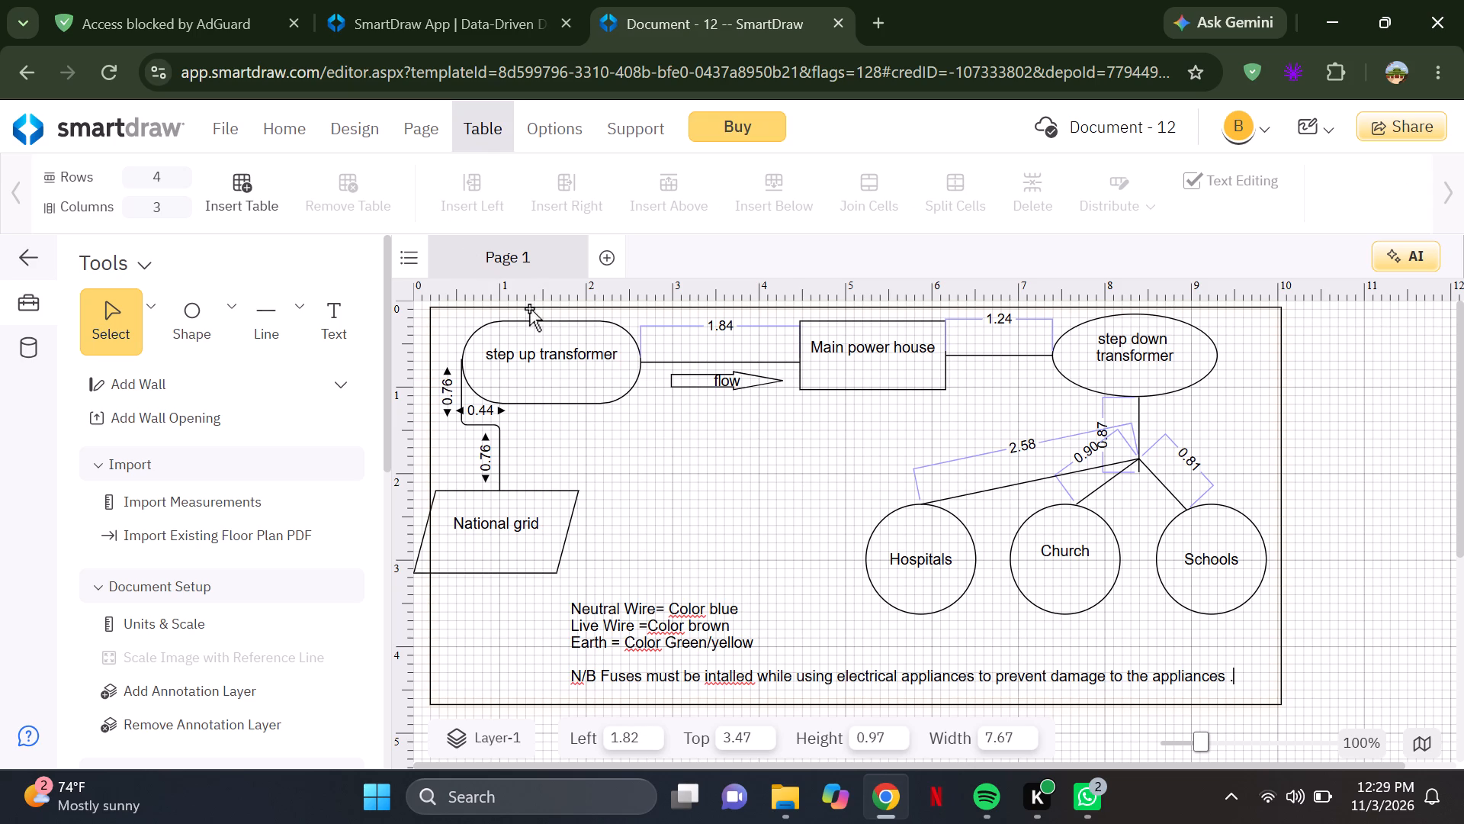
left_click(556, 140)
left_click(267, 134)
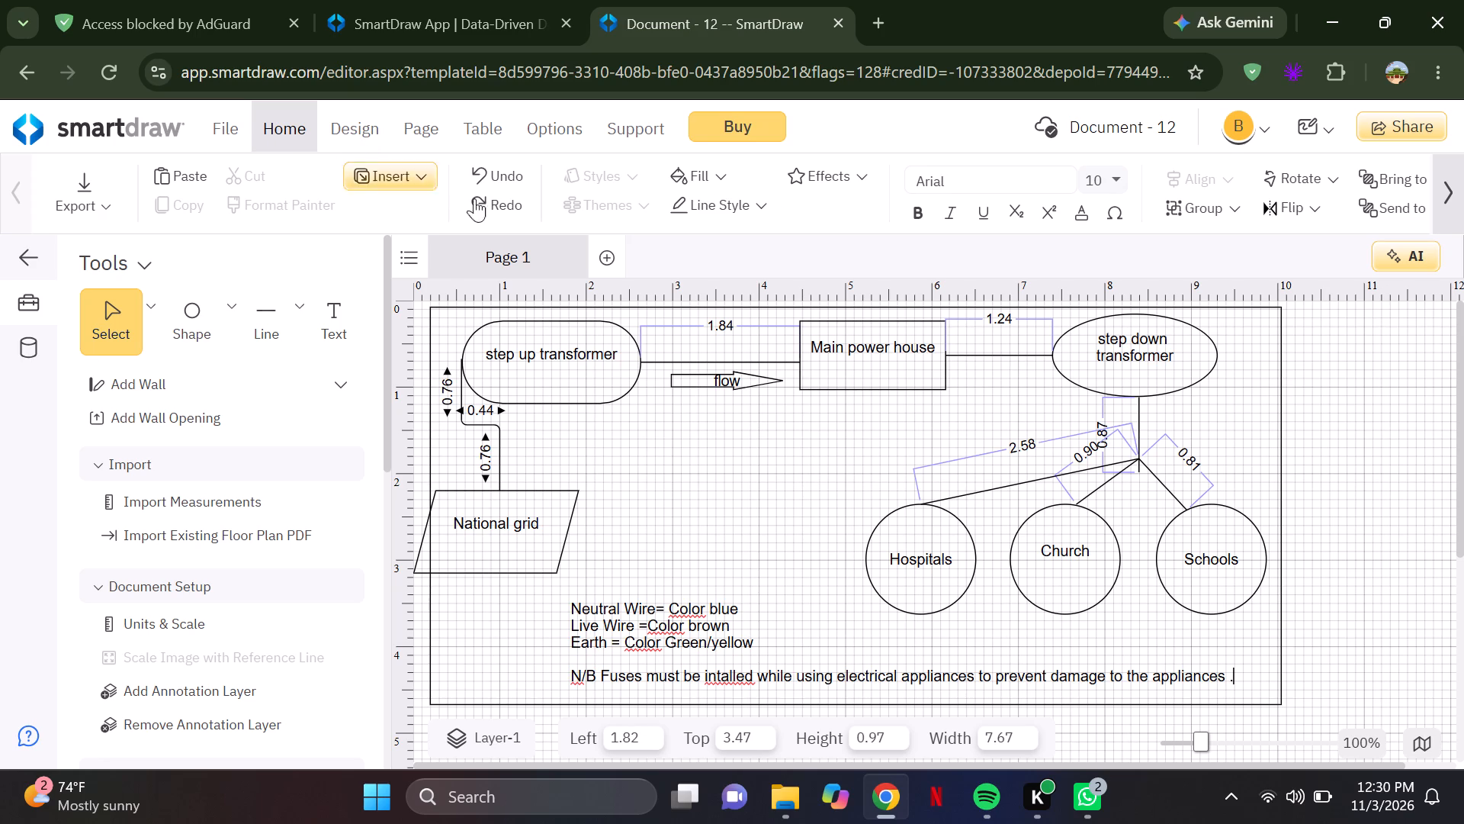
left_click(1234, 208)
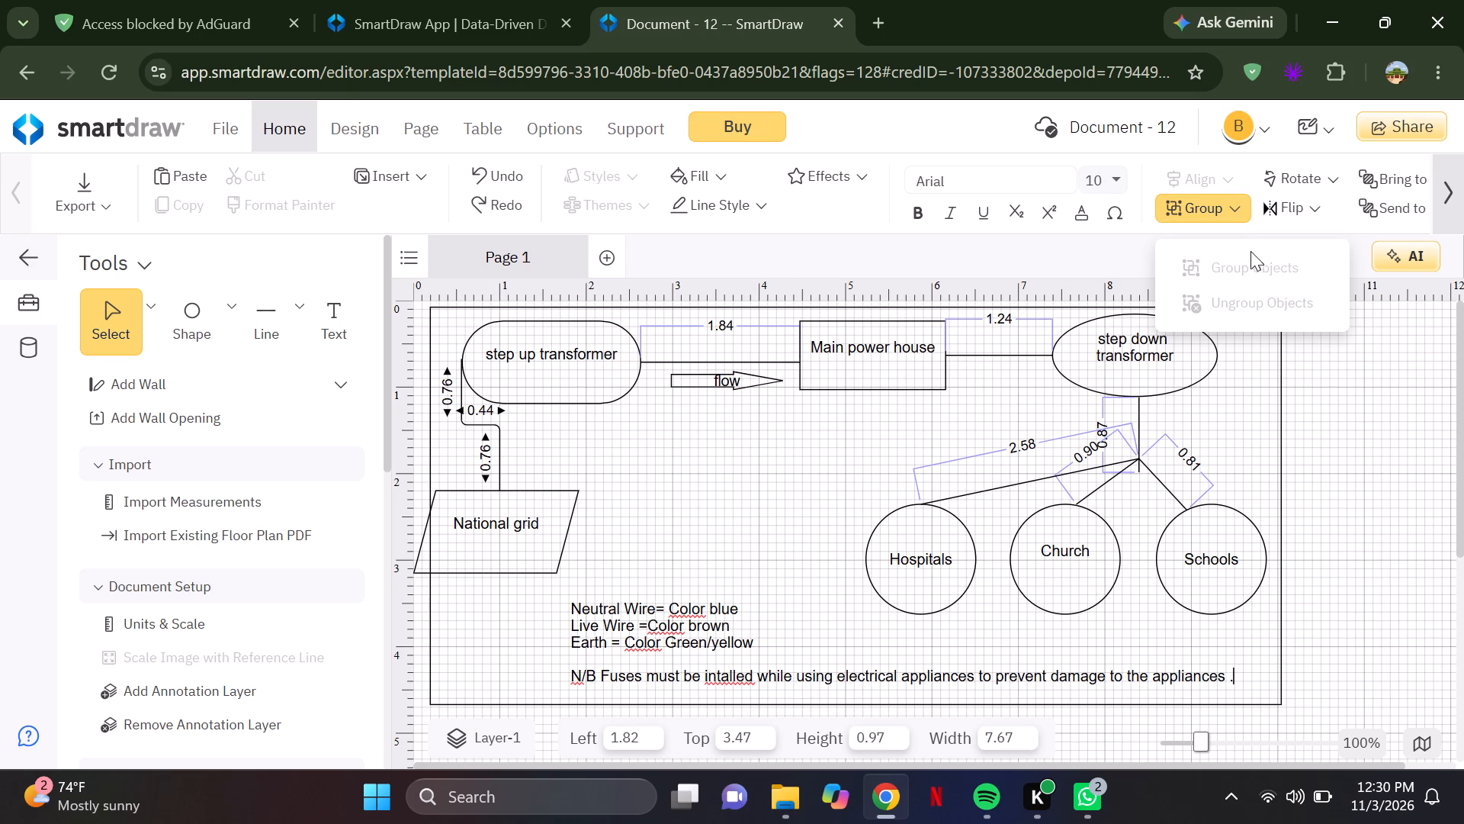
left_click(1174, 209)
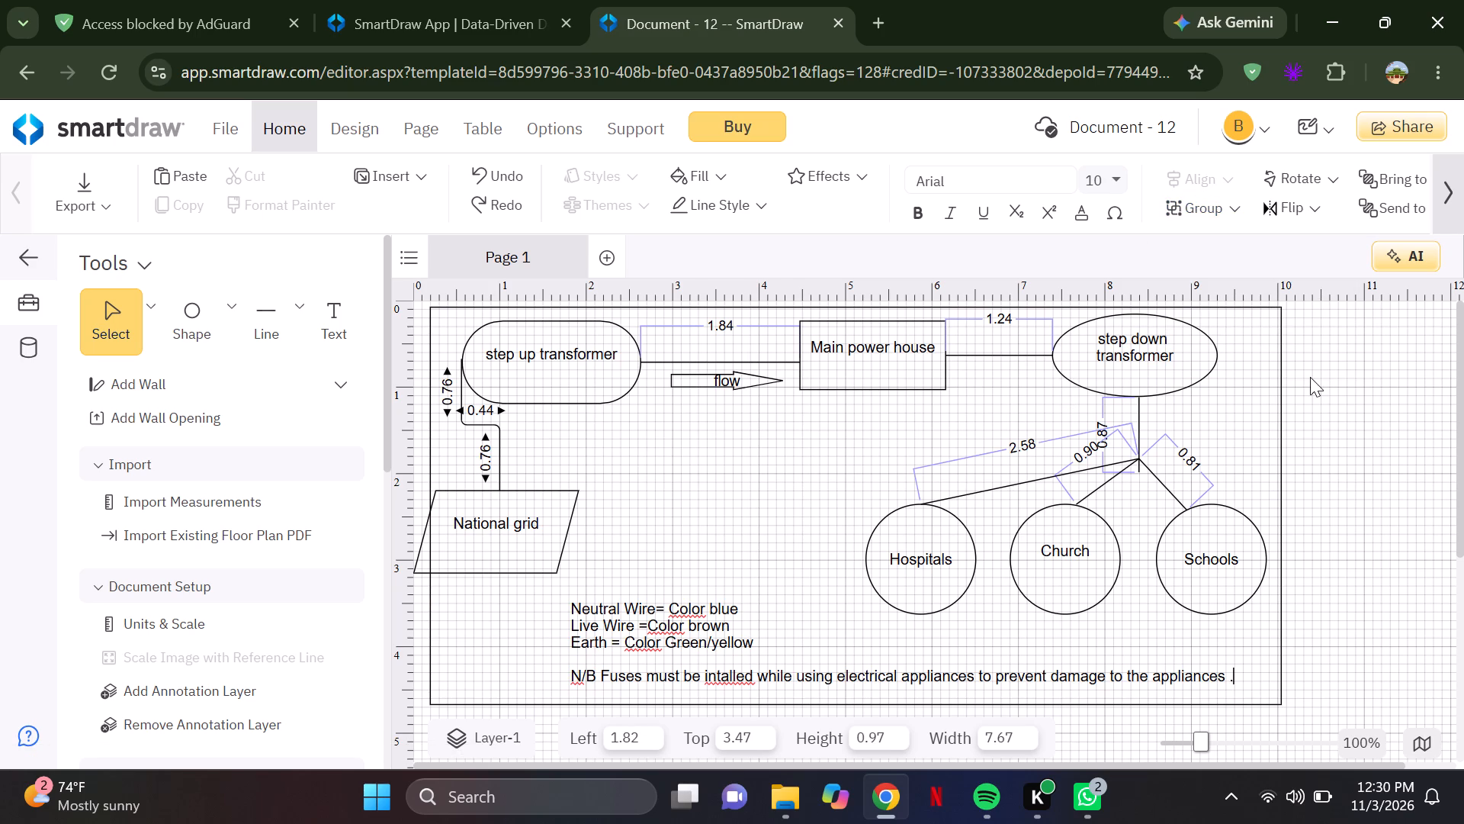
Select all the diagram's shapes, connecting lines and text together and group them into one object.
left_click_drag(1347, 320, 1106, 513)
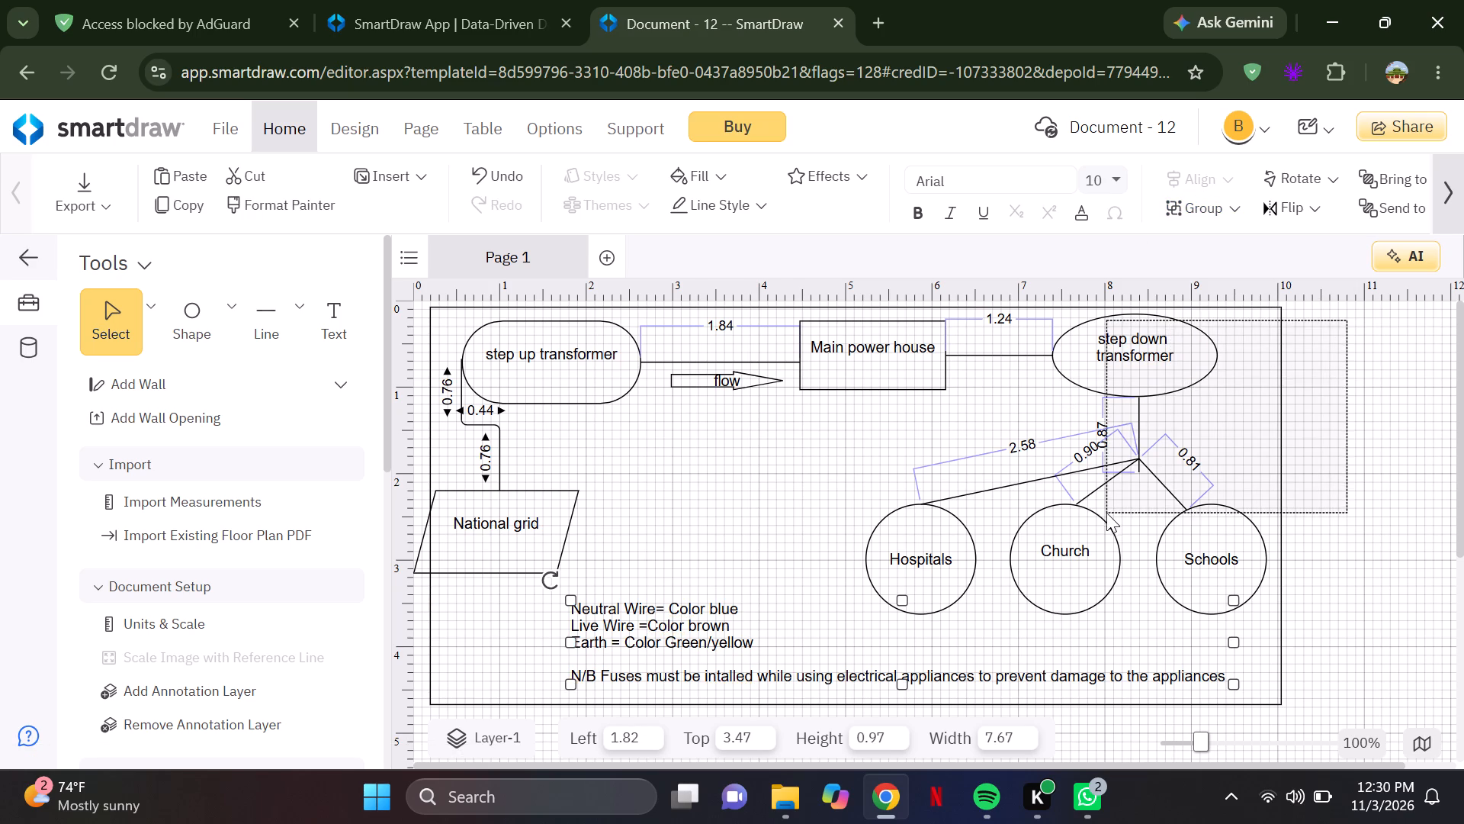
left_click_drag(1106, 513, 606, 510)
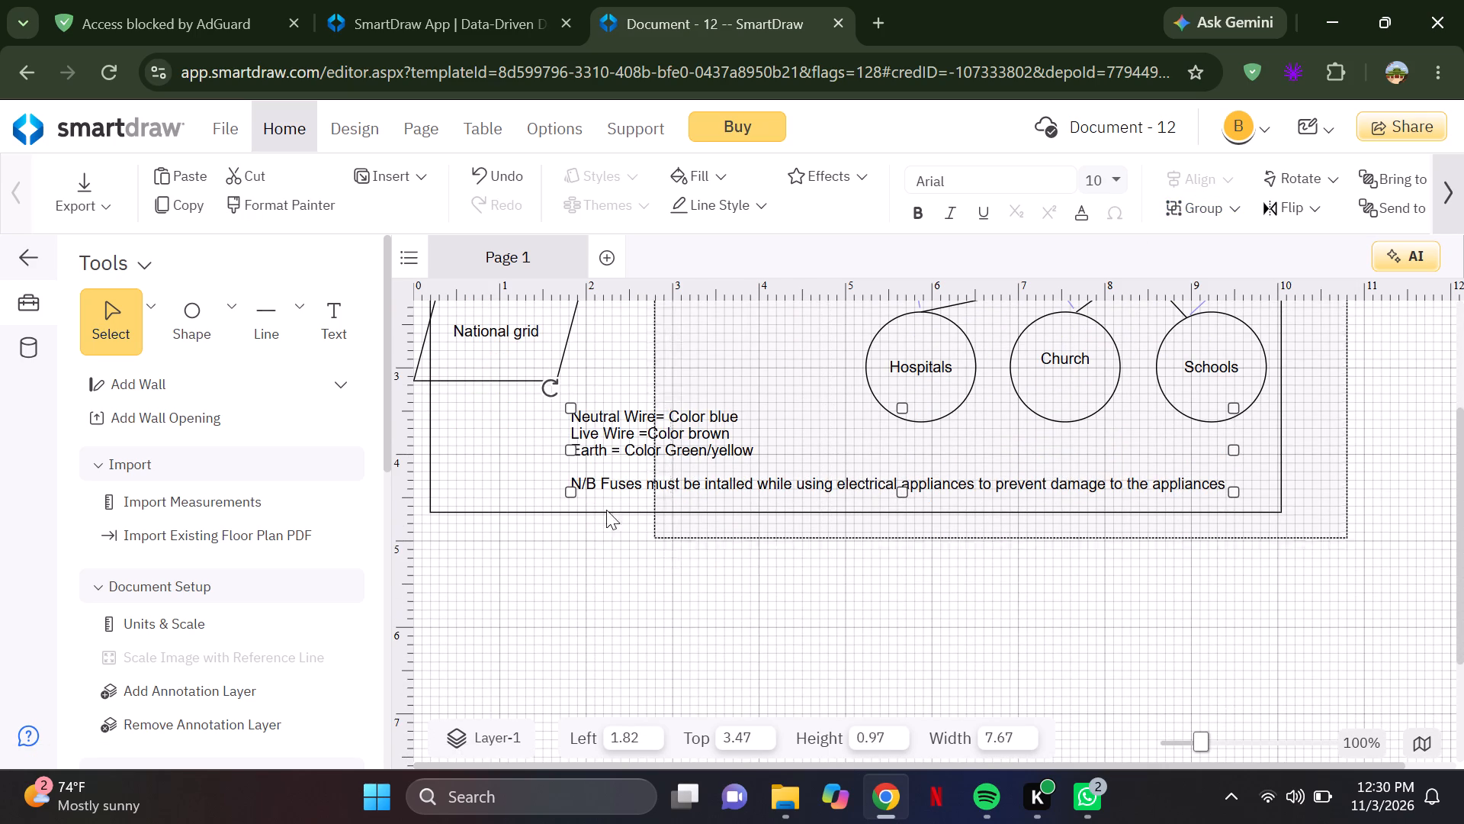
left_click_drag(606, 510, 357, 519)
right_click(357, 519)
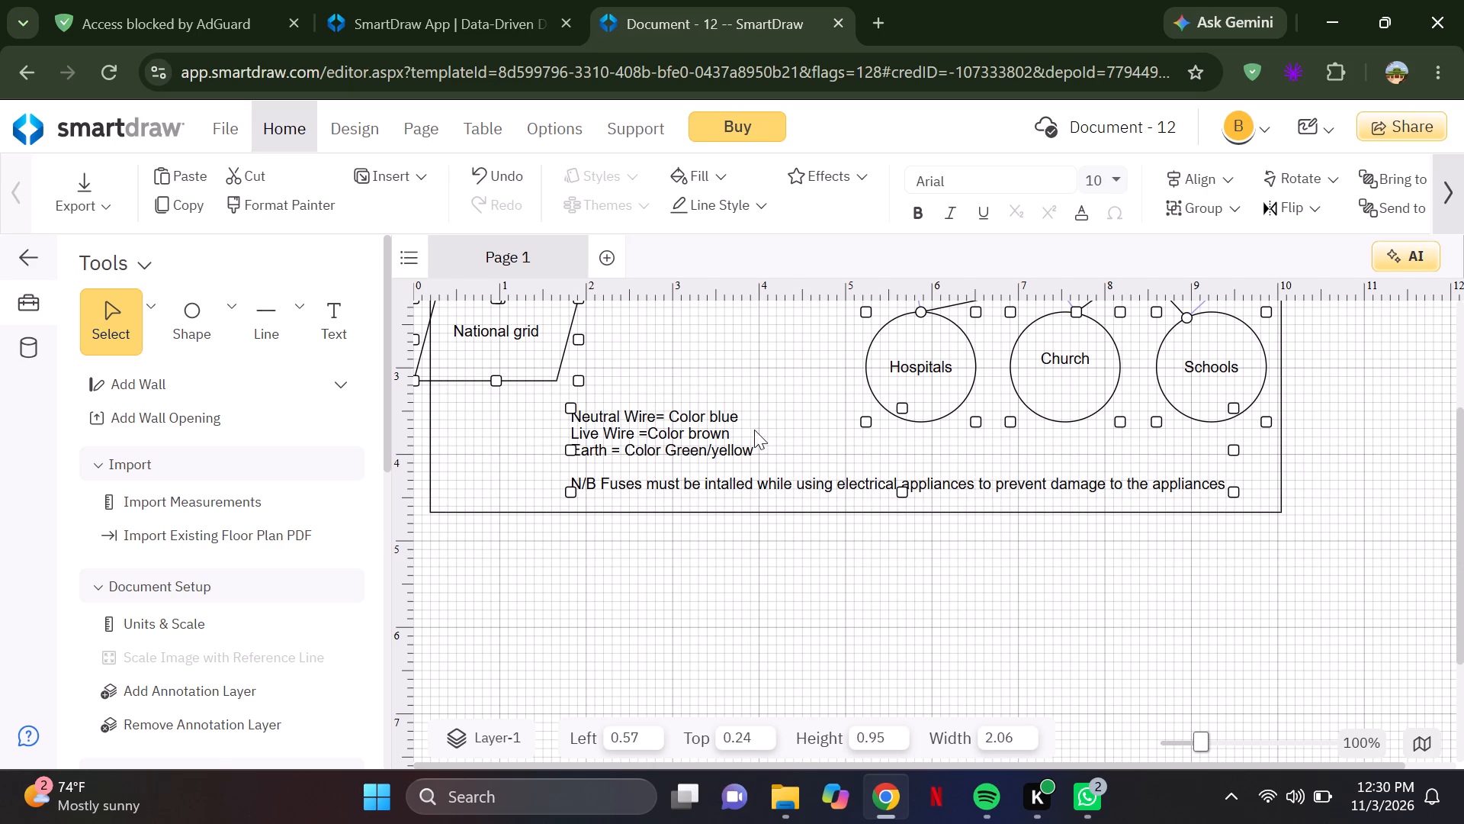
left_click(1206, 215)
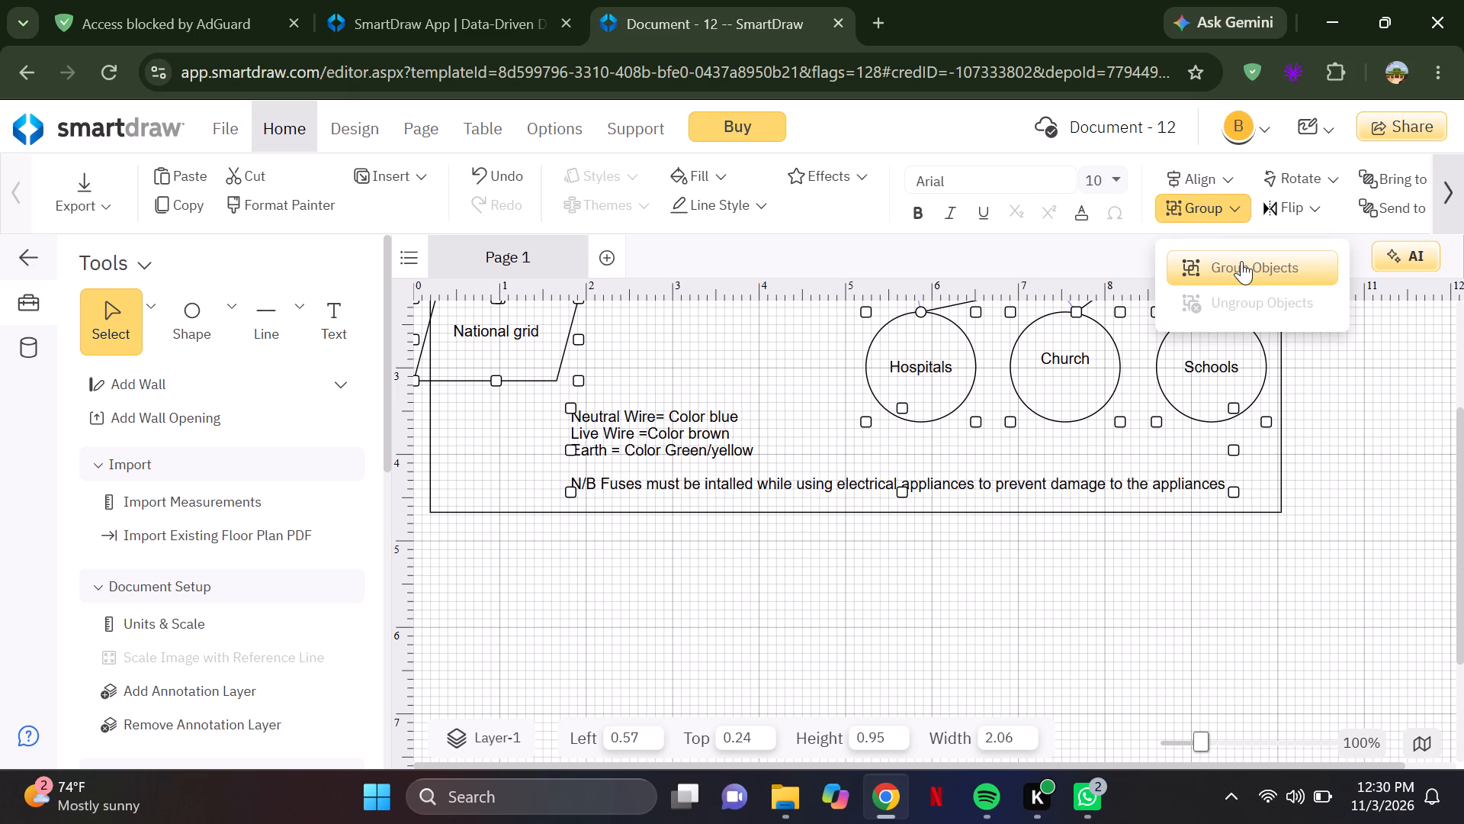
left_click(1244, 265)
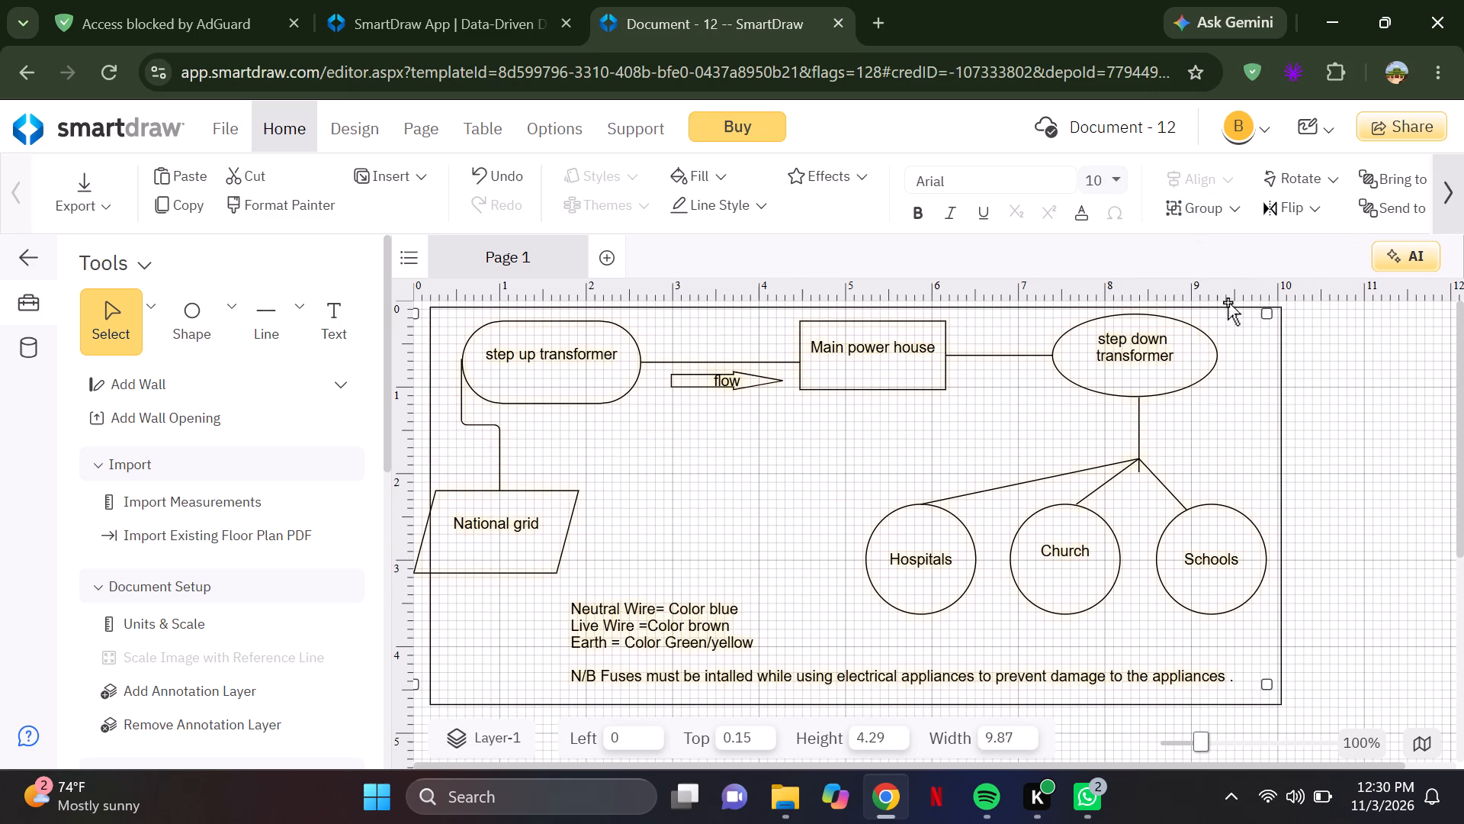
Enlarge the grouped diagram from its upper-right corner to about 10.03 wide and 4.35 high.
left_click_drag(1264, 313, 1304, 314)
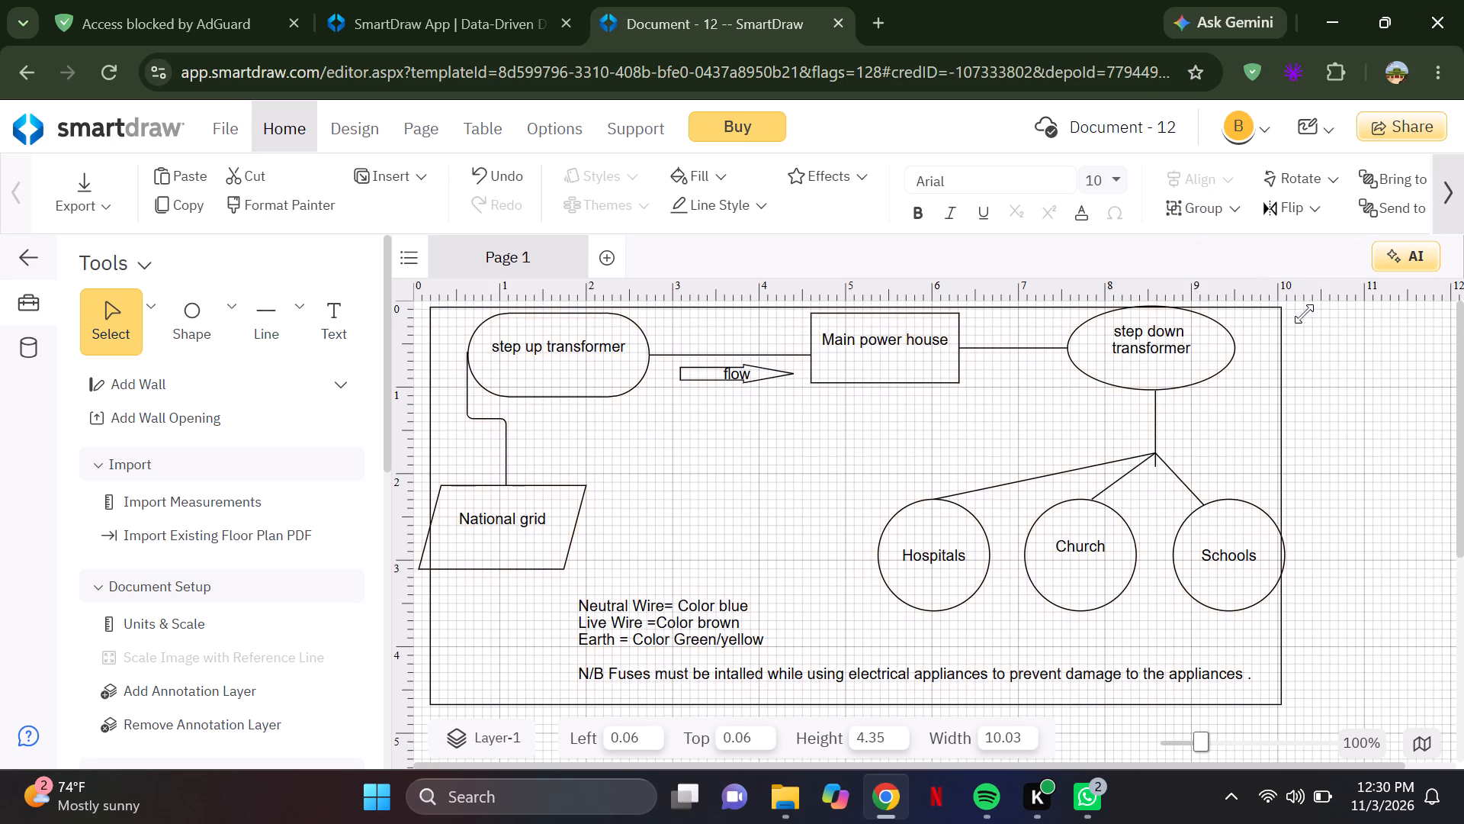
left_click_drag(1304, 314, 1296, 333)
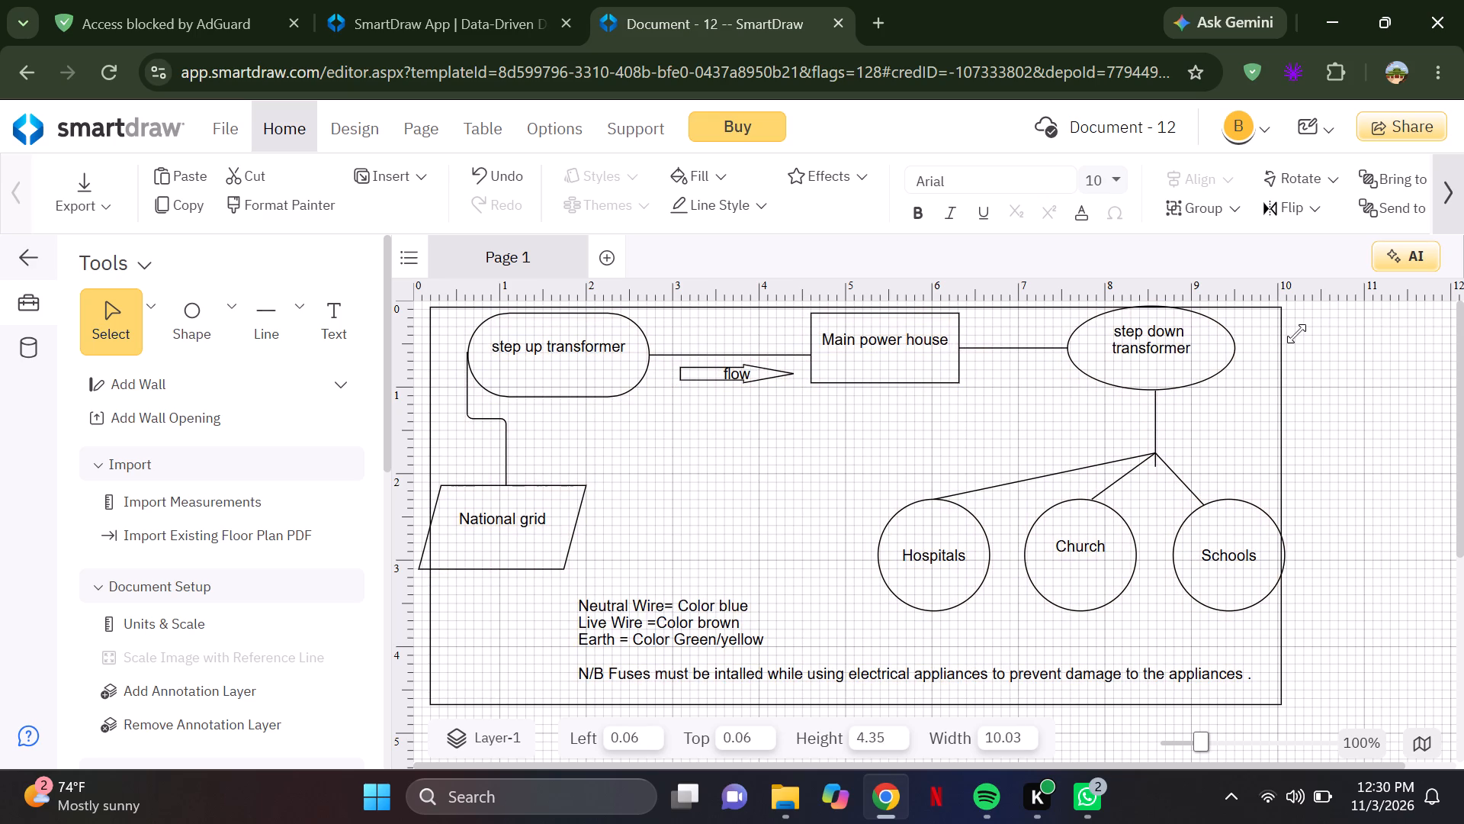
left_click_drag(1296, 333, 1305, 346)
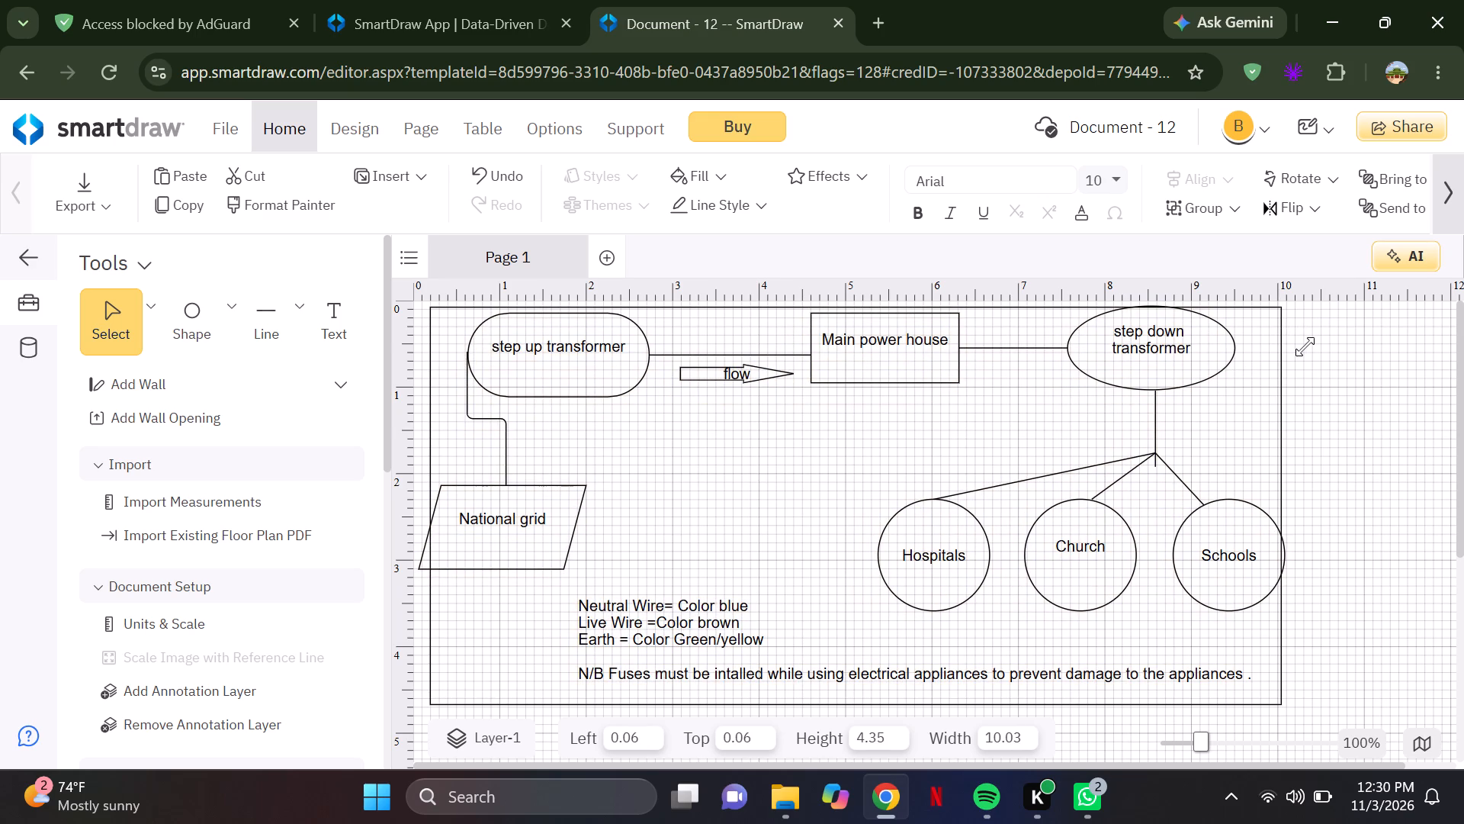
left_click(1305, 346)
Shrink the grouped diagram from its lower-left corner to about 9.77 wide and 4.24 high, moving its left edge to about 0.31.
left_click(477, 678)
left_click_drag(413, 681, 442, 688)
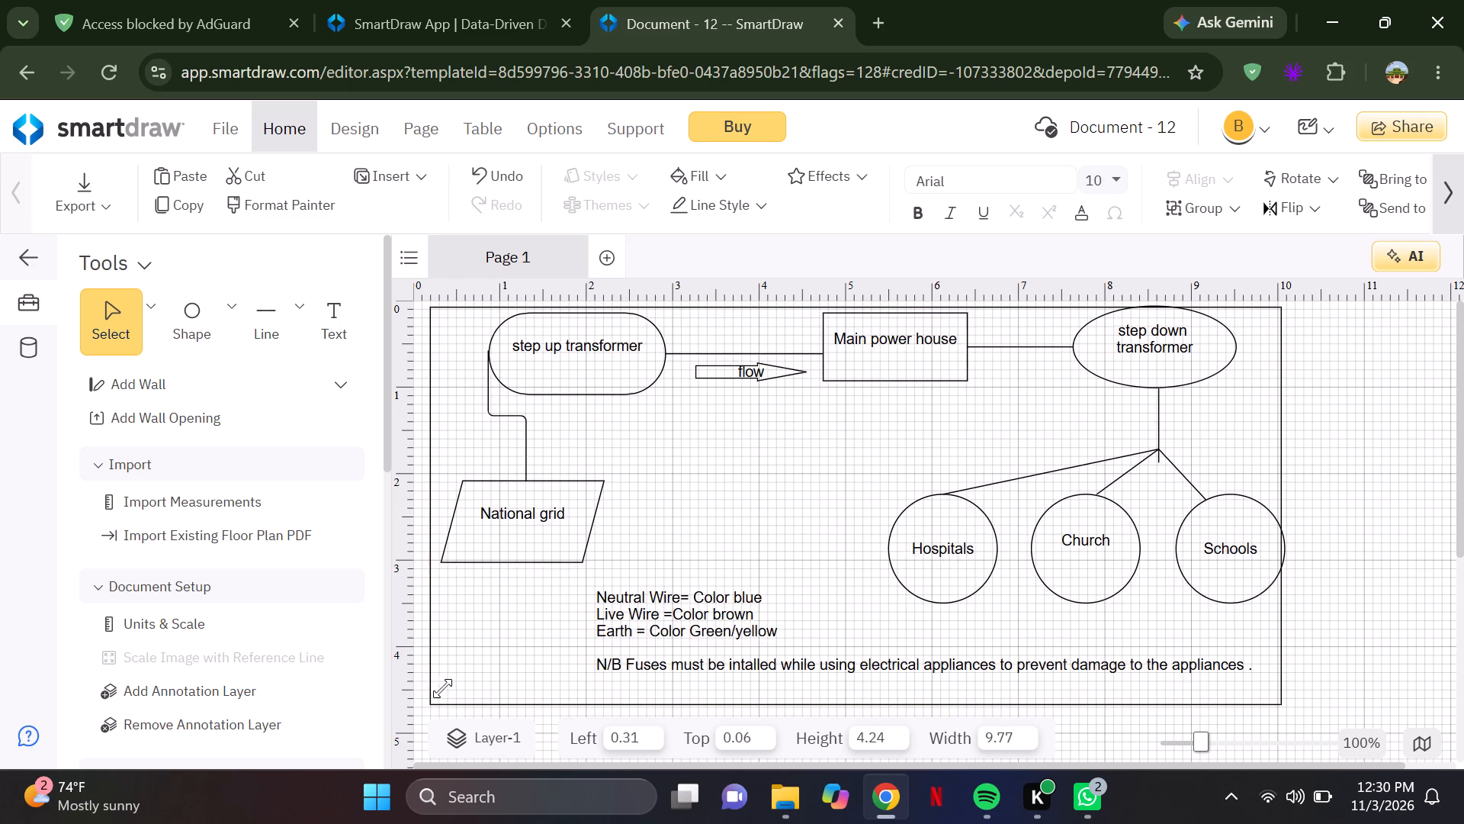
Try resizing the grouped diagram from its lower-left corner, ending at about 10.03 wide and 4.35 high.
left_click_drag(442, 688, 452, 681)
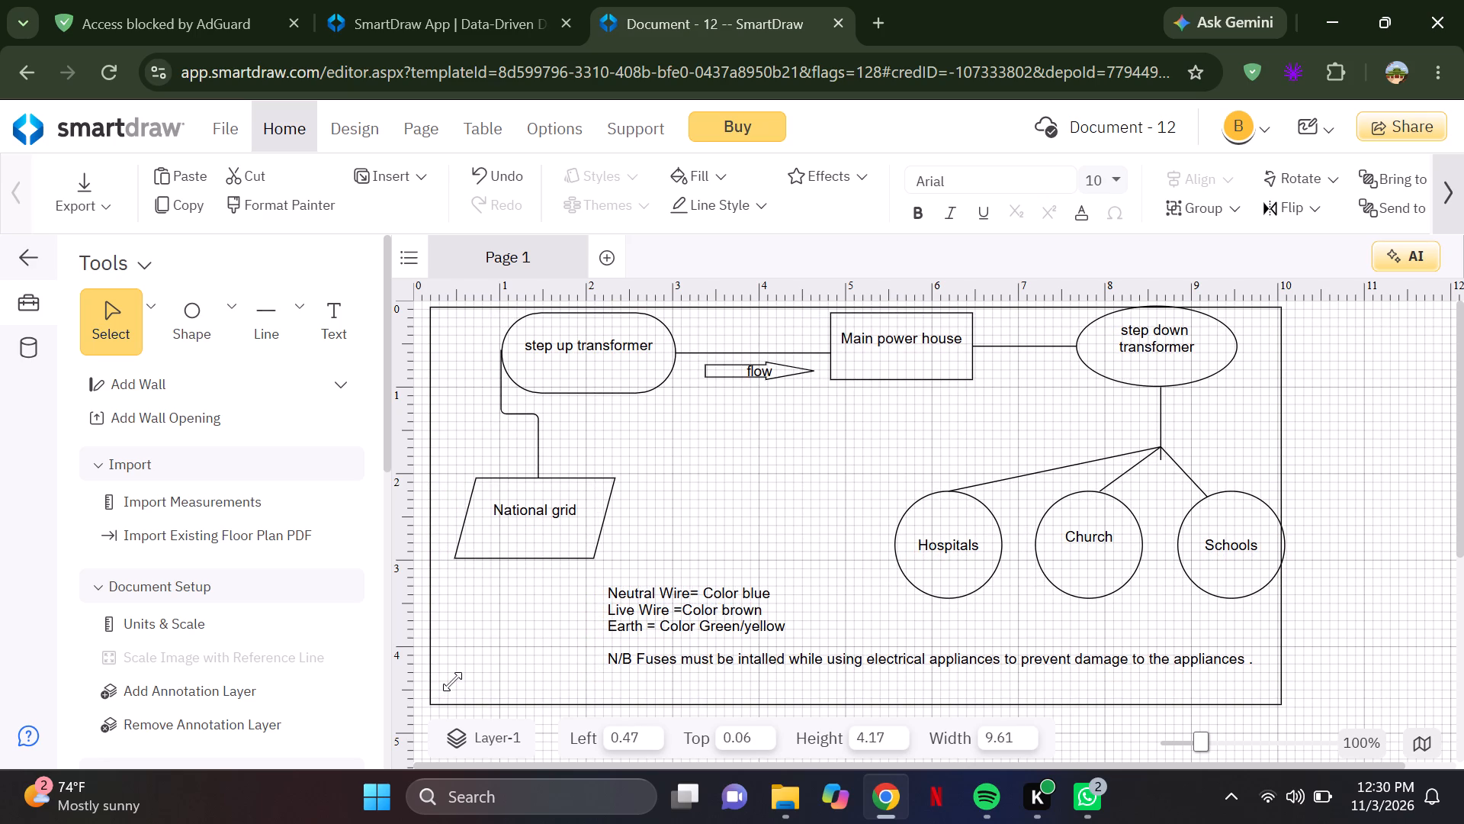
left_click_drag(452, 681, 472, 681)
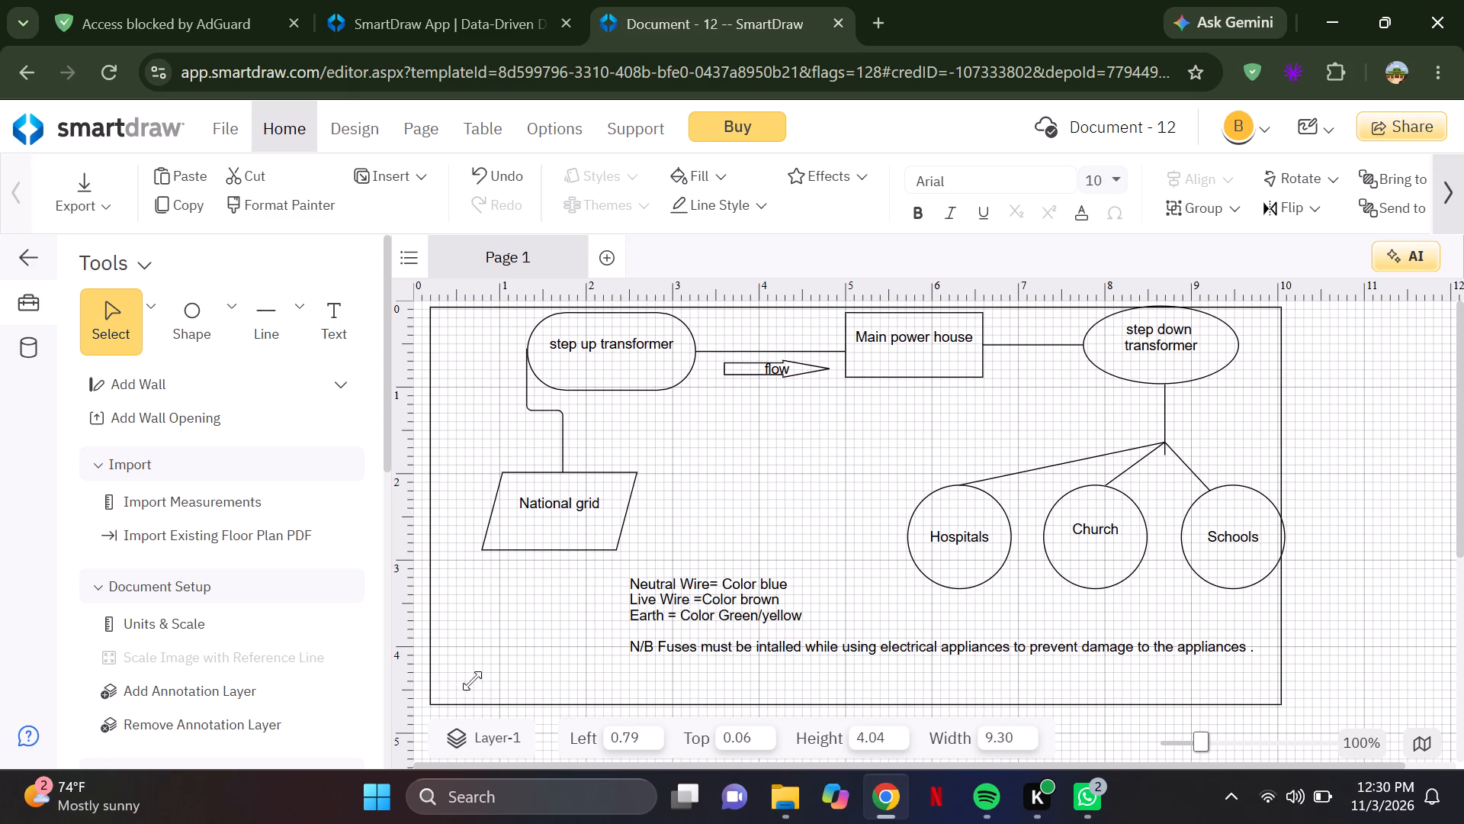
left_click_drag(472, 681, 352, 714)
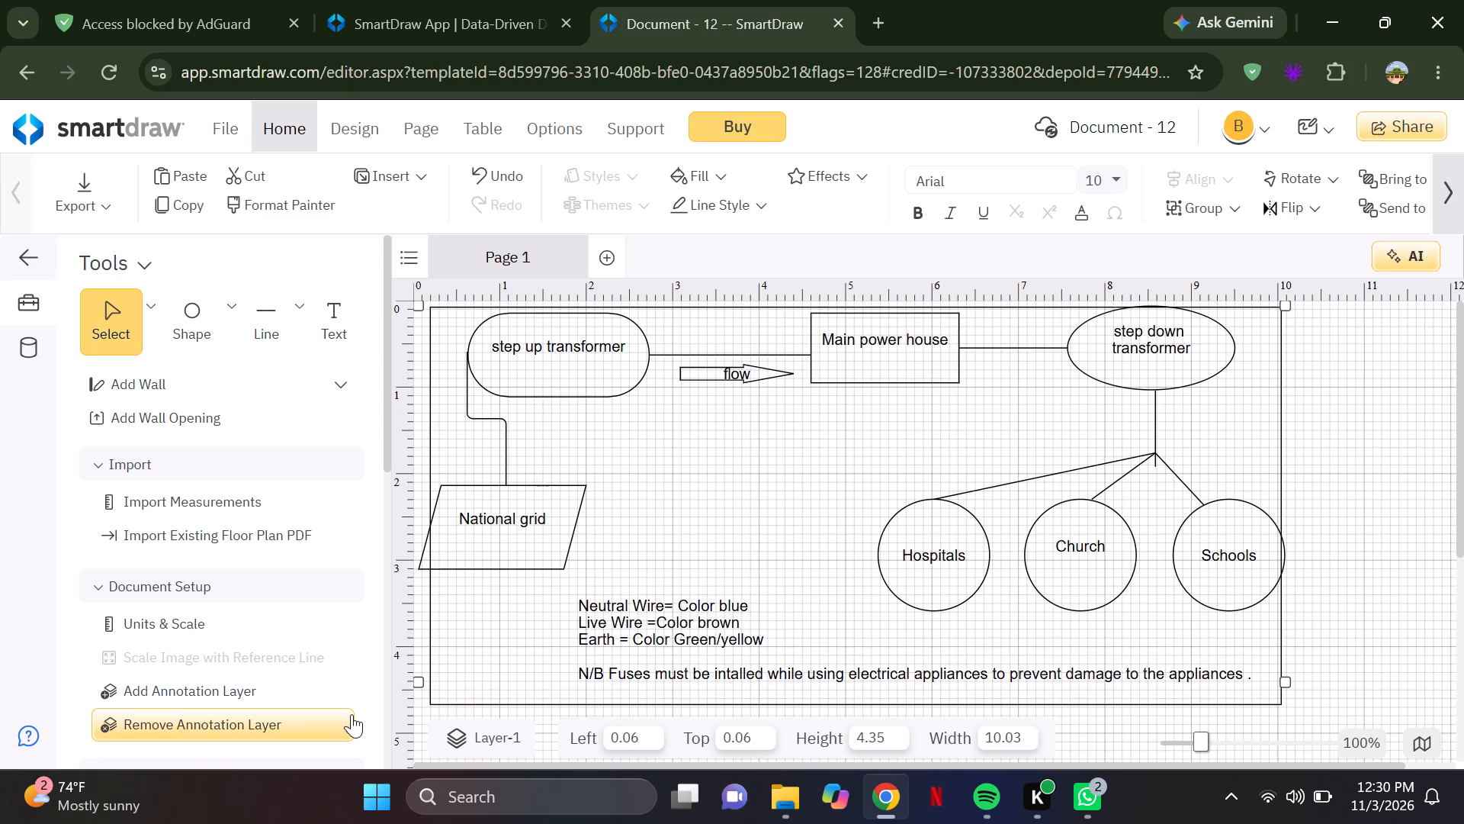
Shrink the grouped diagram from its lower-left corner to about 9.81 wide and 4.26 high, with its left edge at about 0.28.
right_click_drag(352, 714, 361, 699)
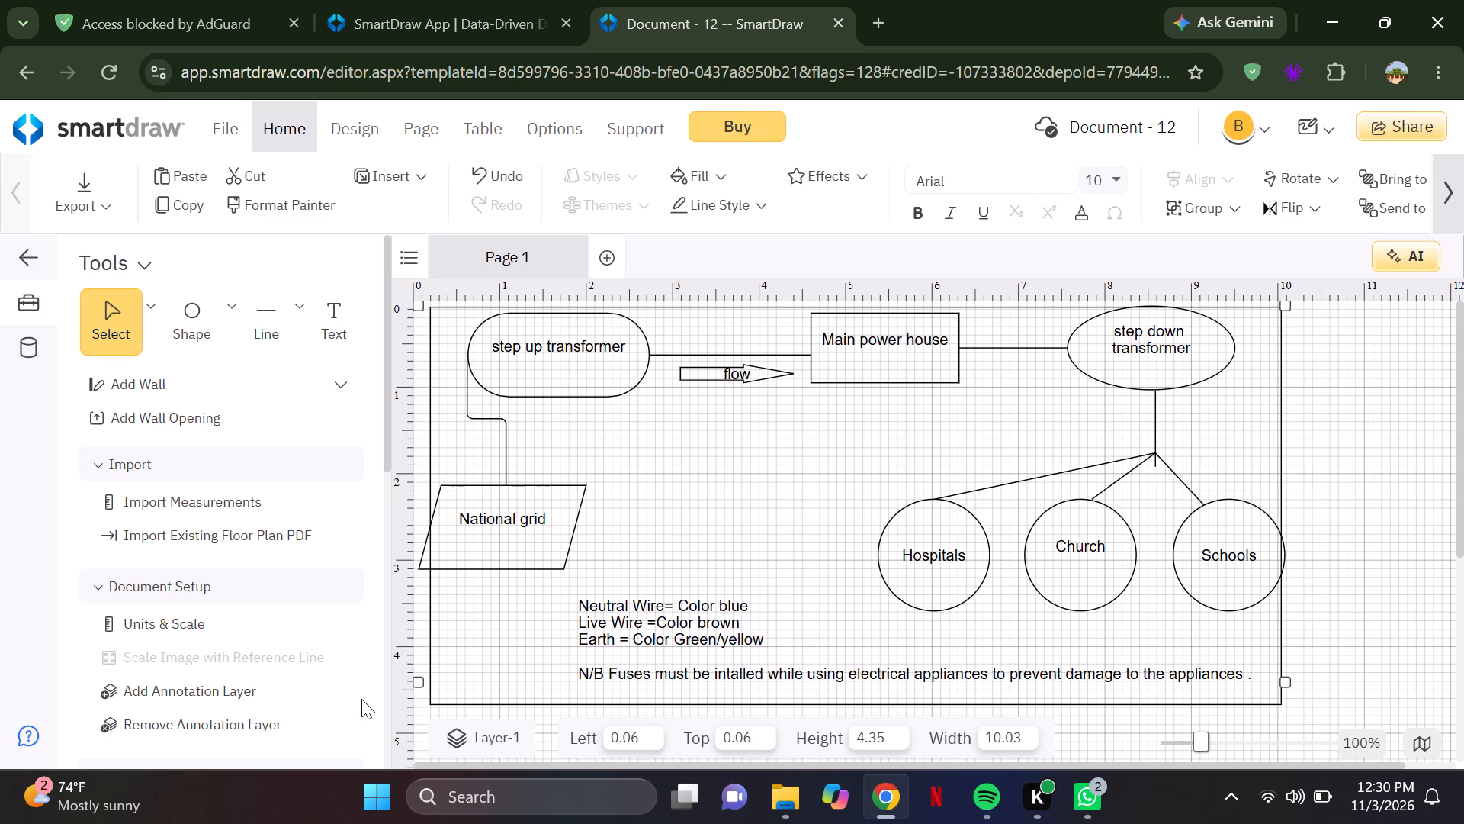
right_click_drag(415, 675, 419, 675)
right_click_drag(419, 675, 432, 671)
left_click_drag(422, 684, 429, 678)
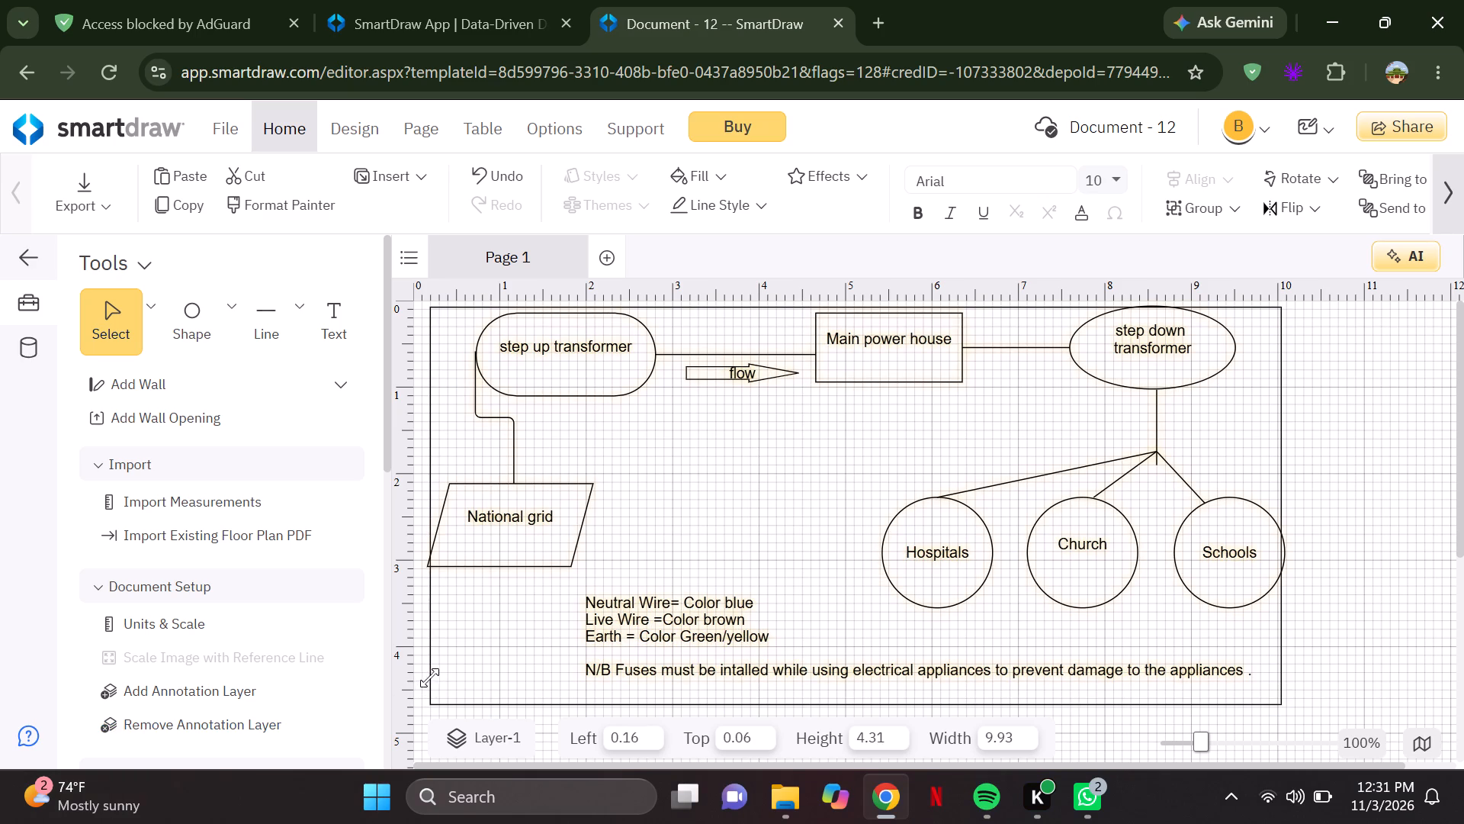
left_click_drag(429, 678, 433, 710)
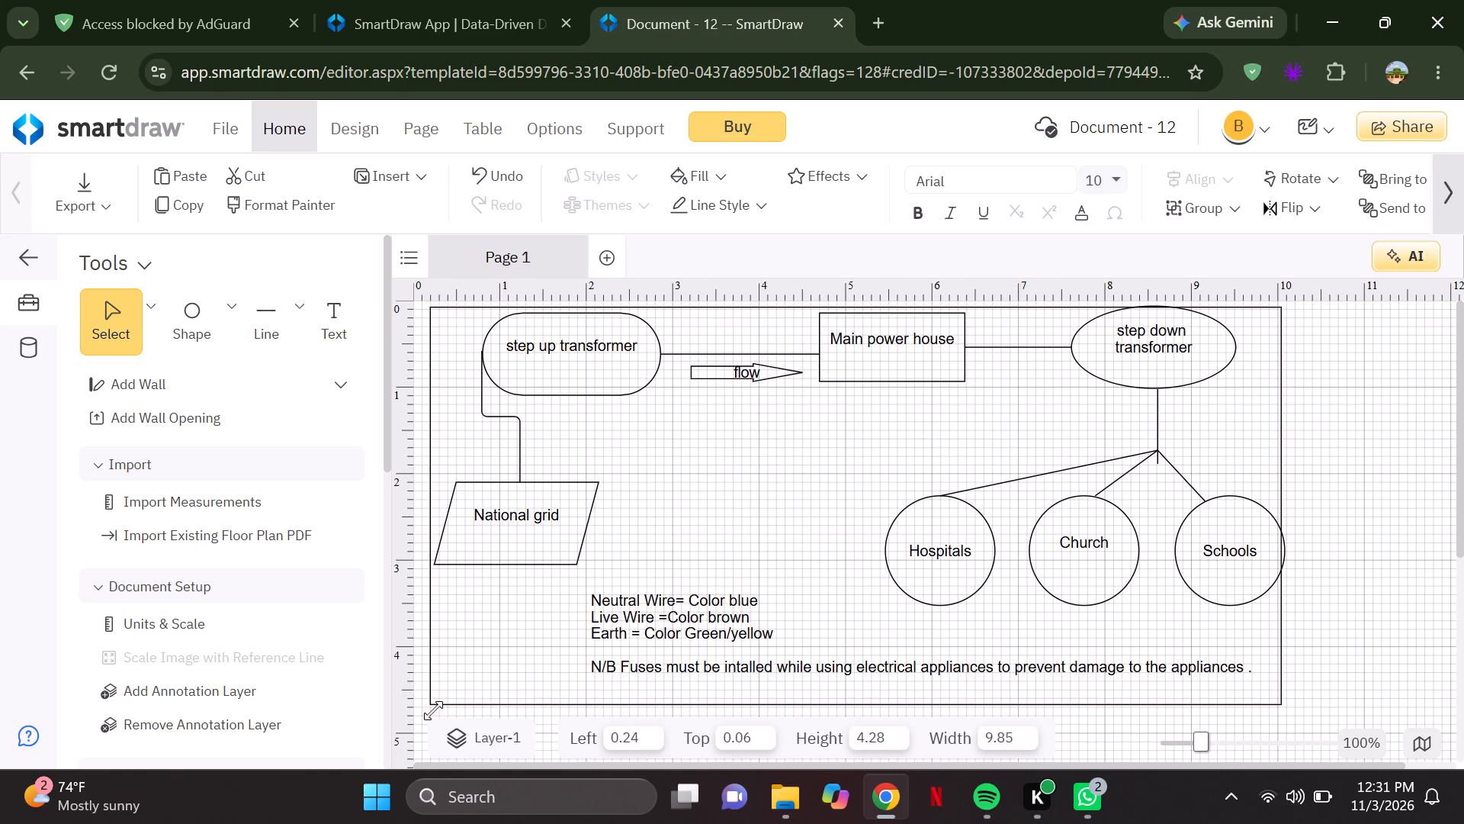
left_click_drag(433, 710, 438, 709)
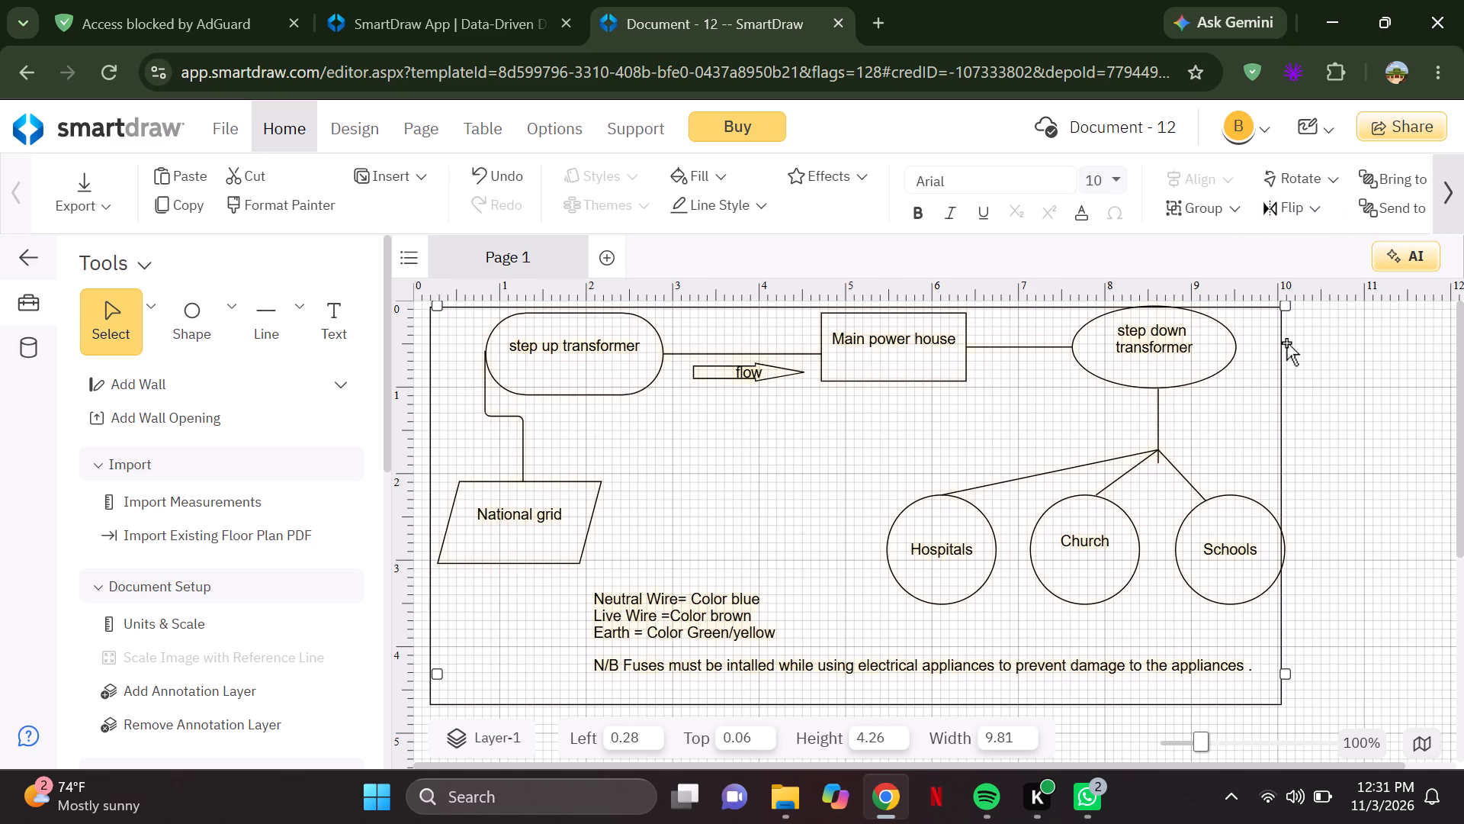
Shrink the grouped diagram from its upper-right corner to about 9.43 wide and 4.10 high, with its top at about 0.22, and deselect it.
right_click_drag(1287, 306, 1309, 299)
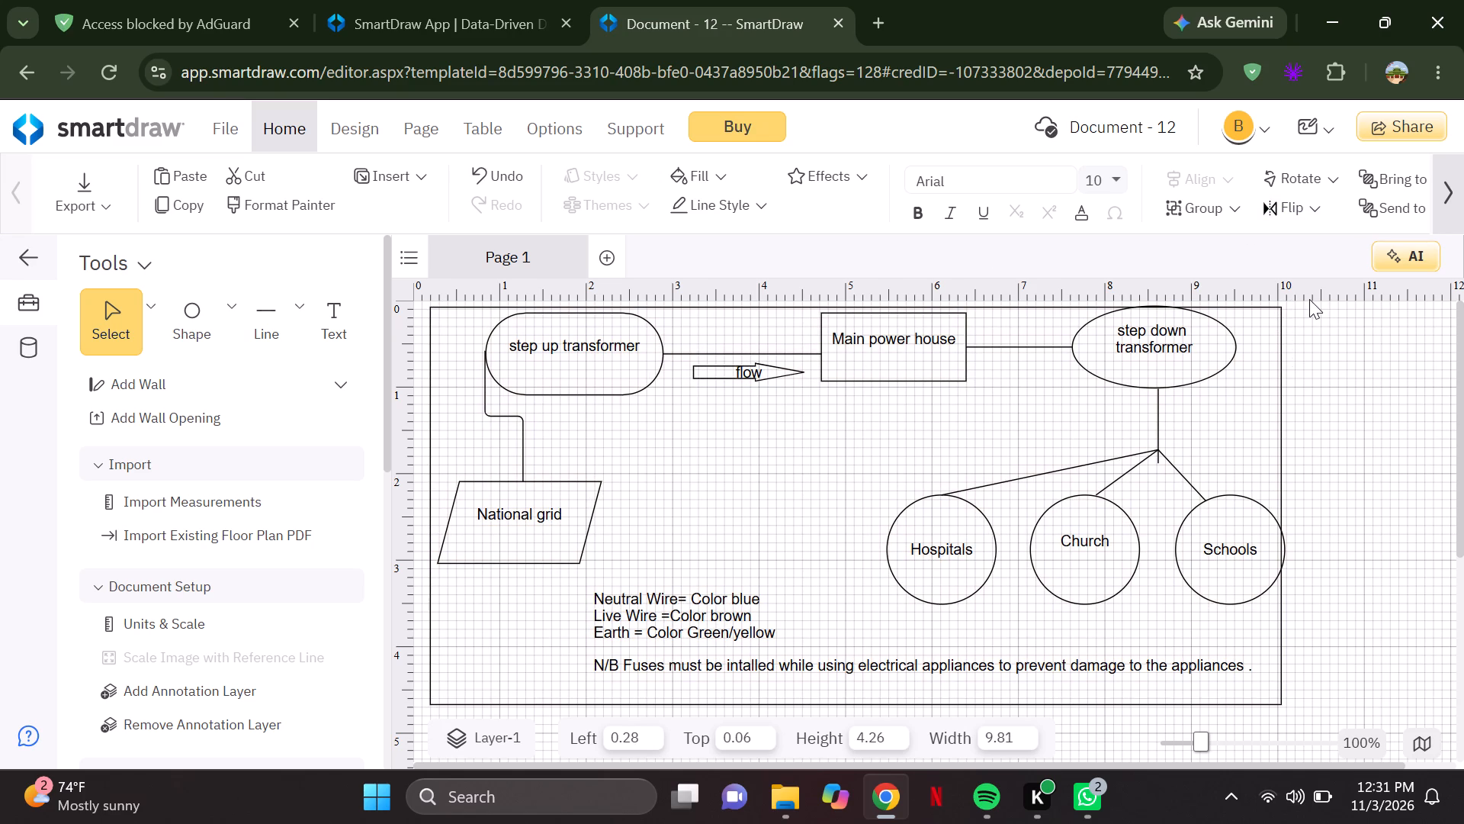
right_click_drag(1309, 299, 1279, 310)
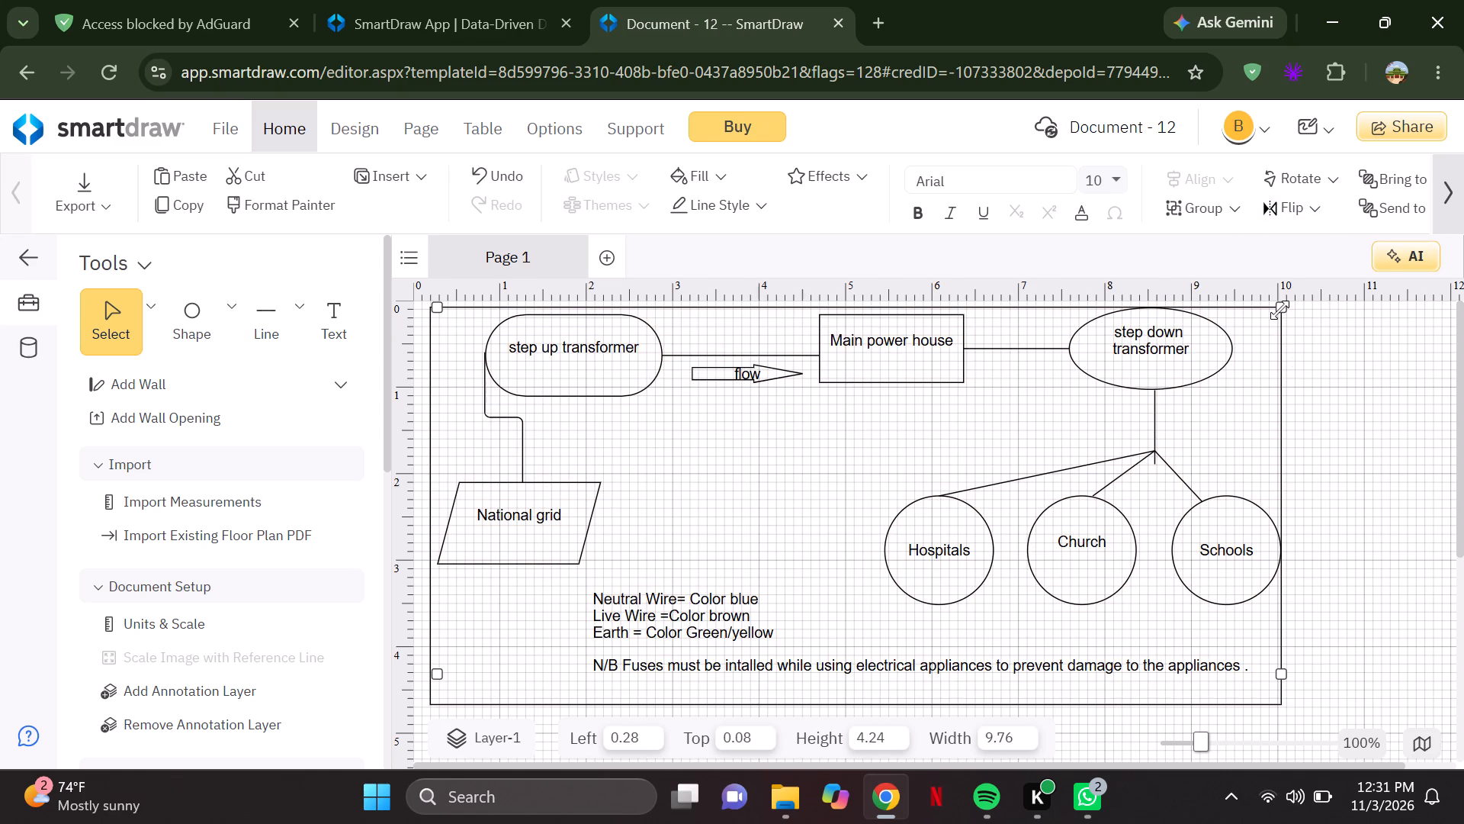
right_click_drag(1279, 310, 1252, 336)
left_click(1252, 336)
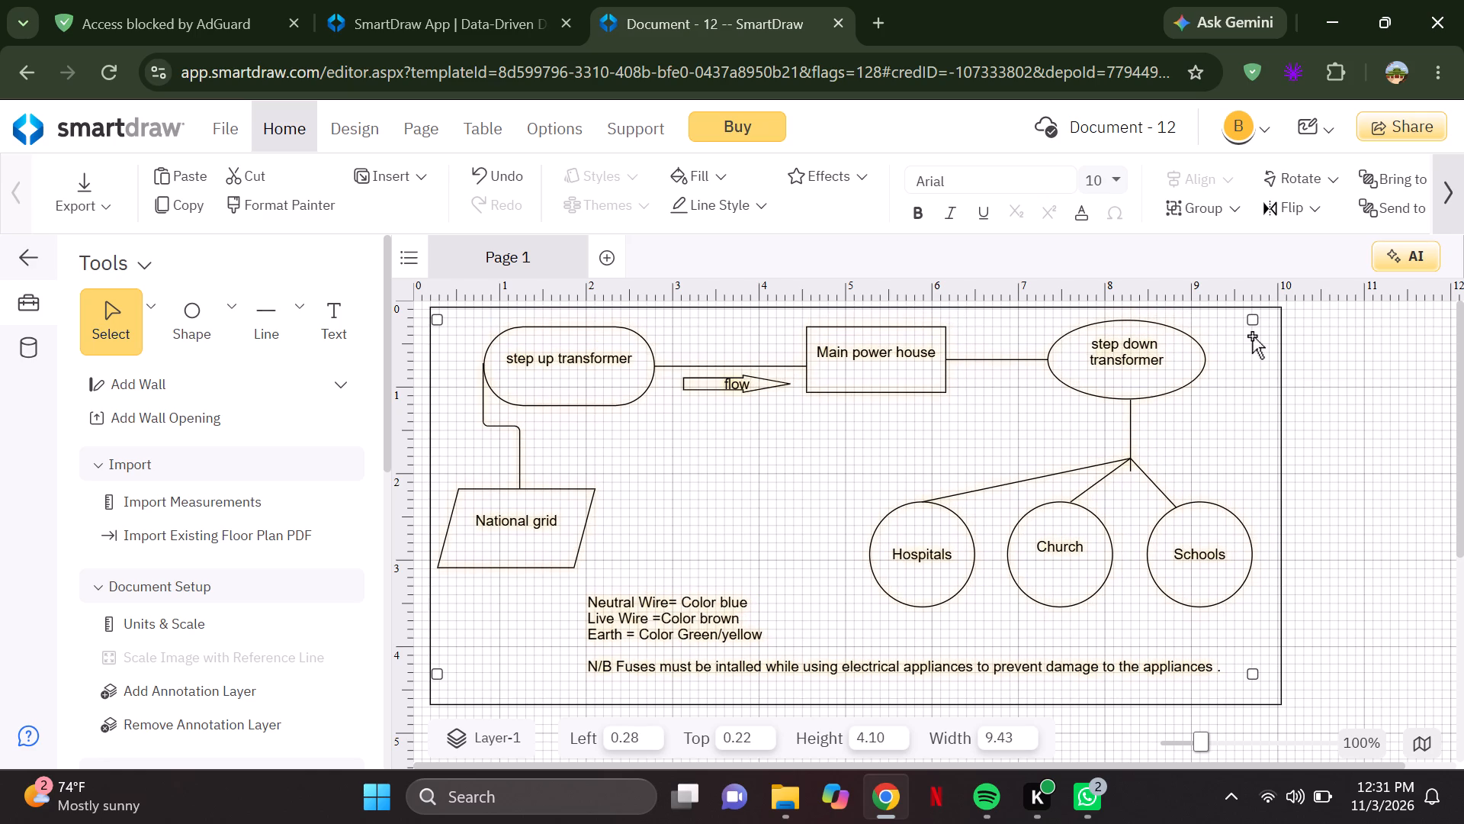
left_click(1303, 362)
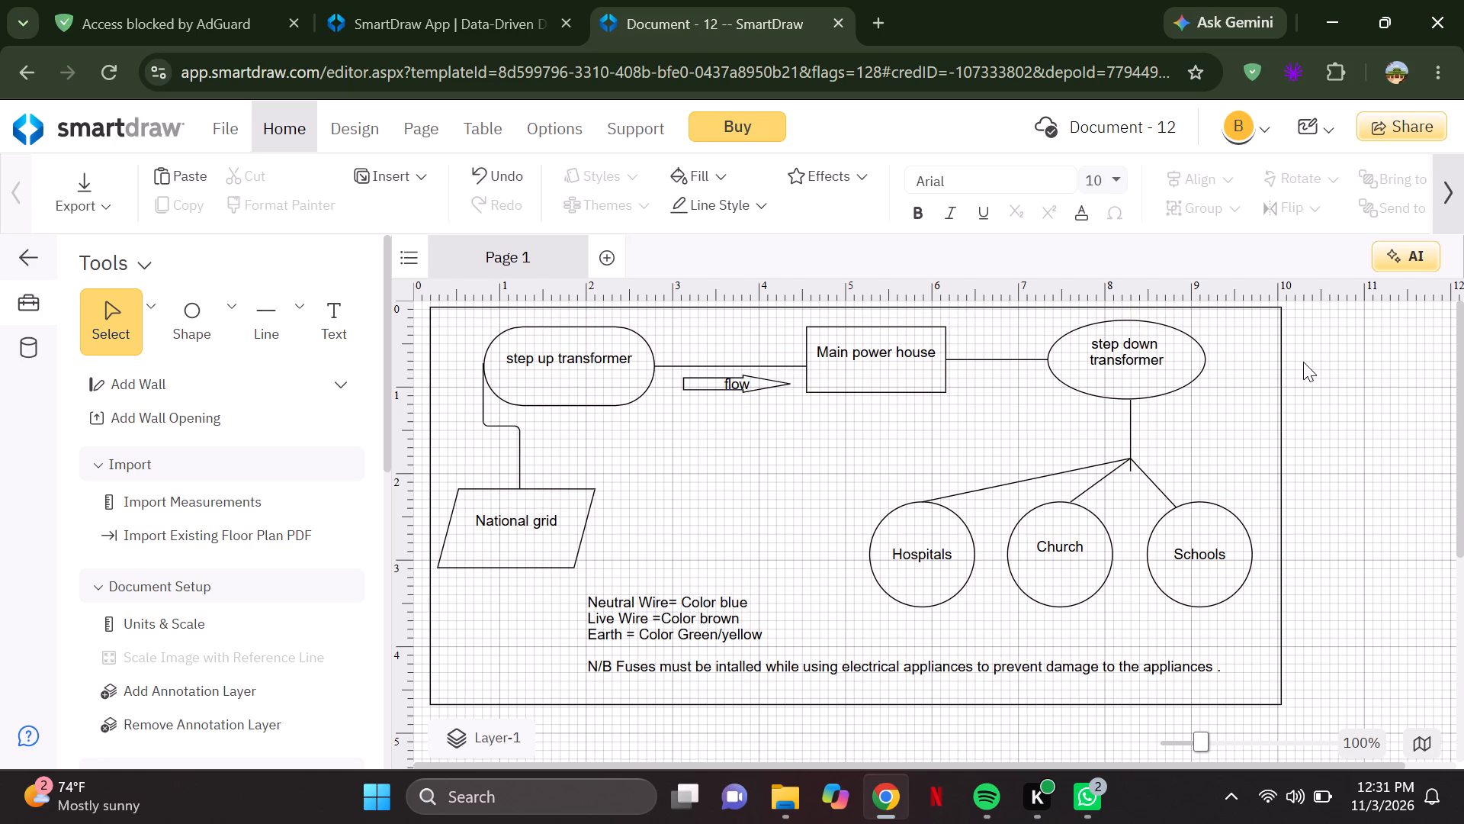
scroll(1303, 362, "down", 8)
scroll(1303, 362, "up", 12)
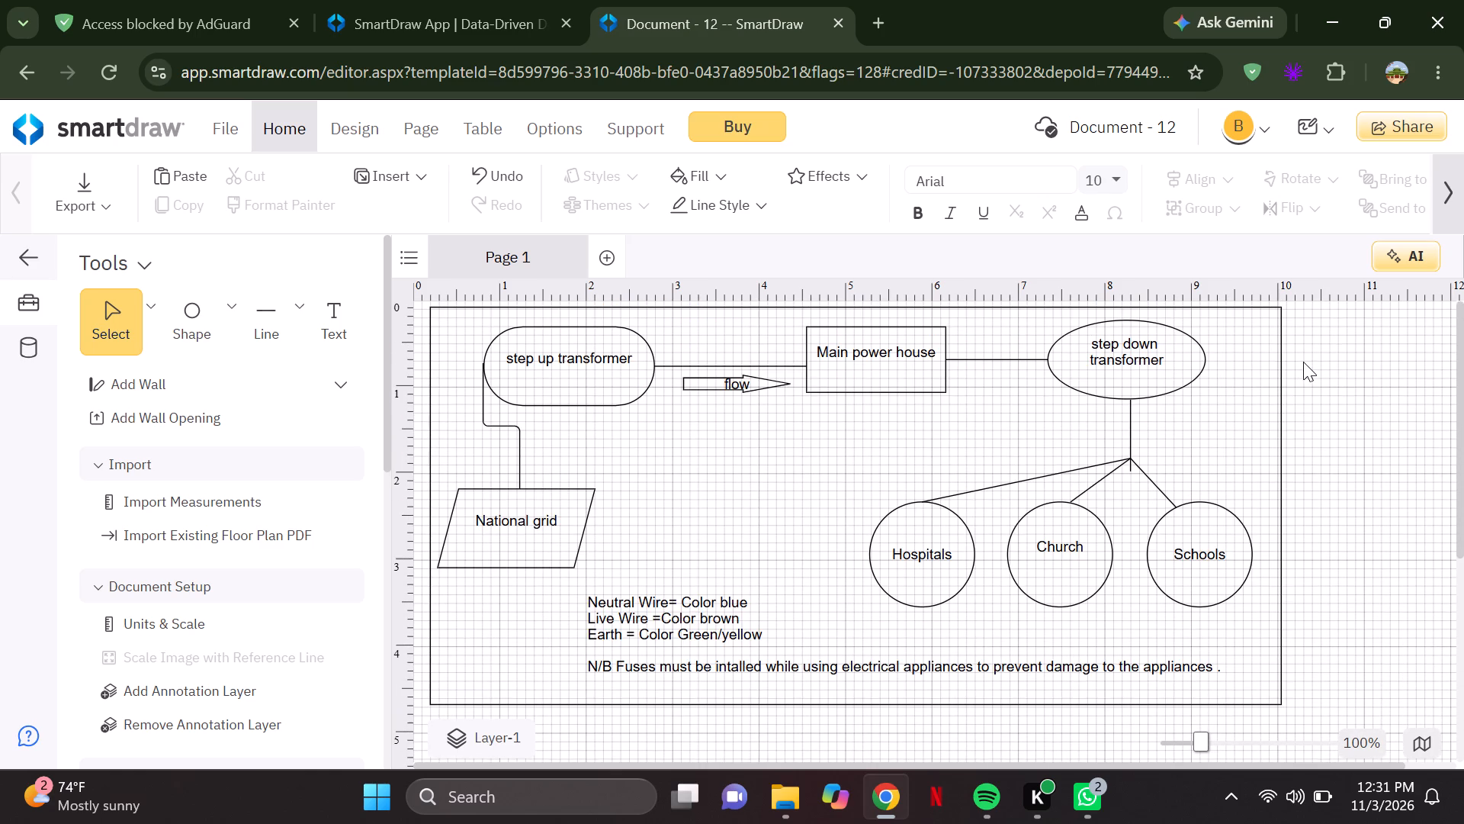
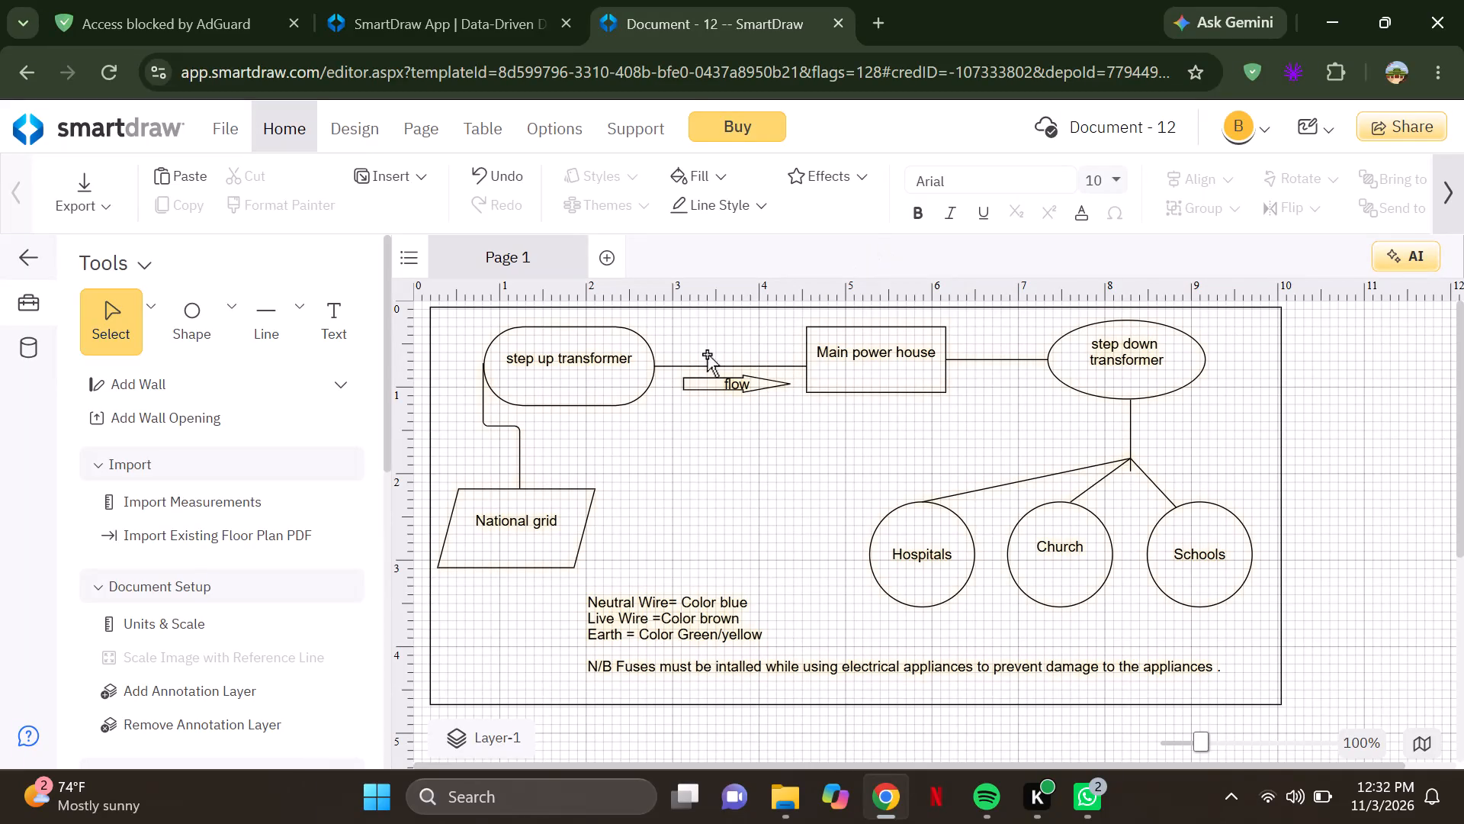
Examine the page's available architectural and engineering scales and decimal precision options without changing any, leaving the diagram deselected.
left_click(343, 122)
left_click(413, 122)
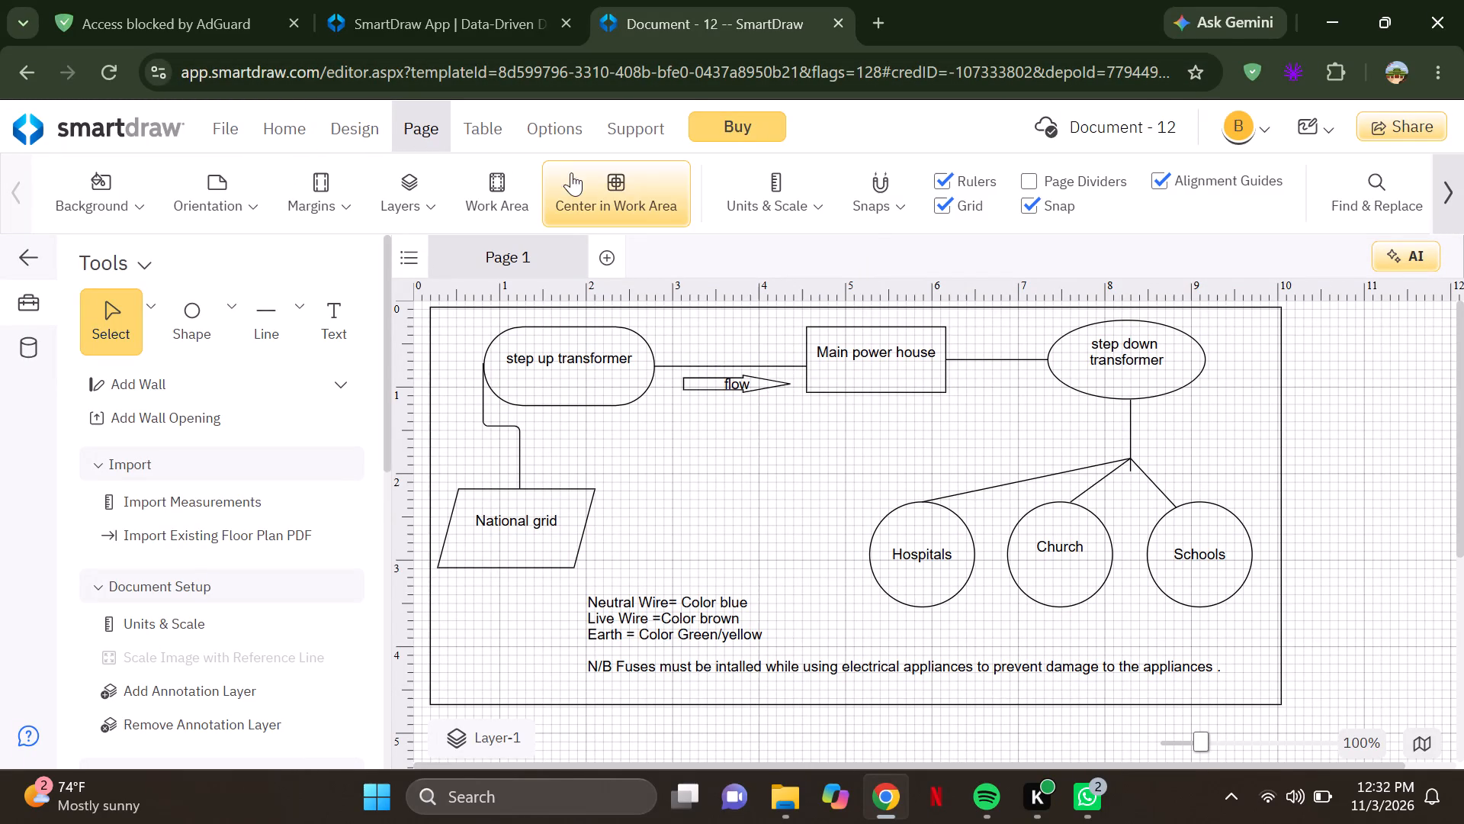
left_click(818, 203)
scroll(904, 354, "down", 4)
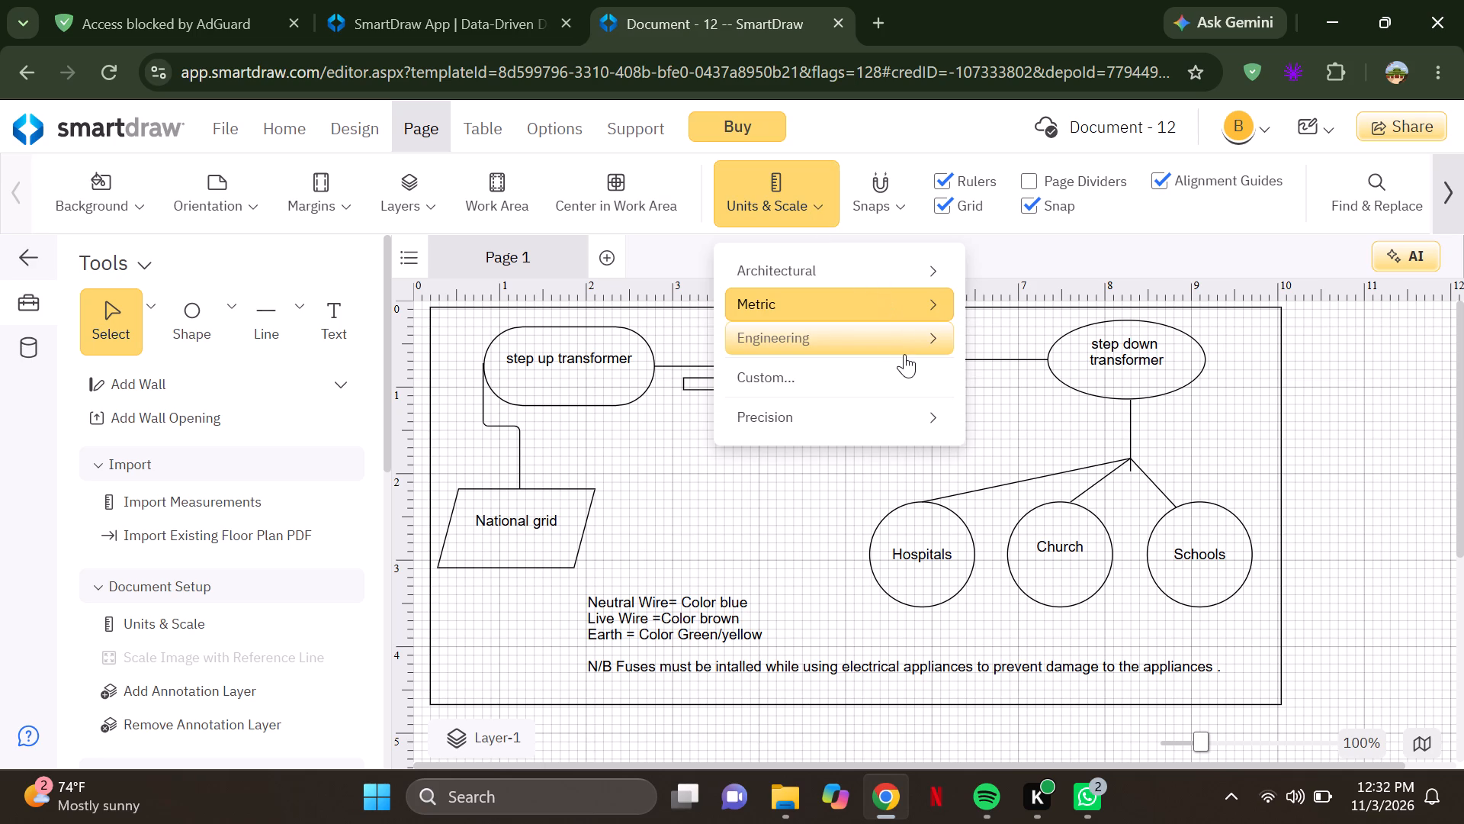
left_click(932, 266)
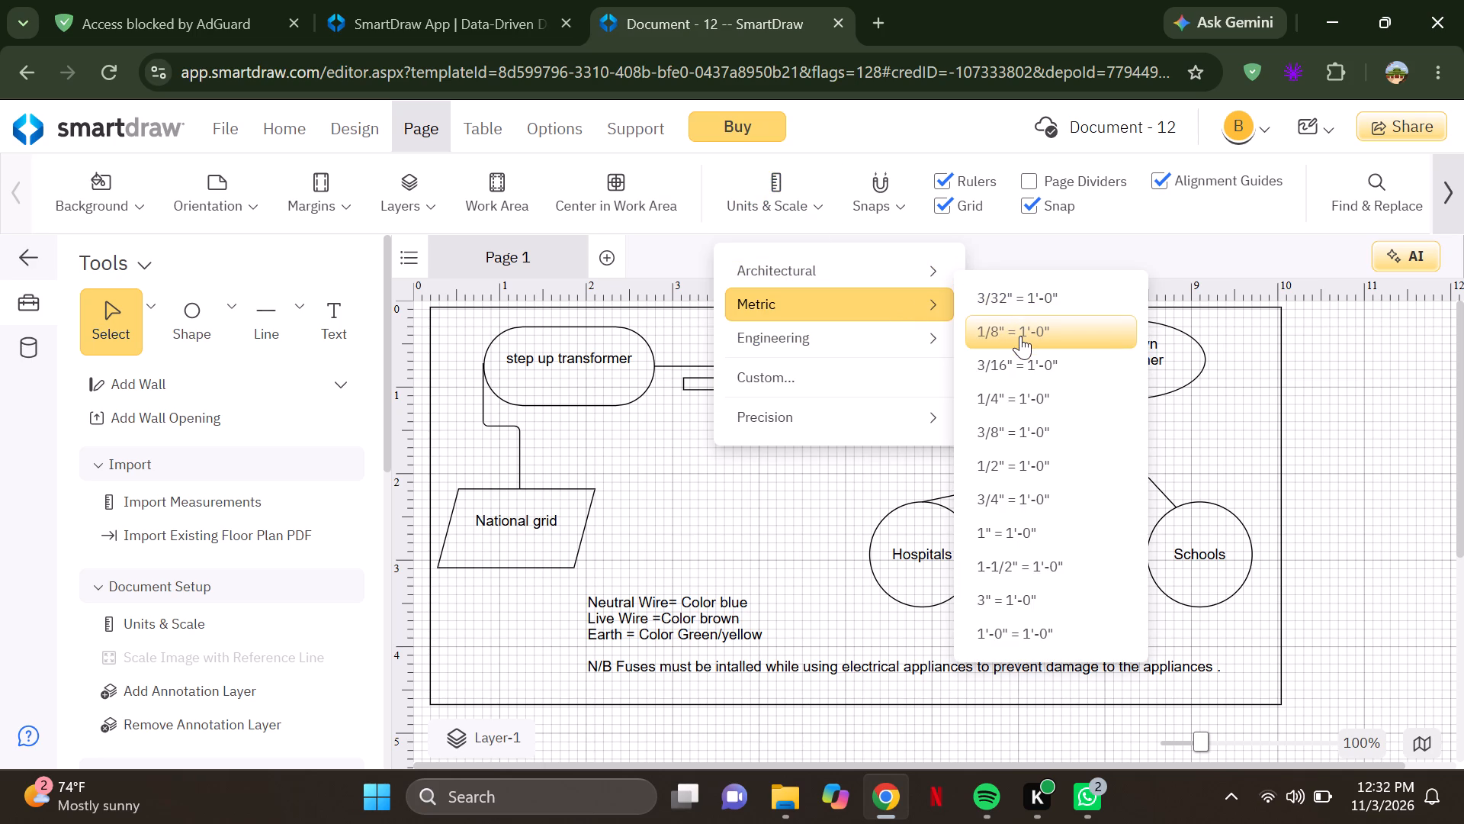
scroll(1020, 337, "down", 9)
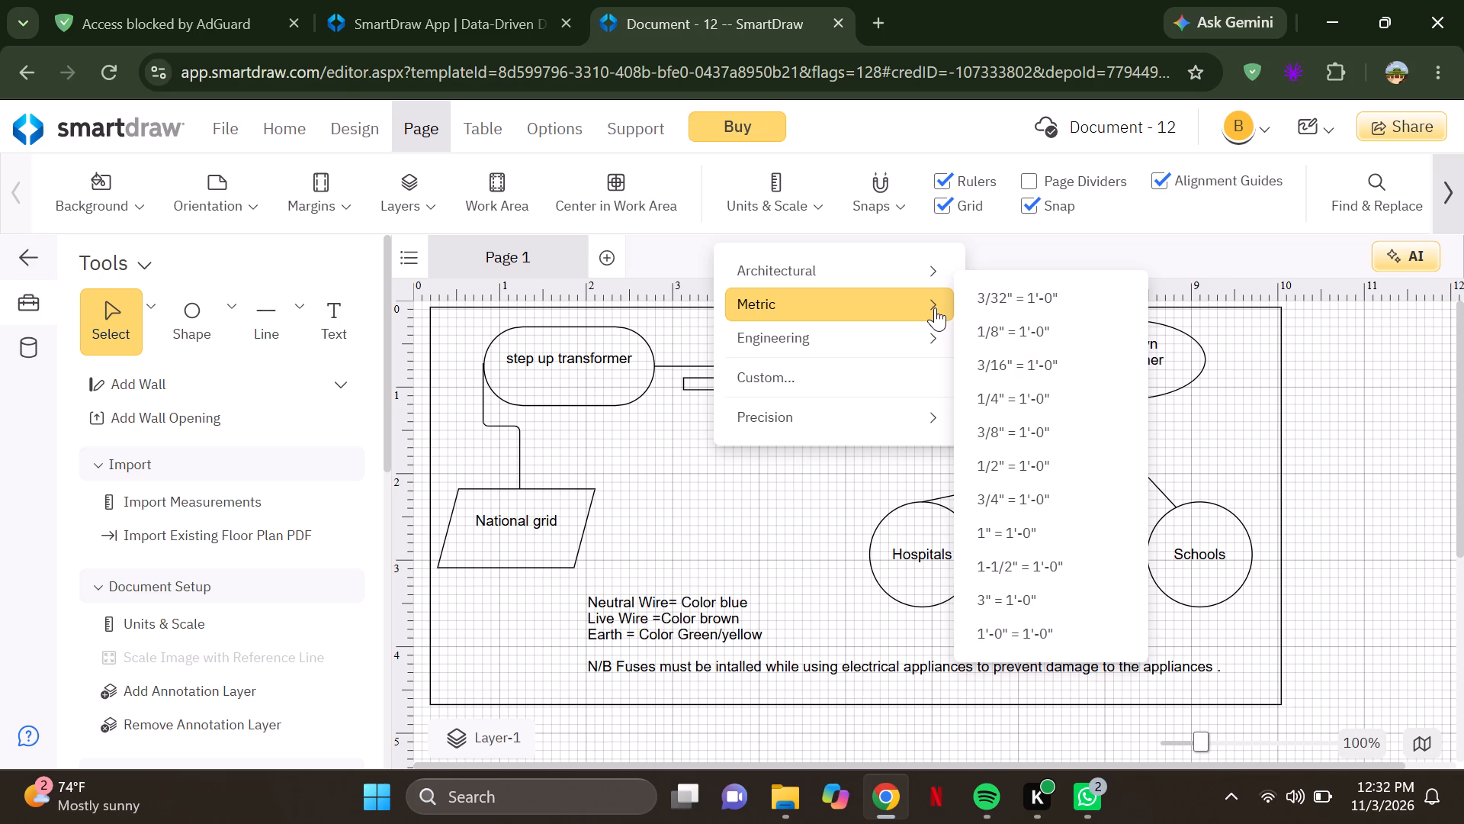
left_click(934, 348)
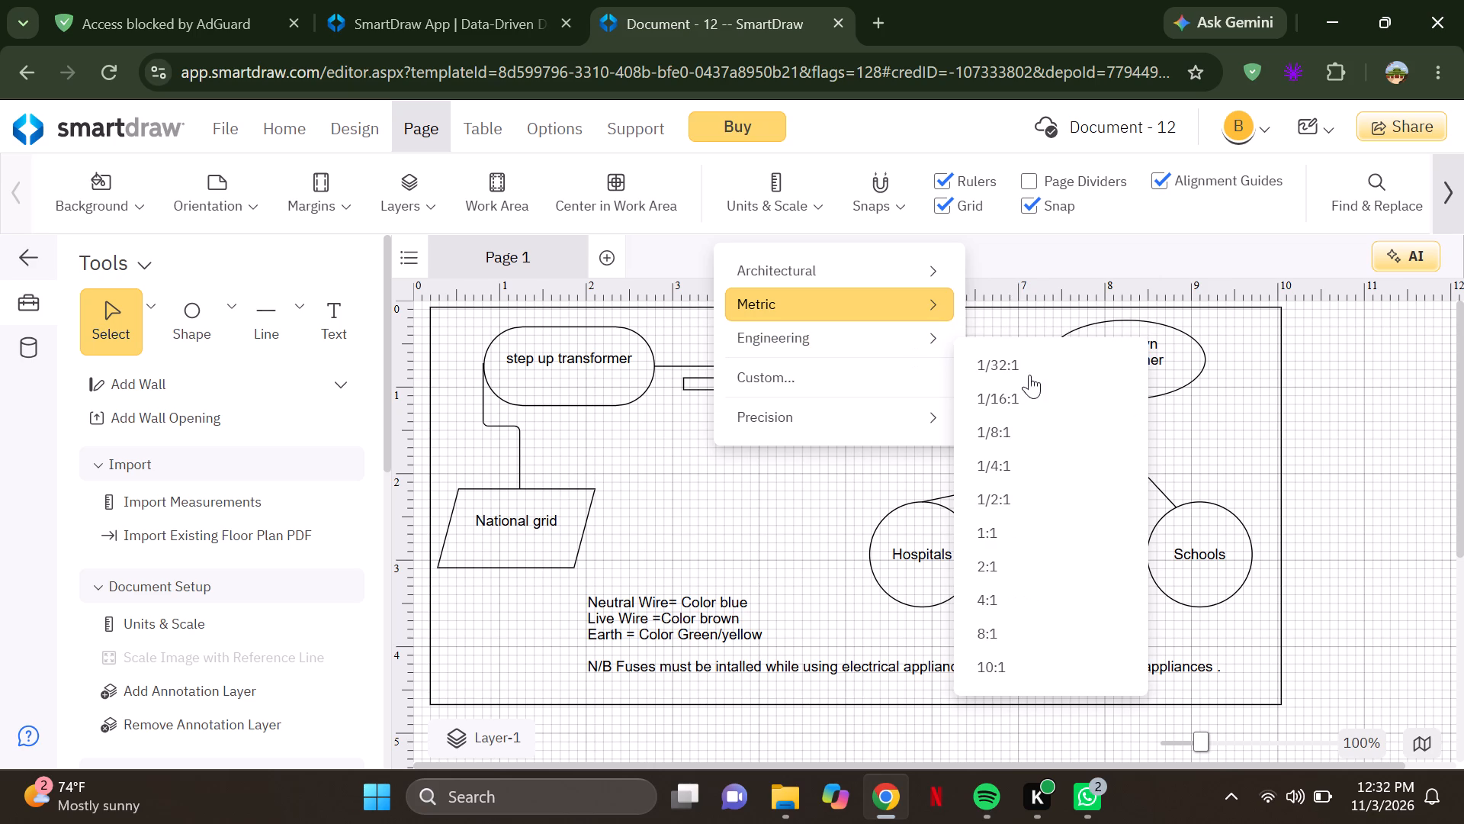
scroll(1060, 427, "down", 15)
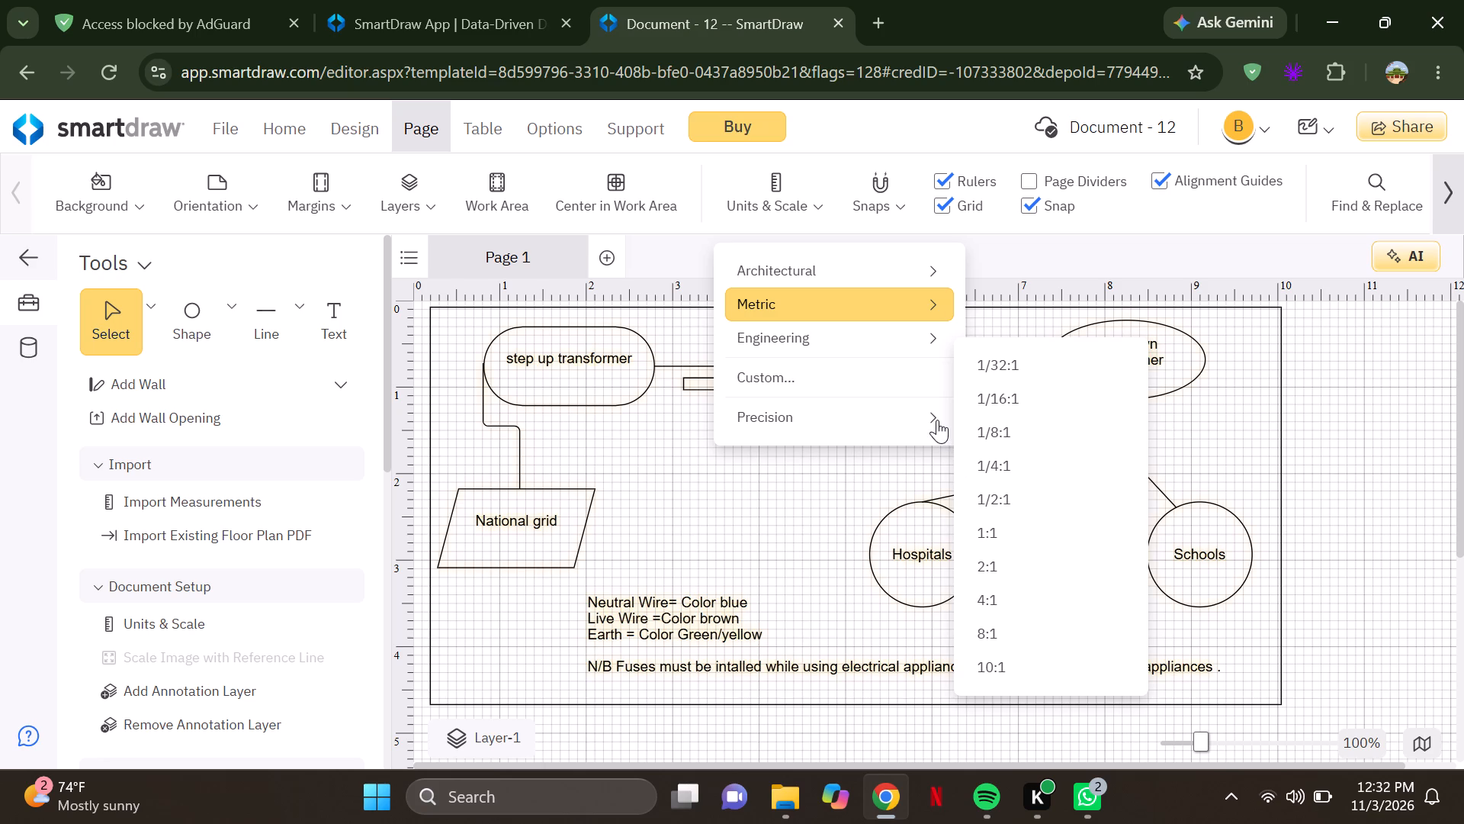
left_click(937, 420)
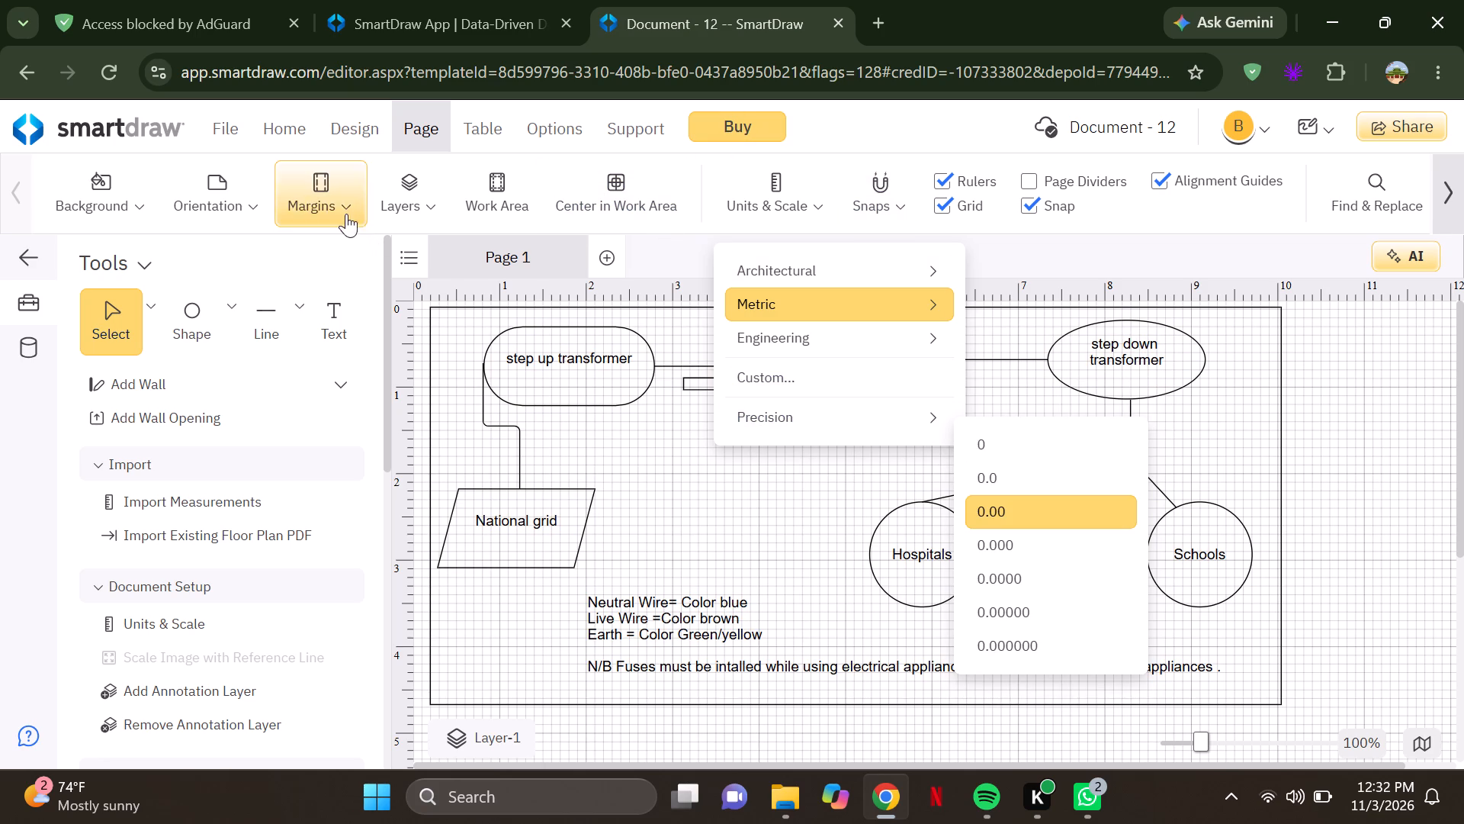
left_click(773, 401)
left_click(770, 494)
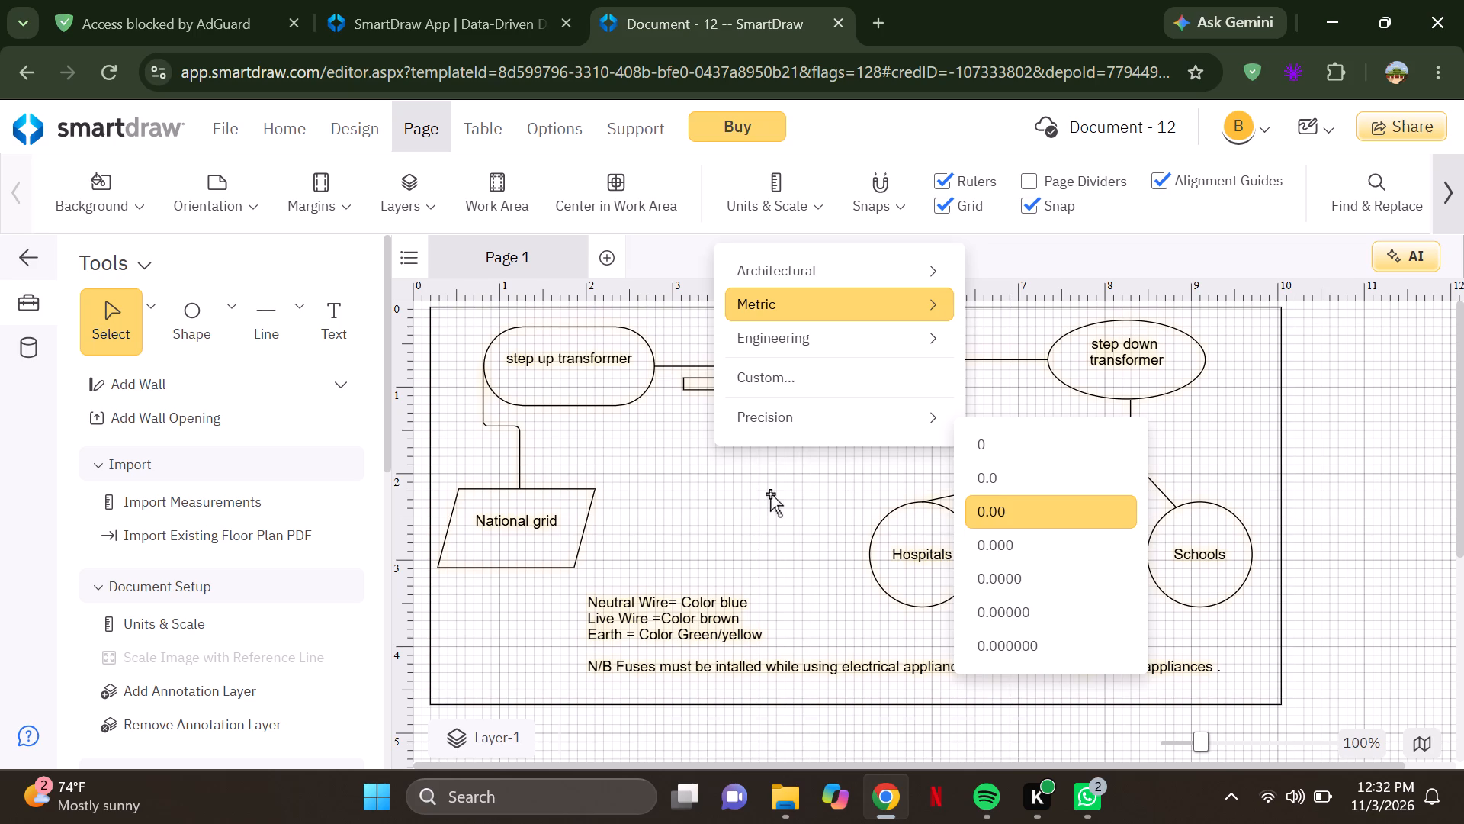
left_click(769, 494)
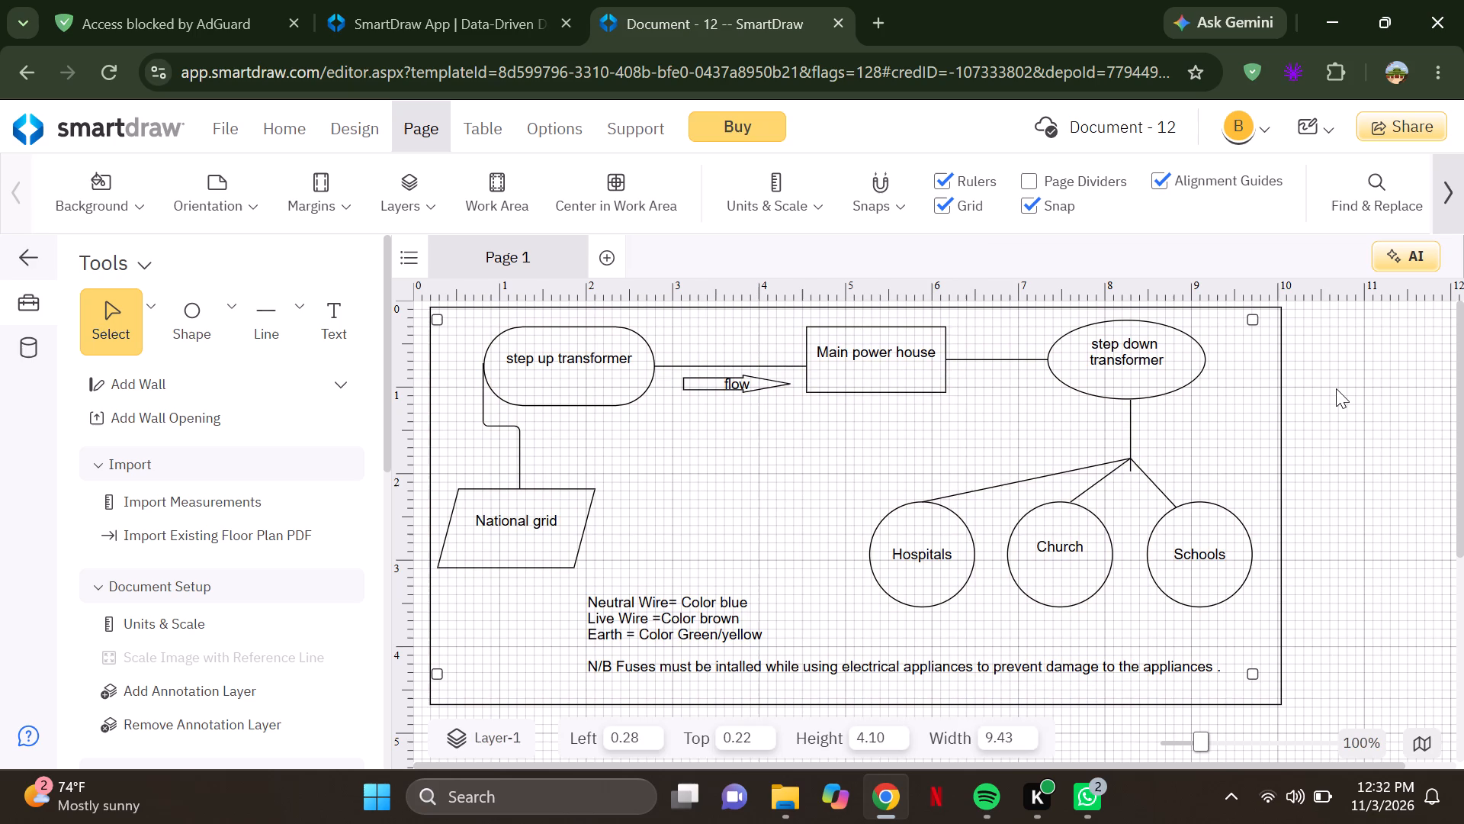
left_click(1336, 388)
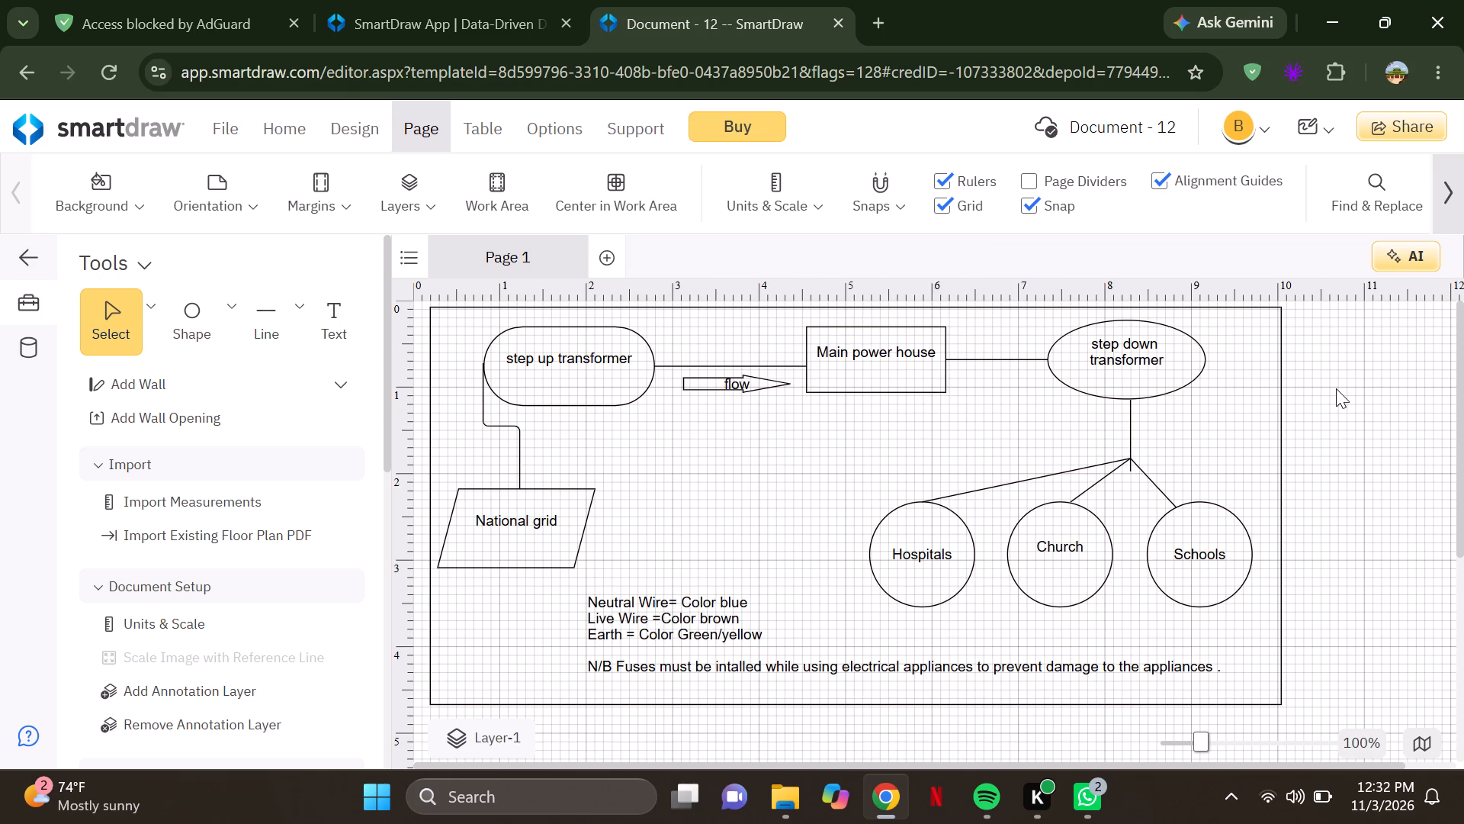